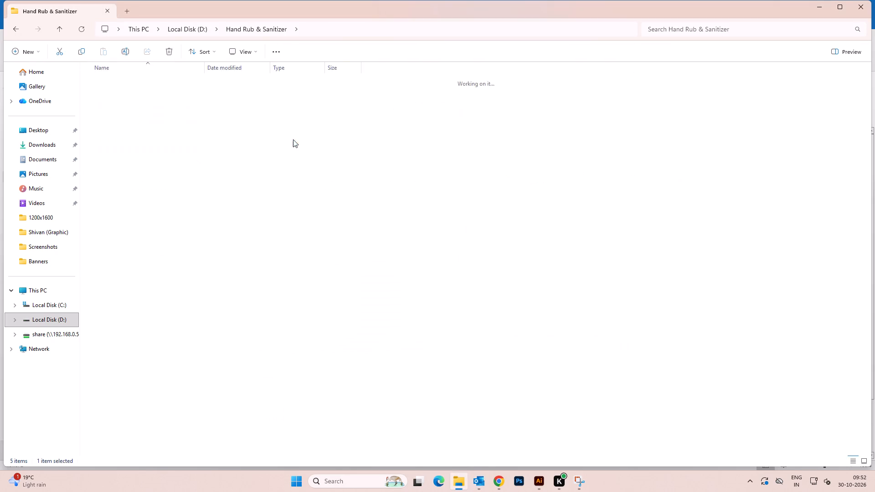
Check the 100ml folder inside Hand Rub, and open the Hand rub 25ml folder within 1560×2060.
double_click(174, 145)
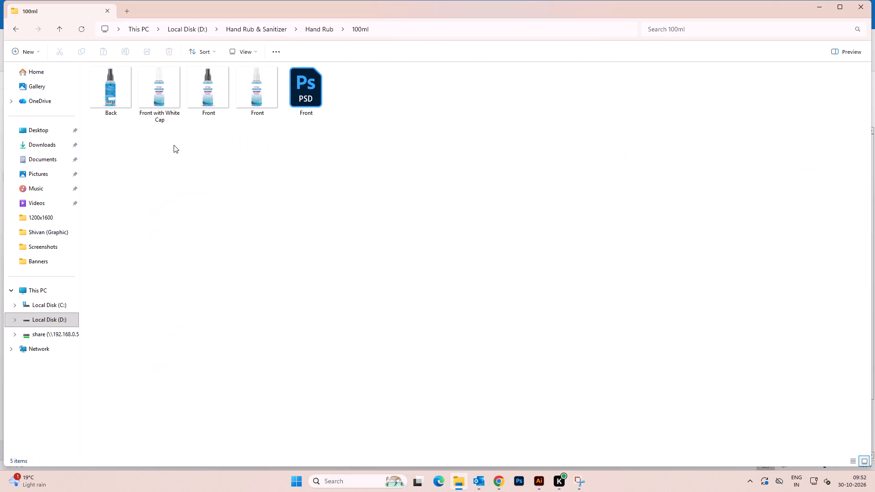
key("BackSpace")
double_click(257, 136)
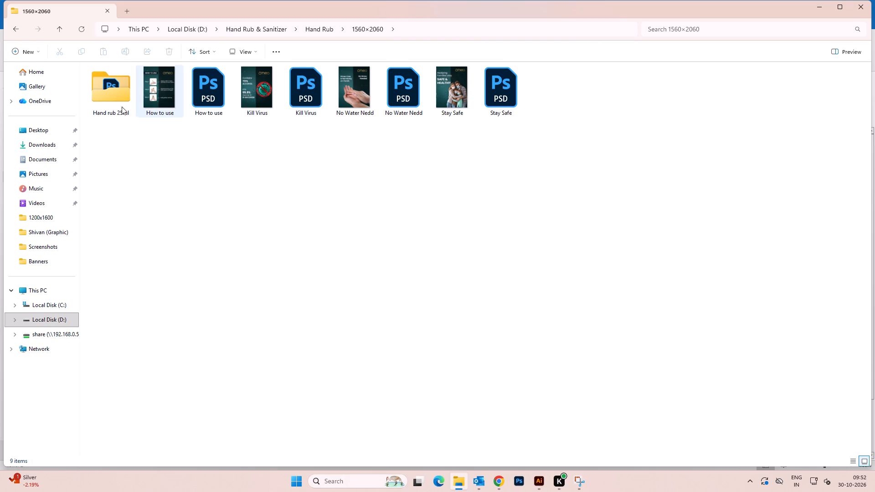
double_click(110, 102)
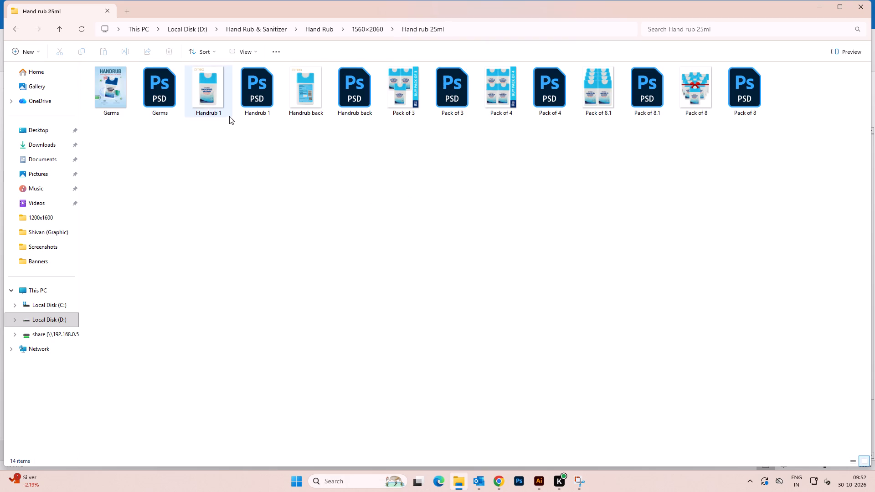
Look through the 1Ltr and 5Ltr size subfolders in the Hand Rub August Banners folder for product artwork.
key("BackSpace")
key("BackSpace")
double_click(392, 142)
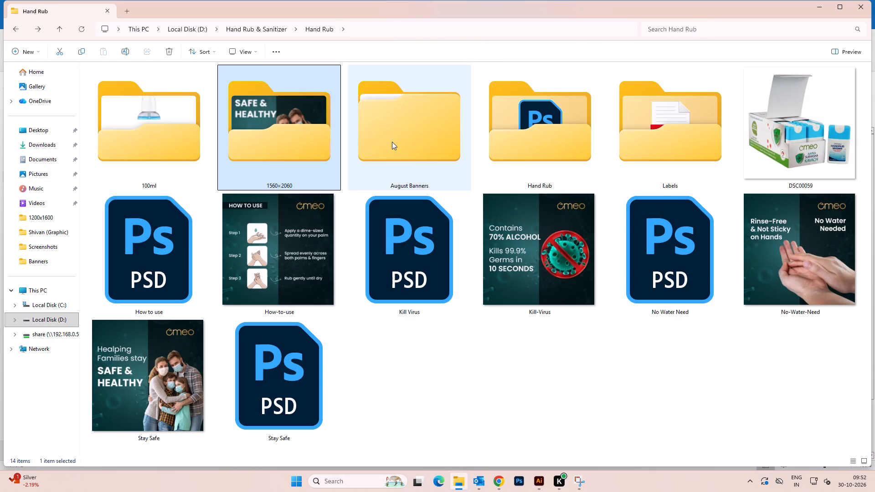
left_click(376, 226)
double_click(144, 131)
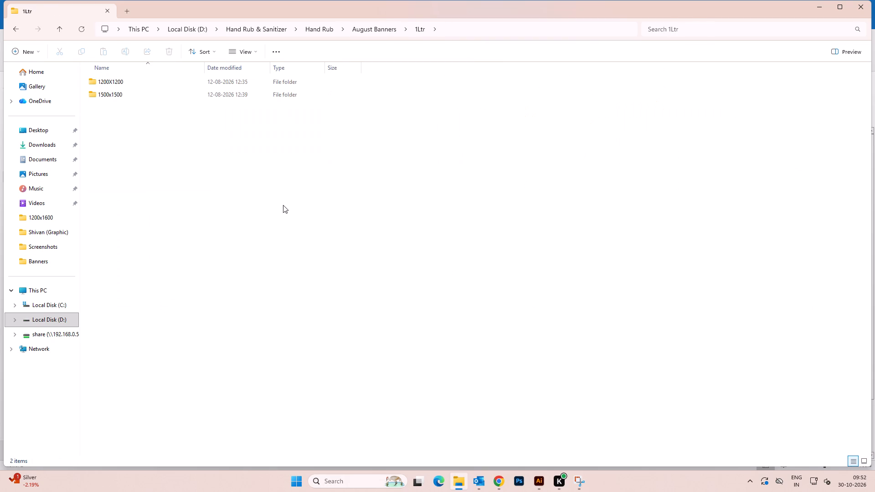
double_click(127, 84)
key("BackSpace")
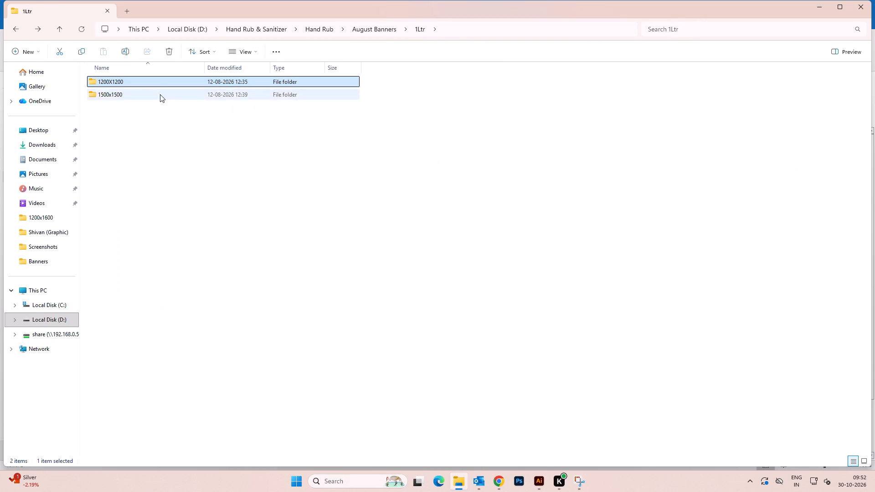
double_click(160, 94)
key("BackSpace")
key("BackSpace")
double_click(258, 112)
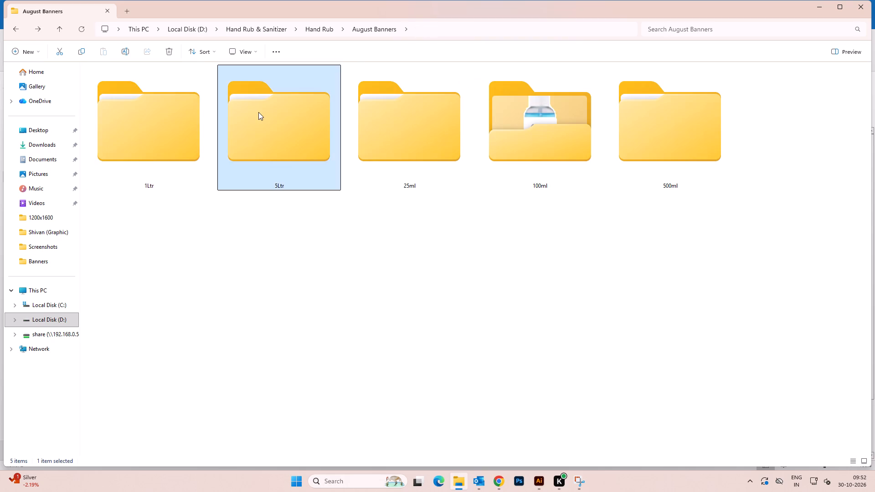
double_click(139, 81)
key("BackSpace")
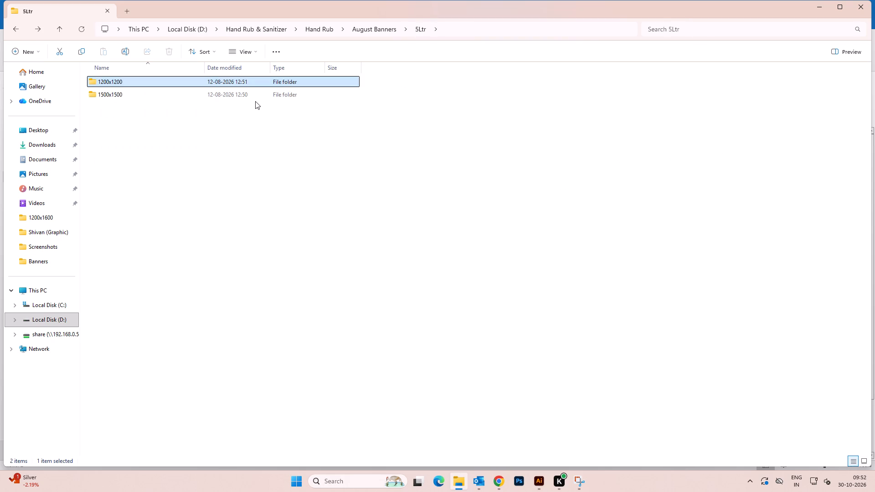
double_click(257, 95)
key("BackSpace")
key("BackSpace")
Open the pack size PSD from the 1200x1600 folder under August Banners, 25ml.
double_click(415, 129)
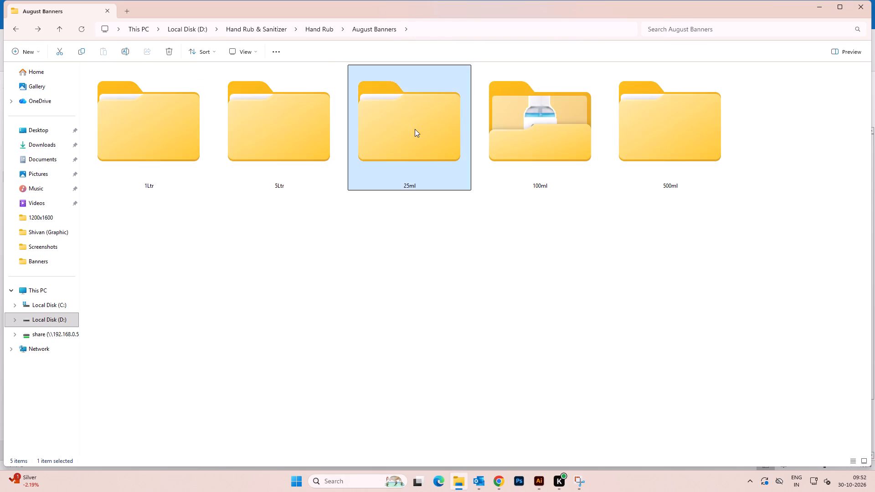
double_click(124, 83)
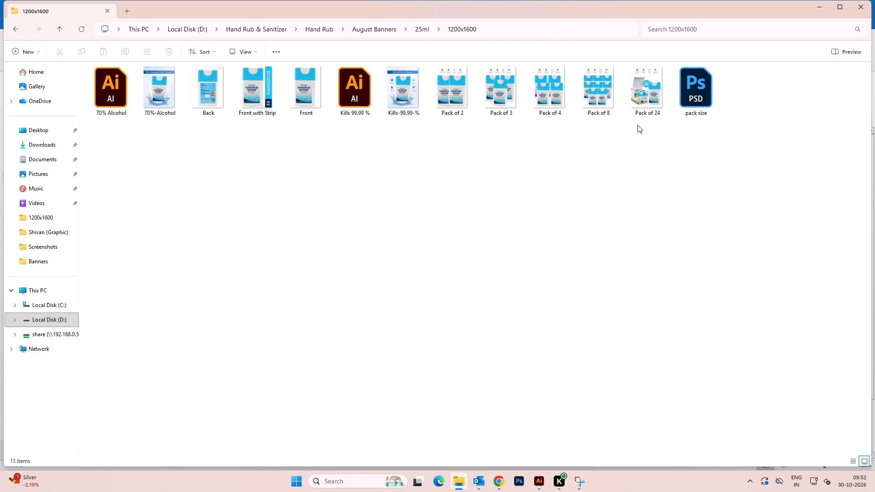
double_click(693, 95)
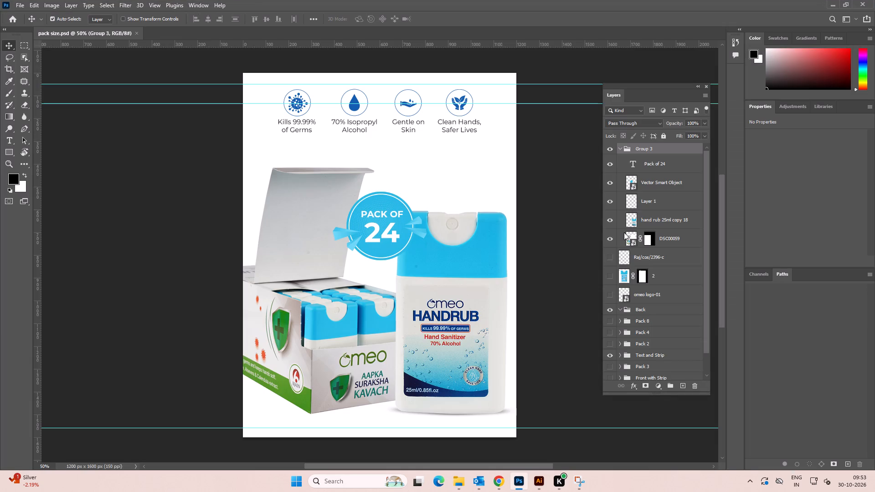
Hide the Group 3, Back and Text and Strip groups and show the Front with Strip group.
scroll(641, 156, "up", 4)
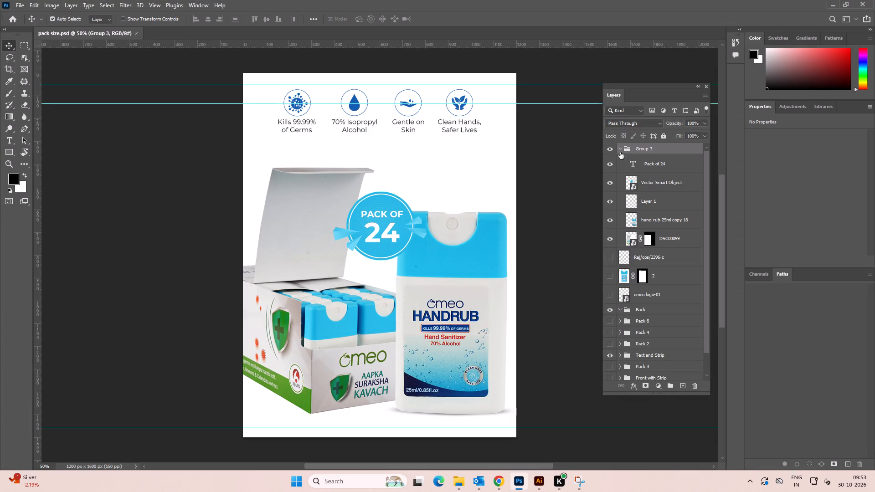
left_click(621, 147)
left_click(609, 150)
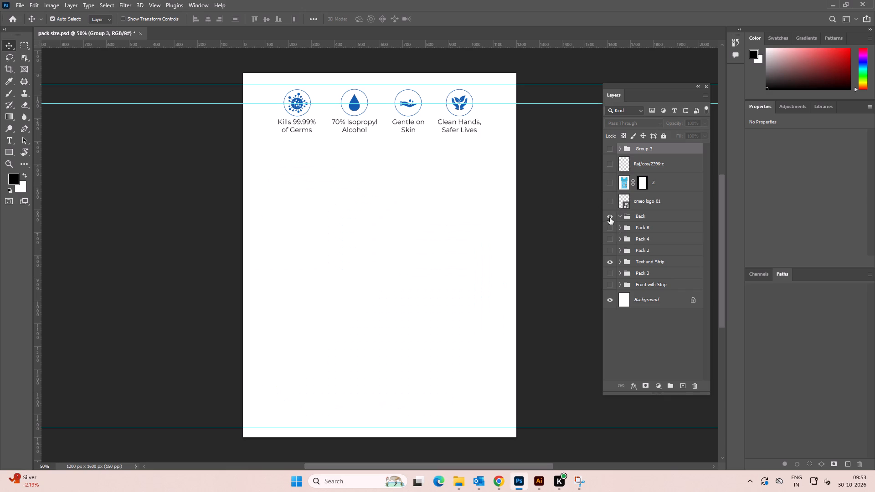
left_click(609, 217)
left_click(612, 263)
left_click(613, 286)
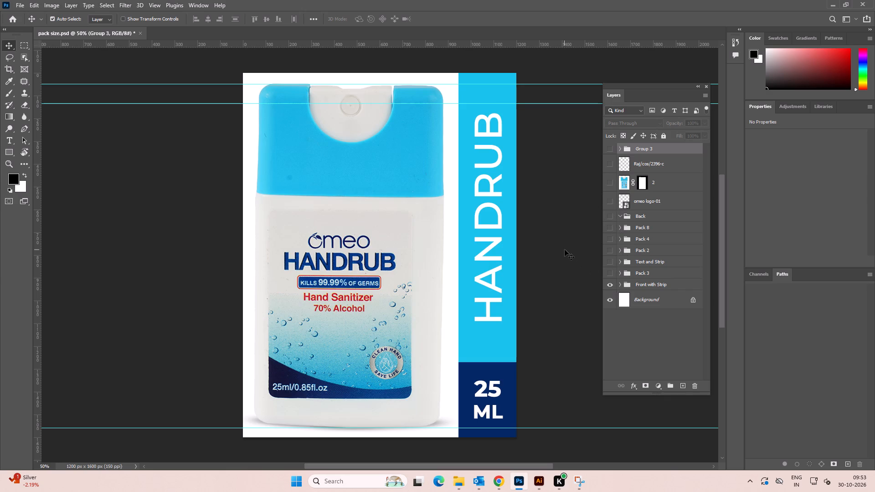
Hide the 25 ML, HAndrub, Rectangle 1 copy and Rectangle 1 layers inside the Front with Strip group.
scroll(570, 251, "down", 4, "alt")
left_click(621, 285)
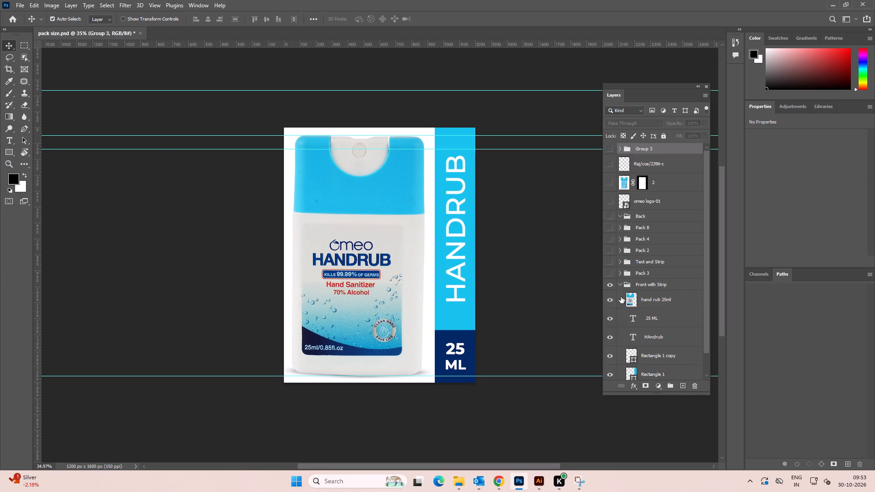
scroll(625, 335, "down", 5)
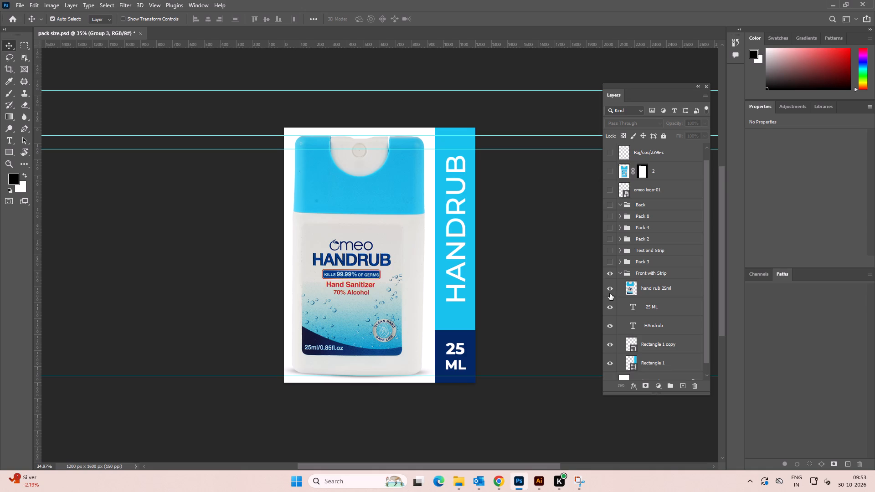
left_click_drag(611, 354, 607, 292)
left_click(547, 249)
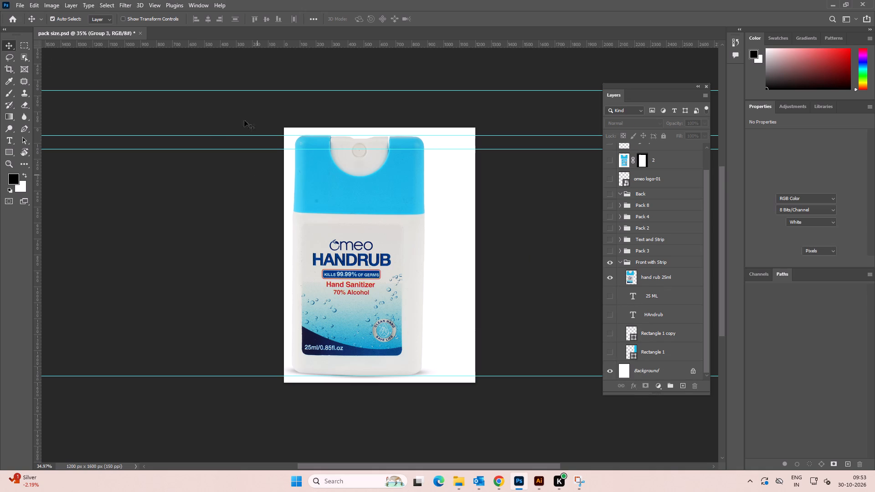
Move the hand rub 25ml bottle layer horizontally to the centre of the canvas.
left_click(258, 120)
left_click_drag(254, 113, 454, 381)
left_click_drag(378, 296, 404, 297)
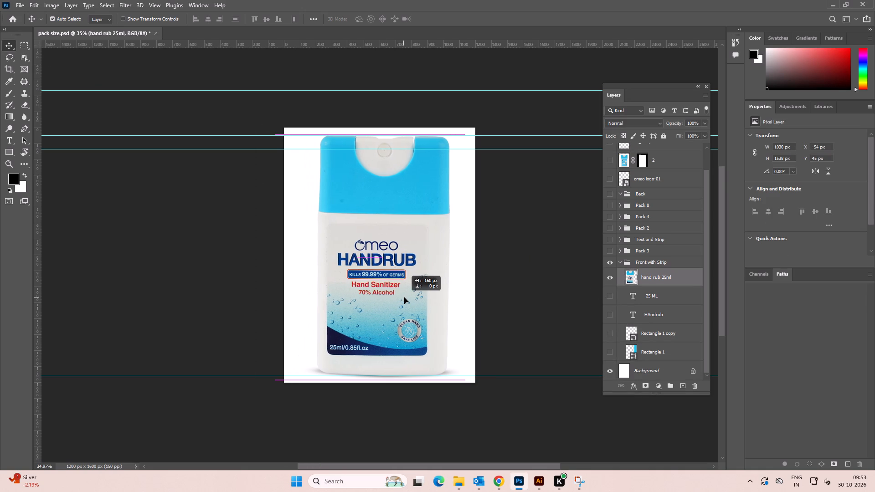
left_click_drag(404, 297, 399, 297)
left_click(523, 272)
Hide the white Background layer behind the bottle.
scroll(624, 372, "down", 3)
left_click(608, 371)
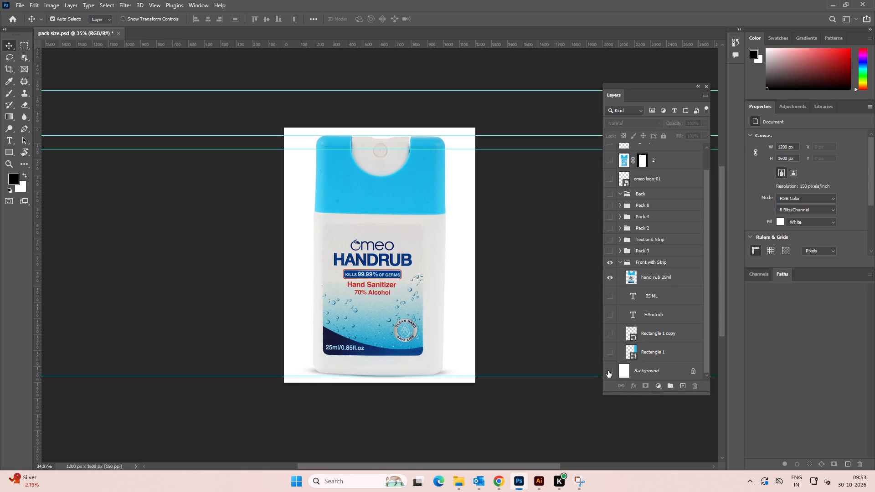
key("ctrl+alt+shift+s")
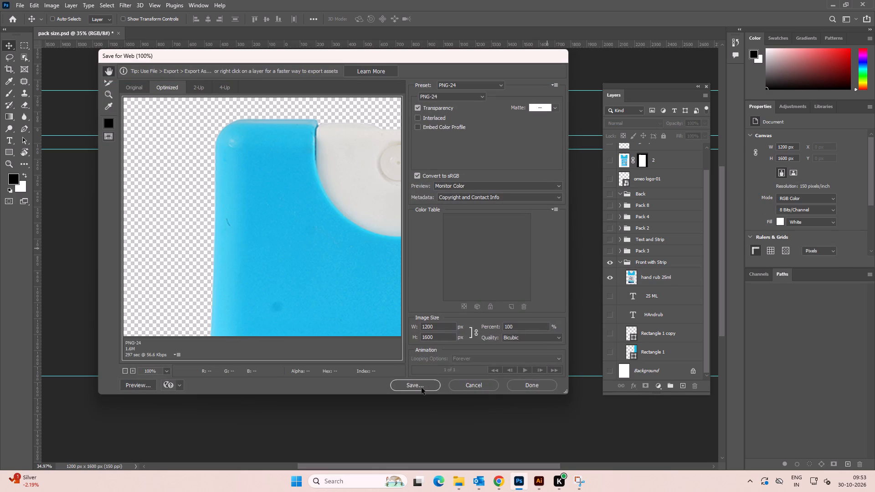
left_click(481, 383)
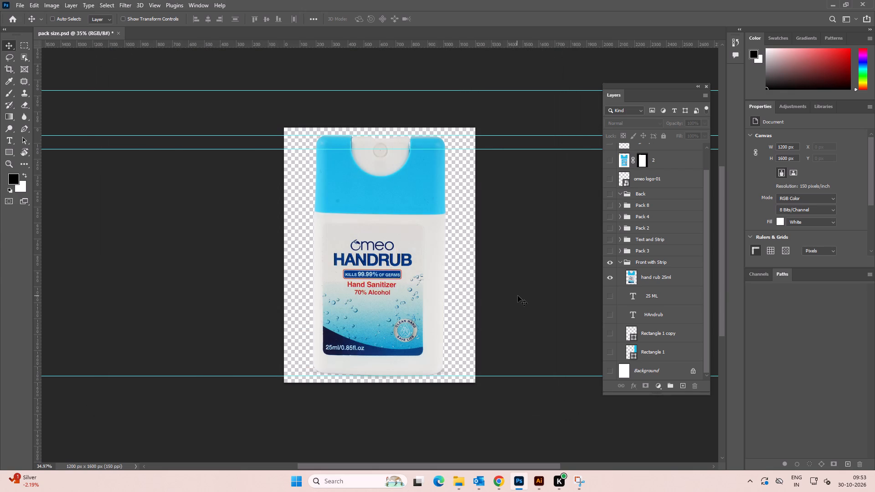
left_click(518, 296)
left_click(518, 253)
Set the canvas width to 1100 px.
left_click(782, 145)
key("ctrl+a")
key("1")
key("1")
key("0")
key("0")
key("Return")
key("Return")
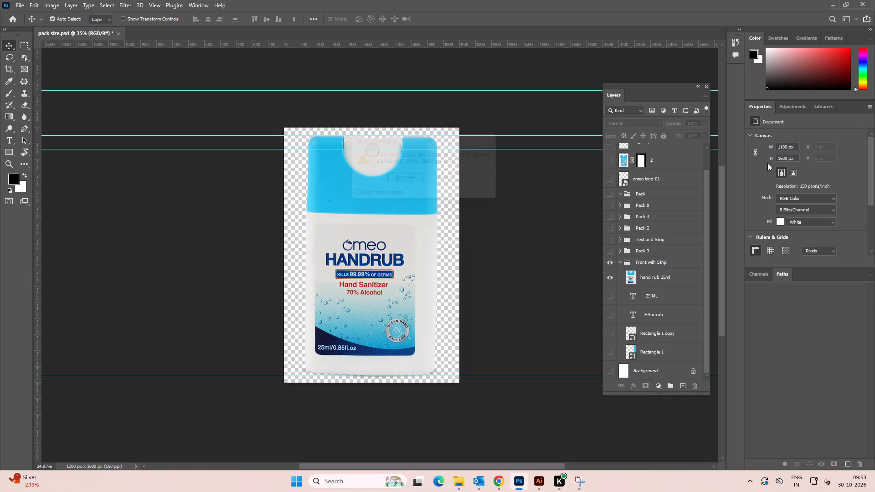
left_click(488, 277)
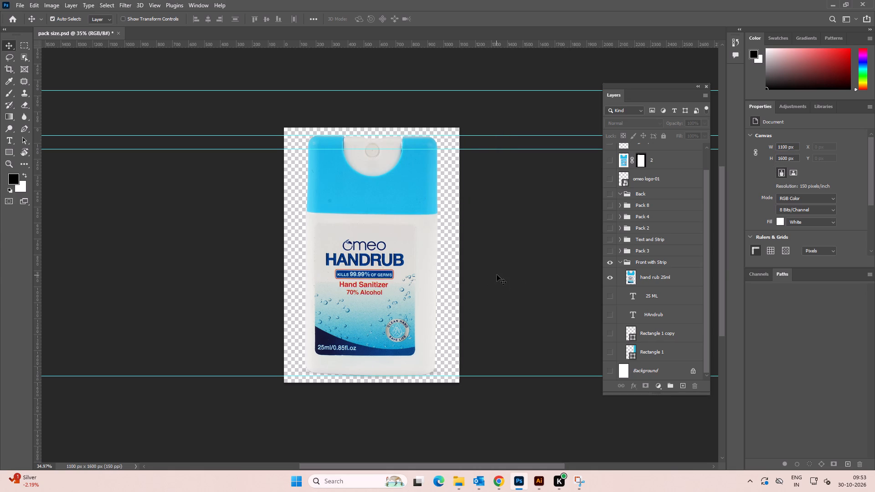
Export the bottle for web as a transparent PNG-24 named 25ml sanitizer in the Downloads folder.
key("ctrl+alt+shift+w")
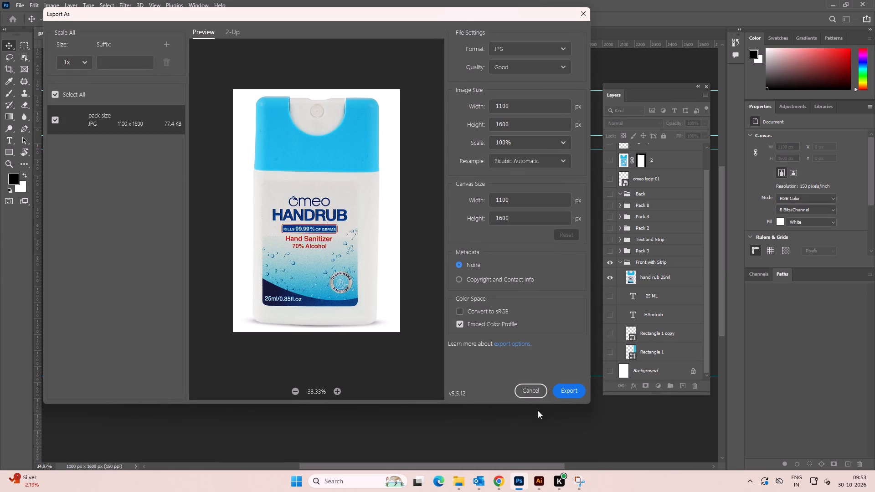
left_click(538, 391)
key("ctrl+alt+shift+s")
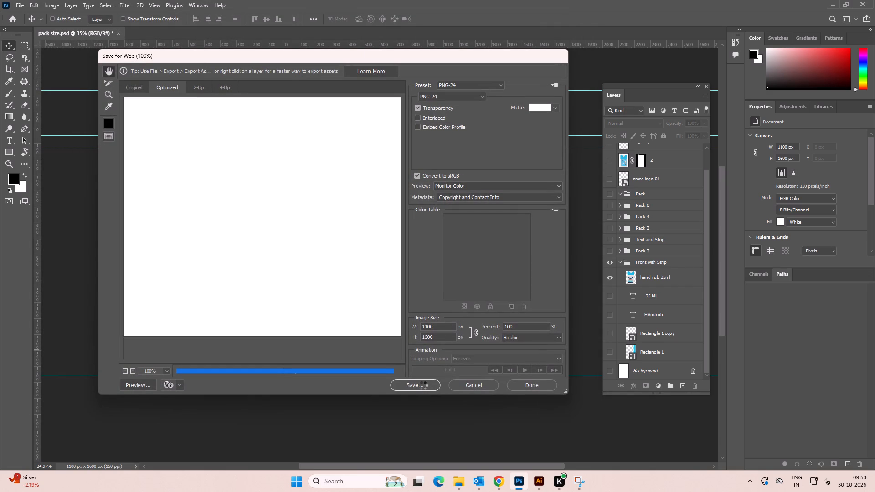
left_click(419, 387)
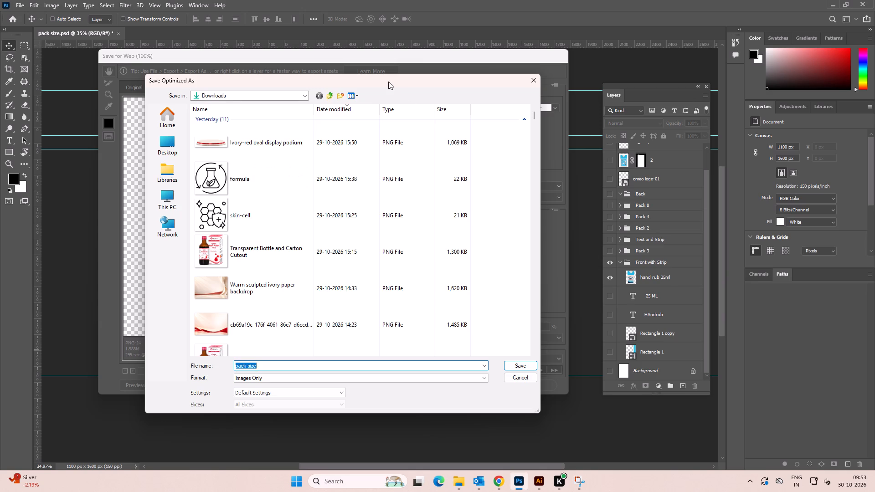
left_click_drag(388, 81, 427, 61)
left_click(574, 60)
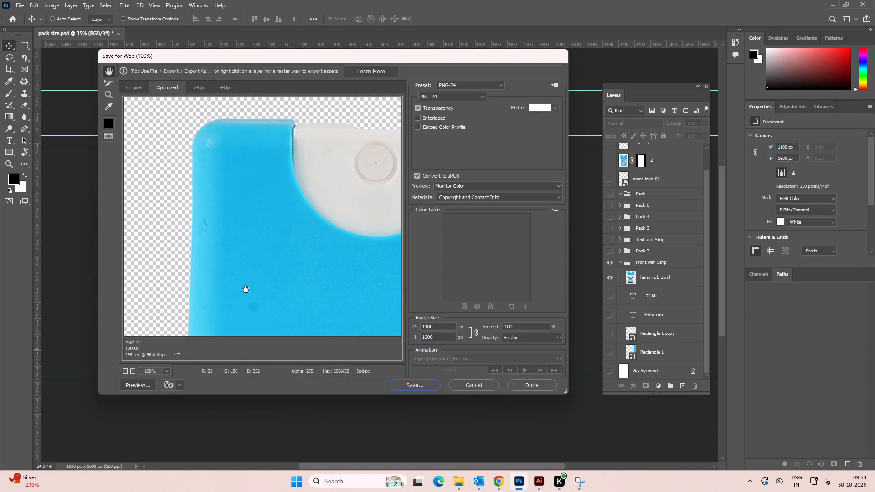
left_click_drag(276, 302, 232, 118)
left_click_drag(304, 314, 287, 87)
left_click_drag(291, 251, 279, 169)
left_click(419, 388)
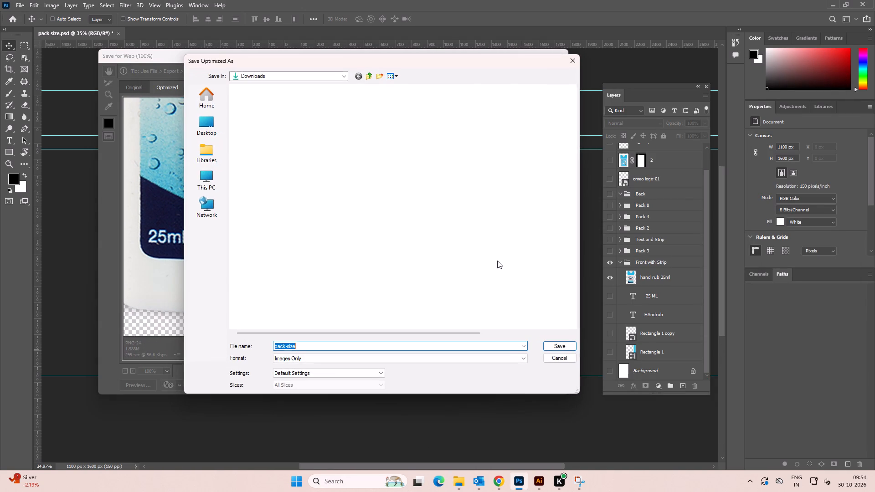
type("25ml")
key("space")
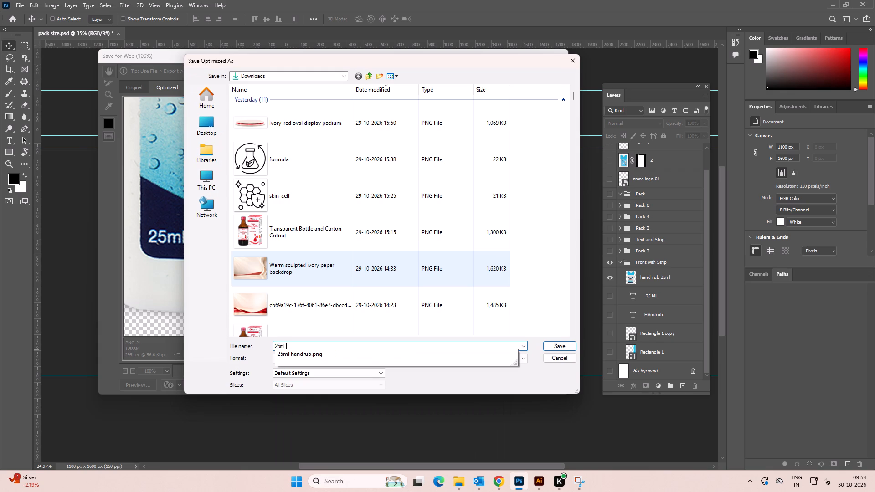
type("sano")
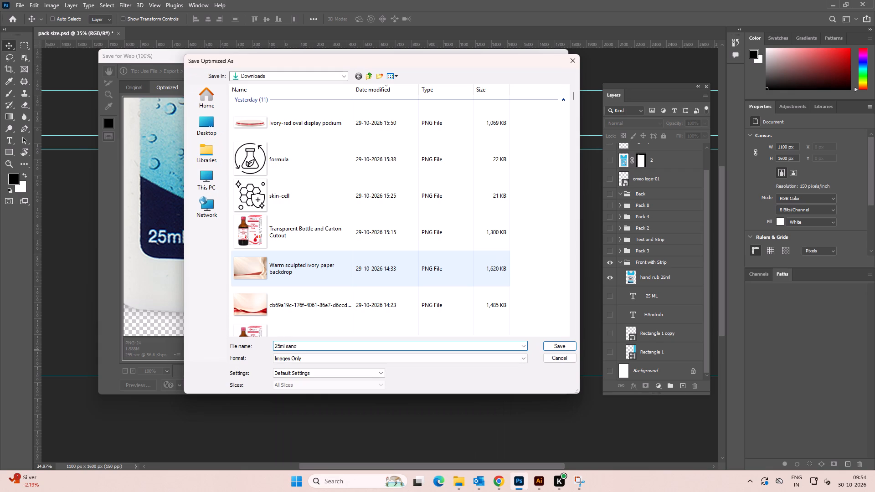
key("BackSpace")
type("iti")
type("zer")
key("Return")
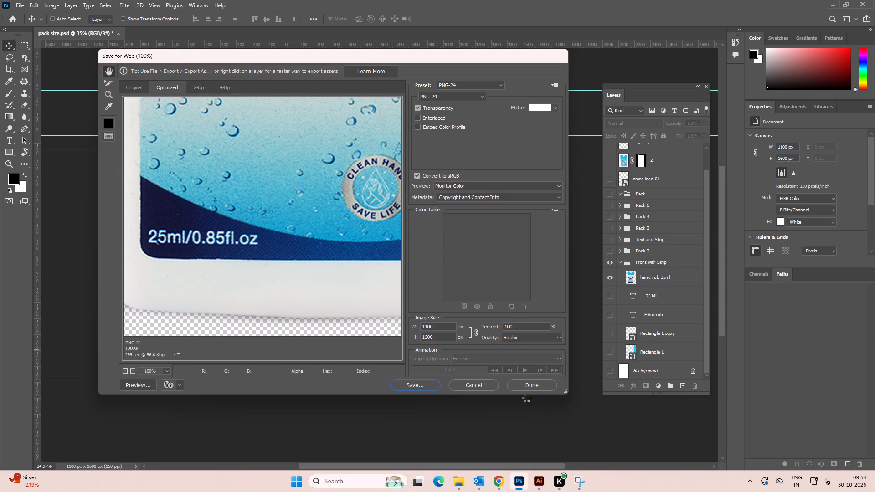
In Illustrator, place the 25ml-sanitizer image from the Downloads folder onto the 3000x1200 banner.
left_click(539, 481)
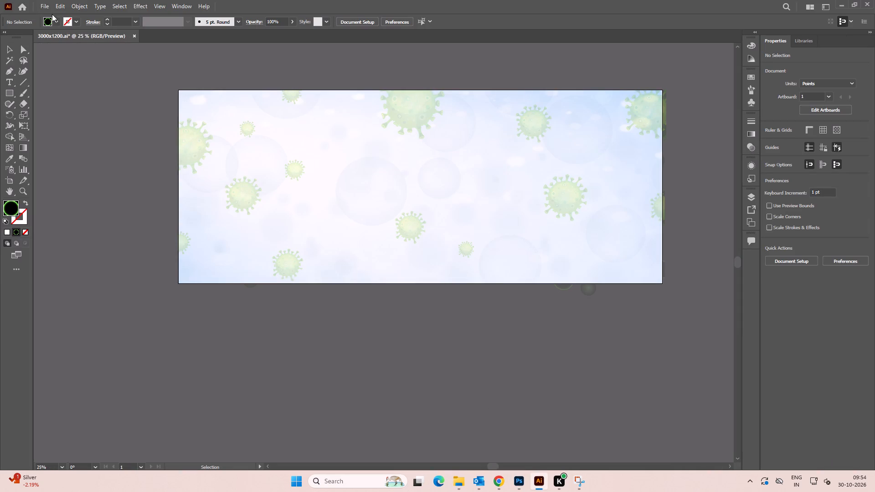
left_click(49, 10)
left_click(92, 168)
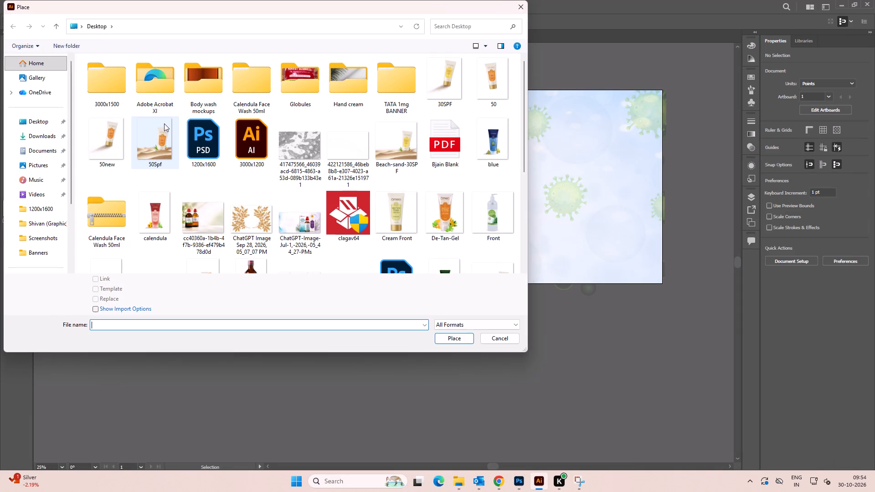
left_click(31, 137)
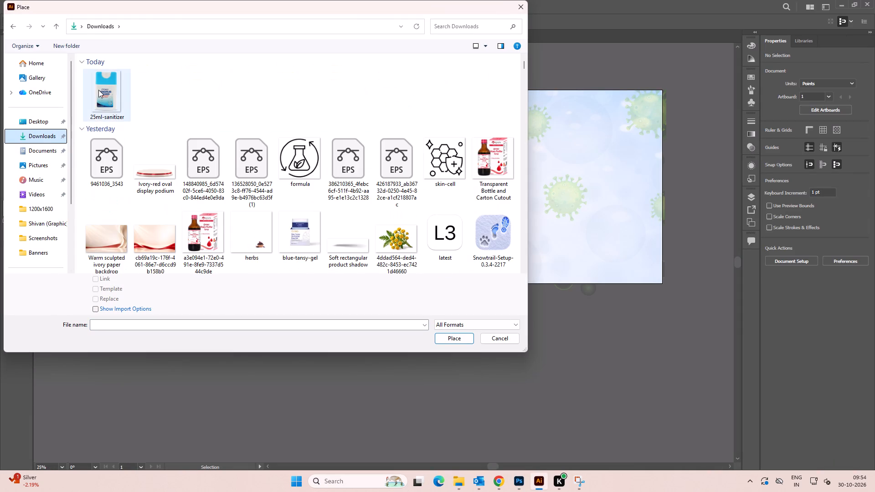
left_click(98, 90)
left_click(446, 336)
left_click(376, 158)
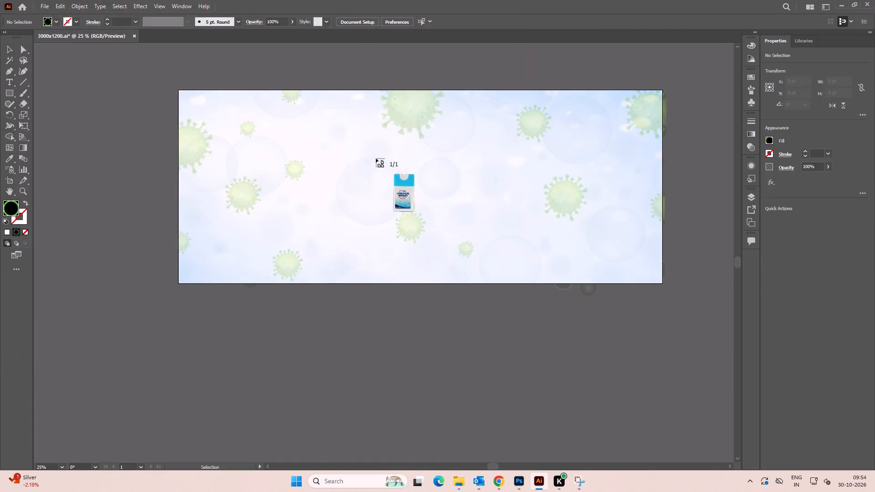
left_click_drag(455, 269, 276, 151)
Scale the placed 25ml bottle proportionally to about 536 x 780 pt so it fits within the banner height.
scroll(276, 151, "down", 3, "alt")
key("space")
left_click_drag(279, 159, 319, 191)
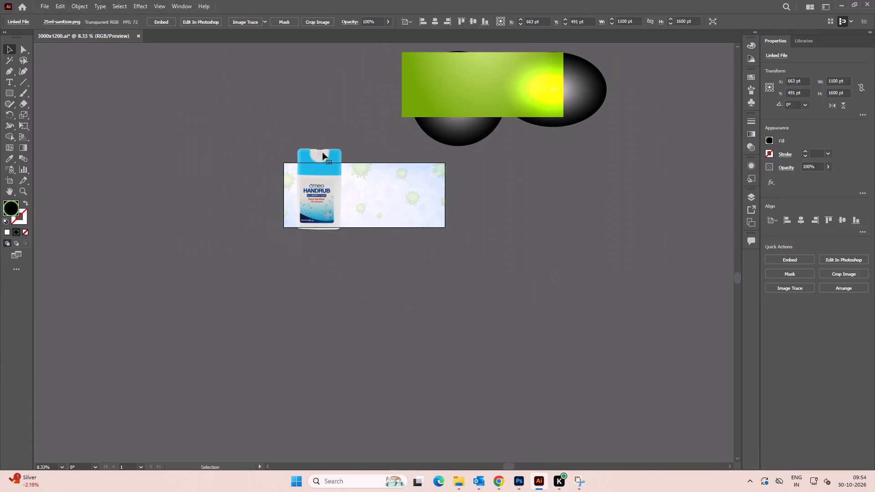
left_click_drag(318, 146, 324, 190, "shift")
scroll(321, 214, "up", 3, "alt")
left_click_drag(325, 220, 319, 198)
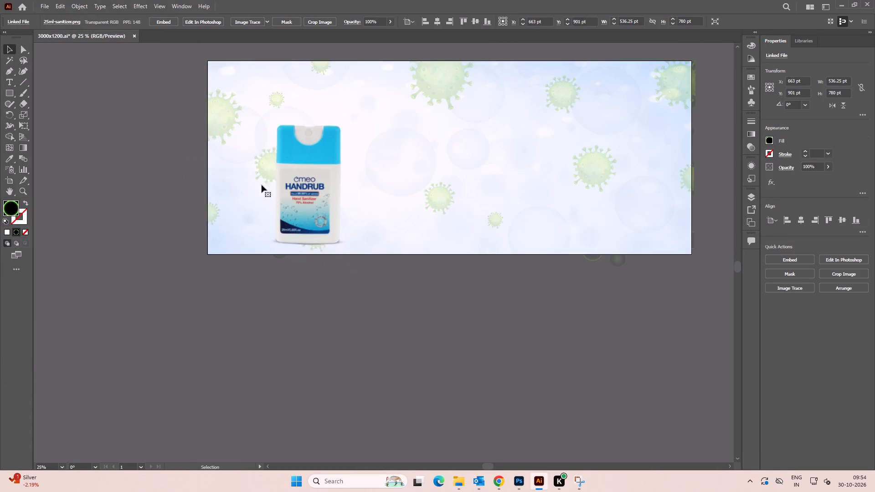
left_click(168, 161)
Switch to Photoshop and close the pack size.psd document.
key("alt+Tab")
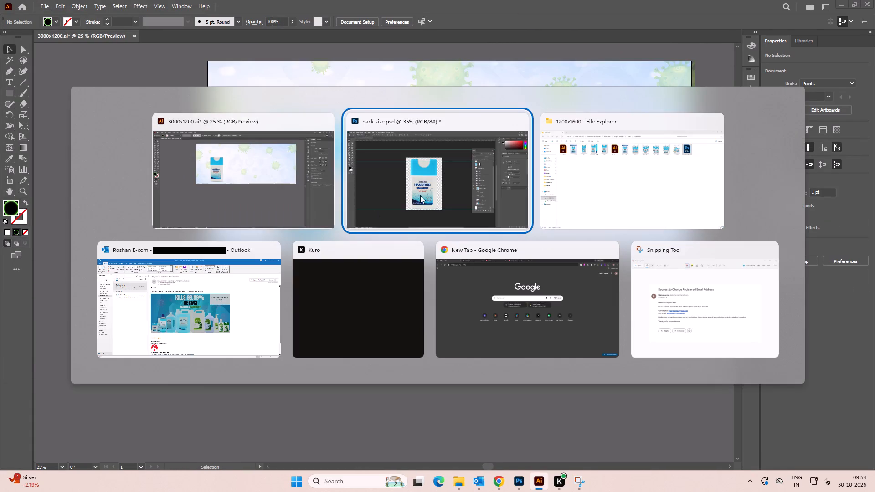
left_click(443, 161, "alt")
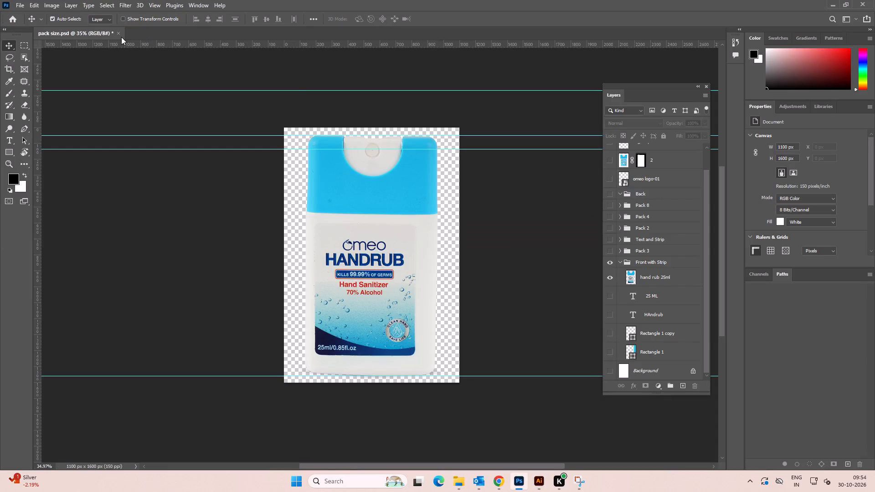
left_click(119, 32)
left_click(442, 179)
In a new File Explorer window, search the Downloads folder for "sani".
key("alt+Tab")
left_click(437, 201, "alt")
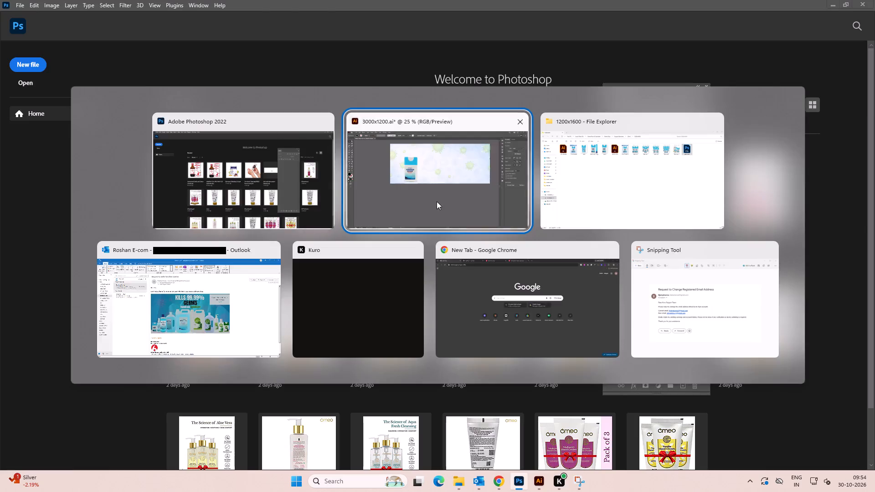
key("alt+Tab")
left_click(617, 181, "alt")
key("alt+Tab")
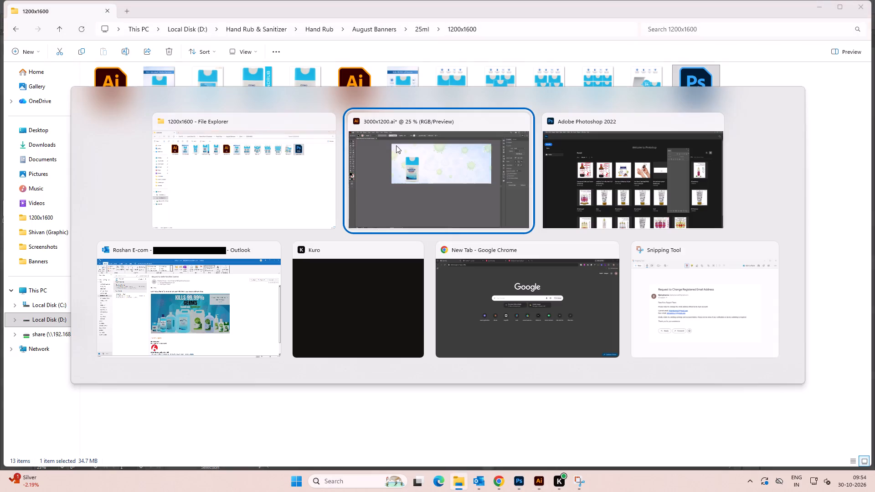
left_click(280, 167, "alt")
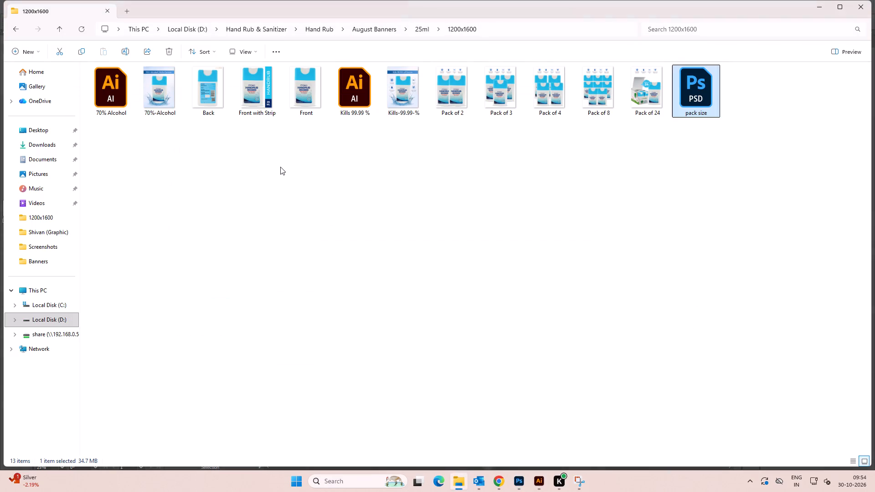
key("super+e")
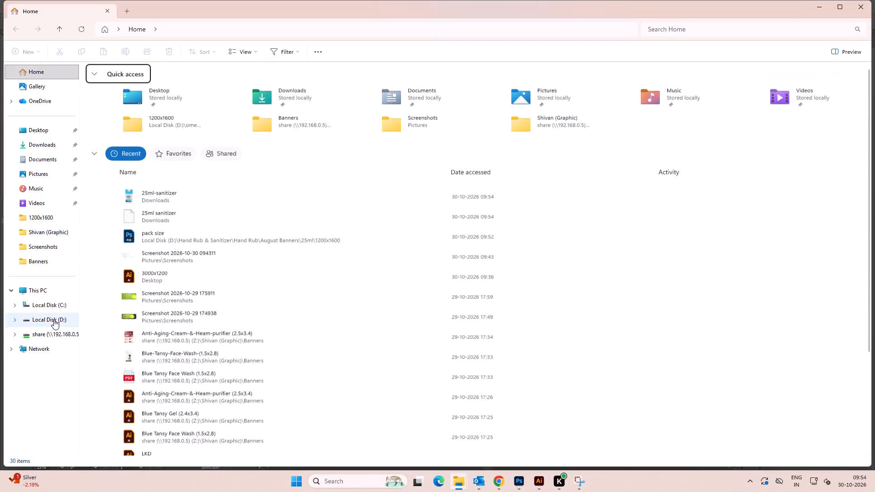
left_click(39, 160)
left_click(47, 146)
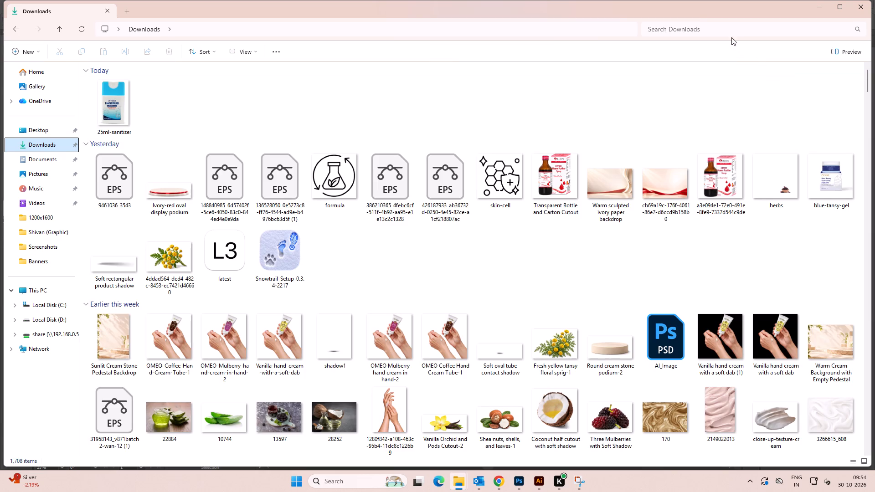
left_click(728, 27)
type("sani")
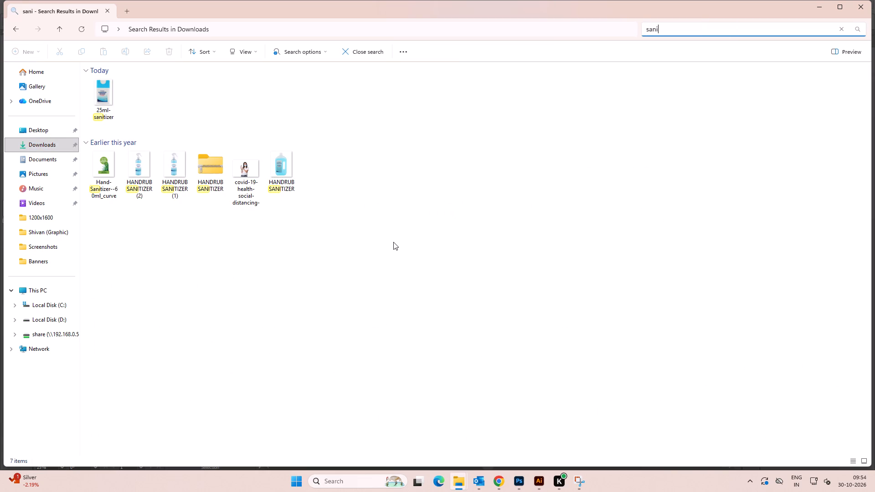
Select the Hand-Sanitizer--60ml_curve, HANDRUB SANITIZER, (1) and (2) images and place all four in the Illustrator banner document.
left_click(283, 170)
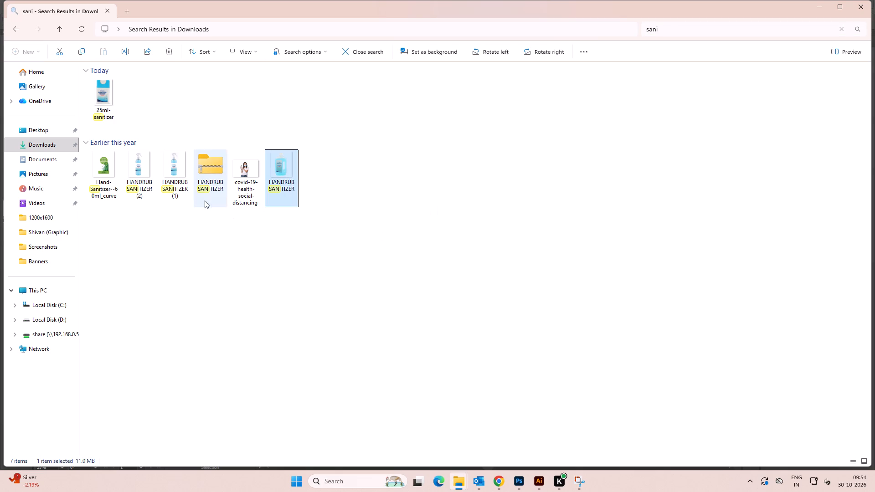
left_click(175, 176)
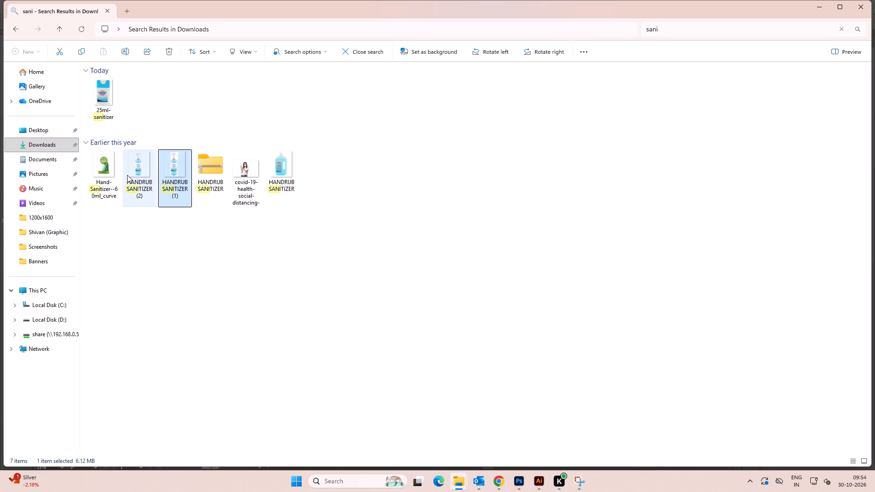
left_click(138, 173)
left_click(102, 169, "shift")
left_click(164, 175, "shift")
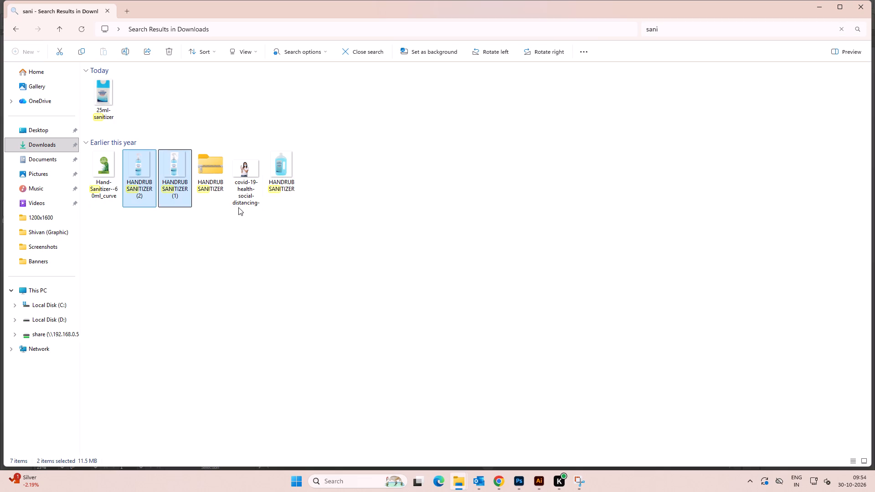
left_click(202, 246)
left_click(102, 171, "ctrl")
left_click(143, 178, "ctrl")
left_click(167, 178, "ctrl")
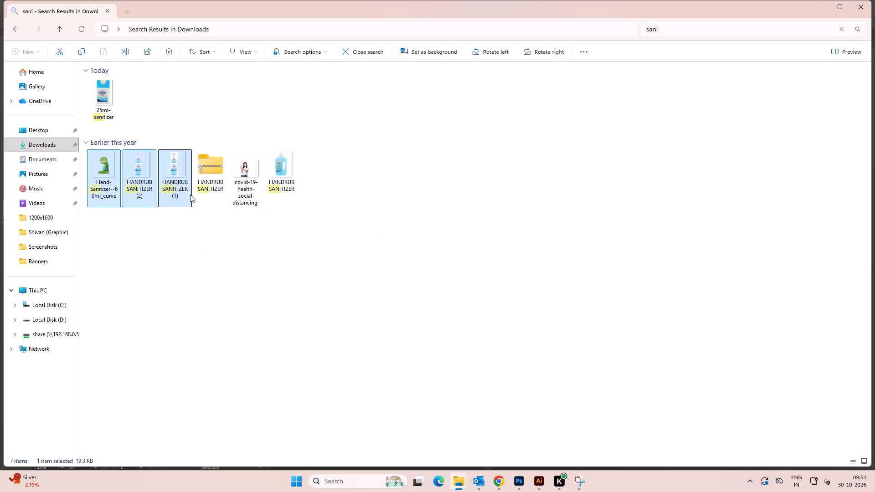
left_click(284, 180, "ctrl")
left_click_drag(287, 184, 535, 474)
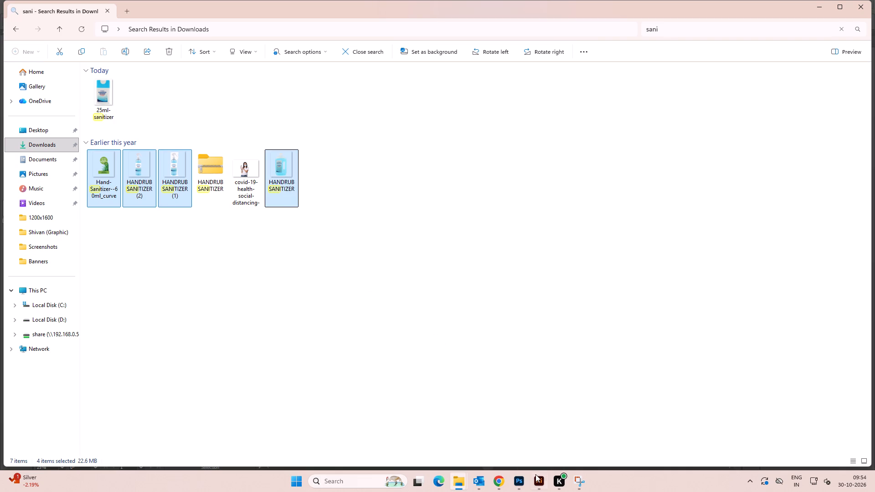
left_click_drag(535, 474, 403, 172)
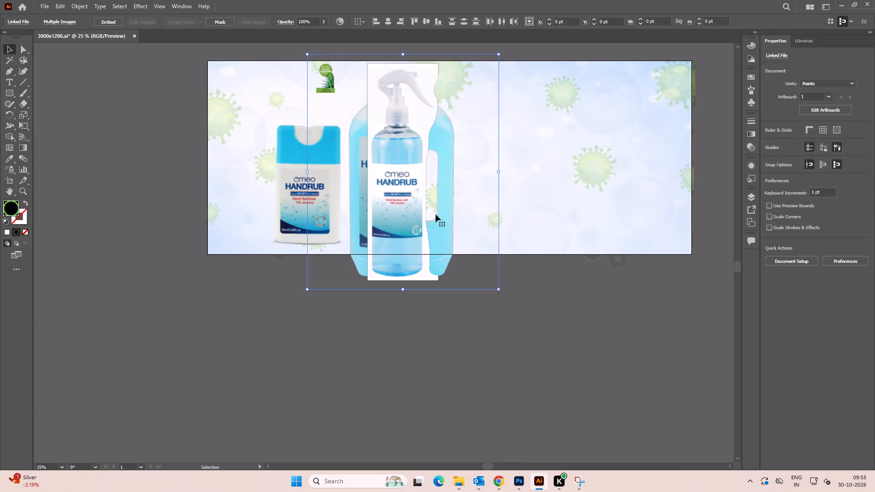
Move the four placed images together off the artboard into the empty space beyond the banner's right edge.
scroll(433, 210, "down", 2, "alt")
key("space")
left_click_drag(433, 219, 324, 207)
left_click_drag(322, 200, 590, 239)
key("space")
key("space")
key("space")
key("space")
key("space")
key("space")
key("space")
key("space")
key("space")
key("space")
key("space")
key("space")
key("space")
key("space")
key("space")
key("space")
left_click_drag(362, 187, 298, 178)
left_click_drag(479, 201, 281, 167)
double_click(475, 183)
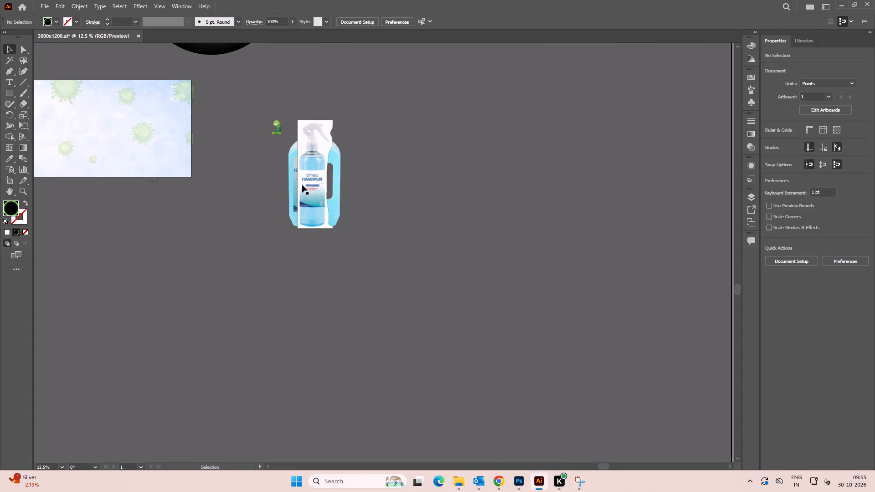
Spread the overlapping images apart, separating the white-background spray bottle and the transparent spray bottle from the 1L jug.
left_click_drag(303, 185, 192, 188)
left_click_drag(305, 193, 395, 194)
left_click_drag(315, 190, 334, 200)
Delete the small green 60ml sanitizer graphic and the spray bottle image with the white background.
scroll(275, 133, "up", 2, "alt")
left_click(273, 132)
key("Delete")
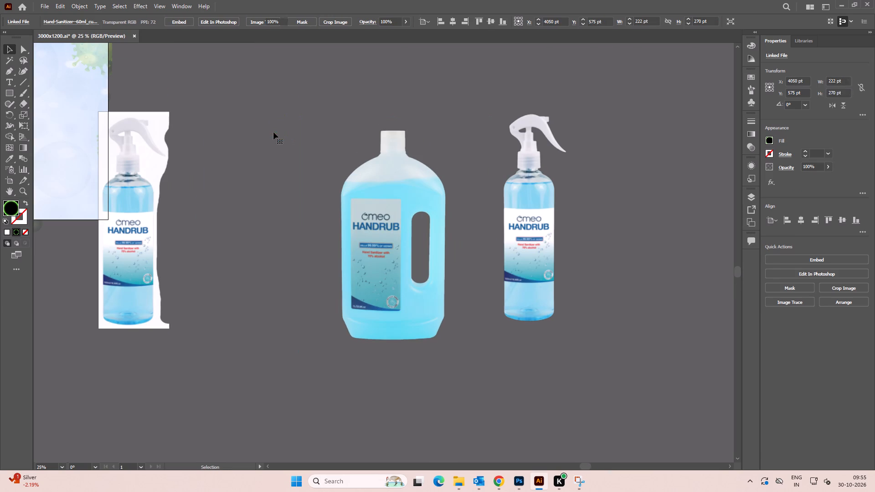
left_click(121, 209)
key("Delete")
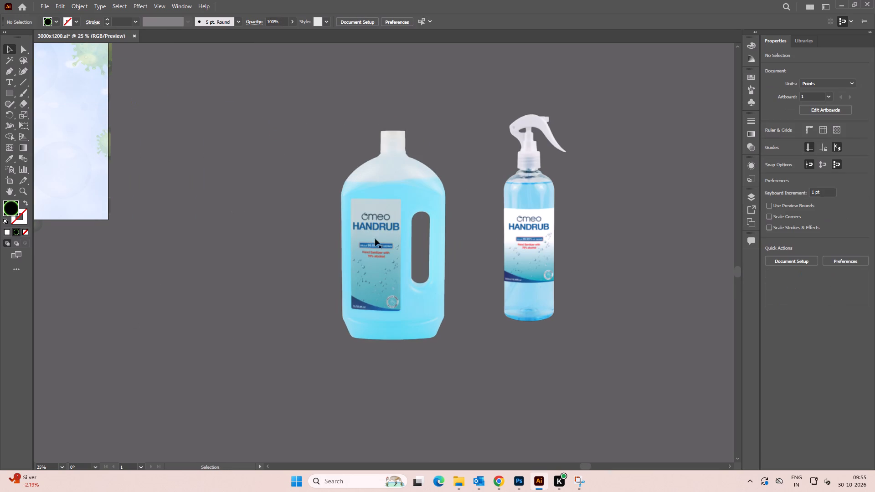
Check the two remaining bottles up close and move the 1L jug and 500ml spray bottle nearer the banner's right edge.
scroll(396, 249, "up", 5, "alt")
scroll(396, 248, "down", 5, "alt")
key("space")
scroll(382, 323, "up", 2, "alt")
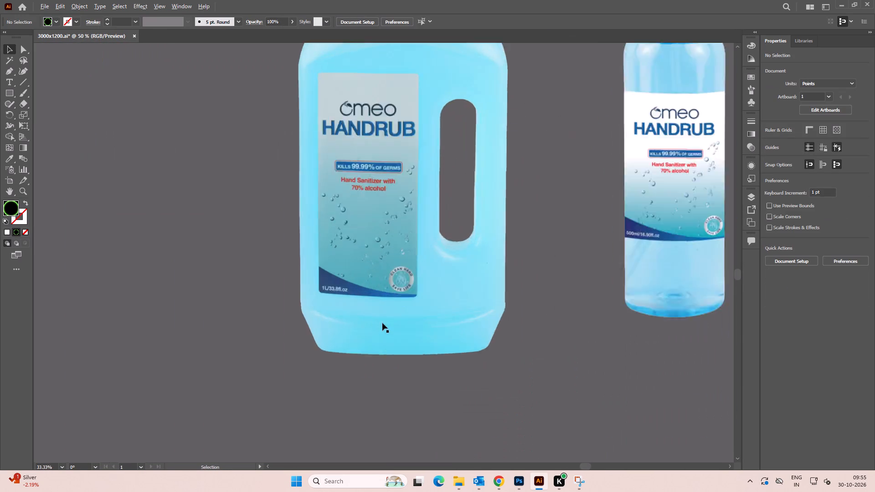
scroll(382, 323, "up", 3, "alt")
scroll(384, 321, "down", 4, "alt")
scroll(385, 306, "up", 3, "alt")
scroll(385, 307, "down", 3, "alt")
left_click_drag(382, 290, 139, 294)
scroll(548, 278, "up", 4, "alt")
scroll(549, 274, "down", 4, "alt")
left_click_drag(539, 262, 432, 271)
Examine the 500ml spray bottle's label and cutout edges up close.
scroll(432, 271, "down", 3, "alt")
scroll(485, 258, "up", 4, "alt")
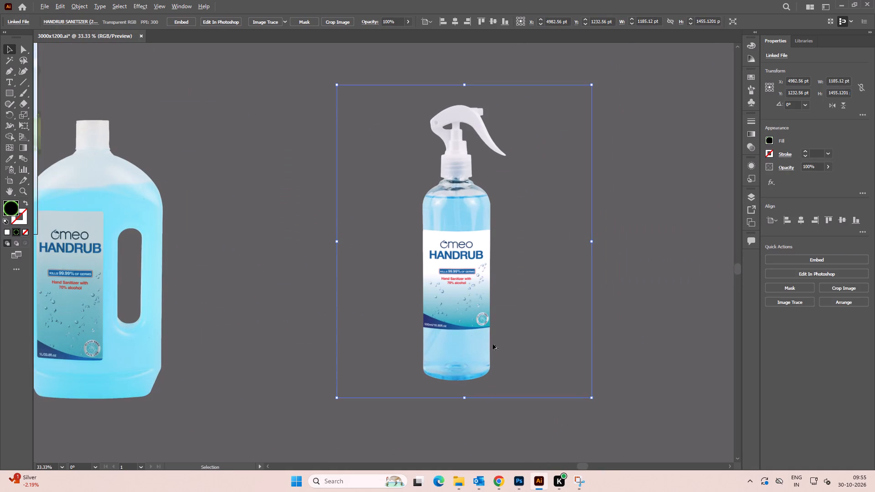
key("space")
left_click_drag(486, 352, 452, 336)
scroll(412, 241, "down", 3, "alt")
scroll(412, 241, "up", 4, "alt")
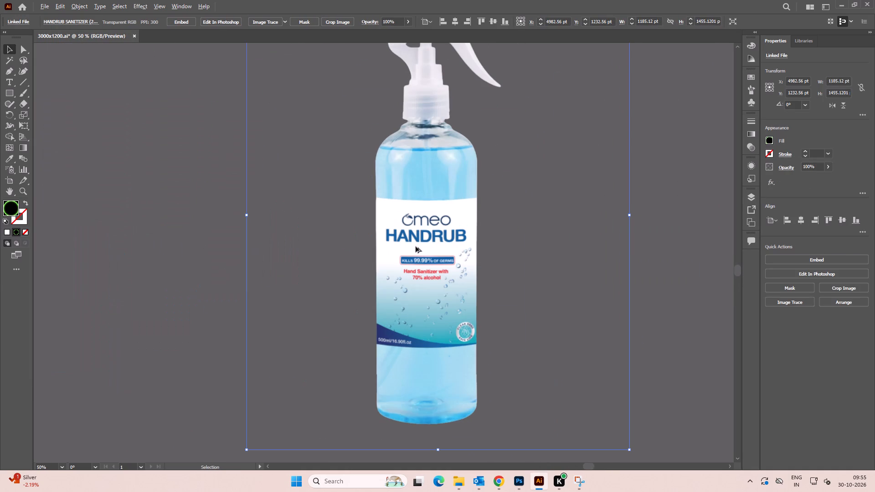
left_click(656, 267)
left_click(432, 257)
scroll(472, 263, "down", 4, "alt")
left_click(582, 262)
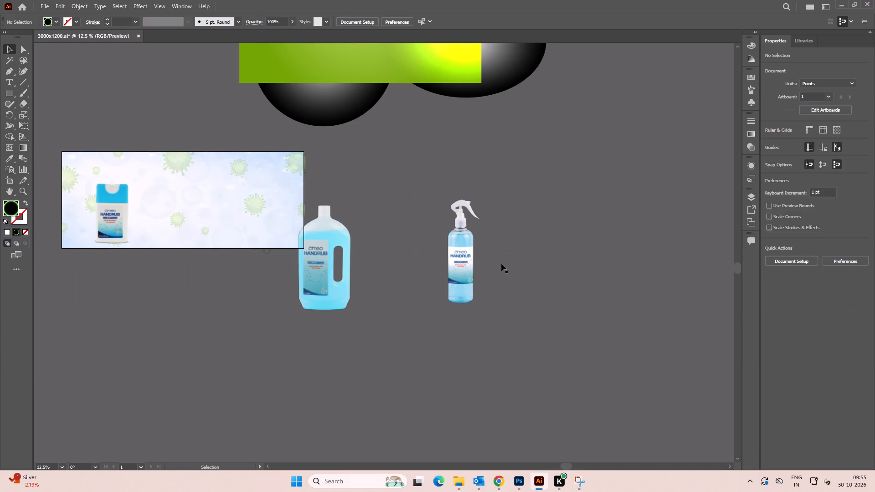
Move the 500ml spray bottle across the jug so it overlaps the banner's lower edge.
left_click_drag(474, 268, 214, 262)
left_click(329, 266)
scroll(299, 276, "up", 1, "alt")
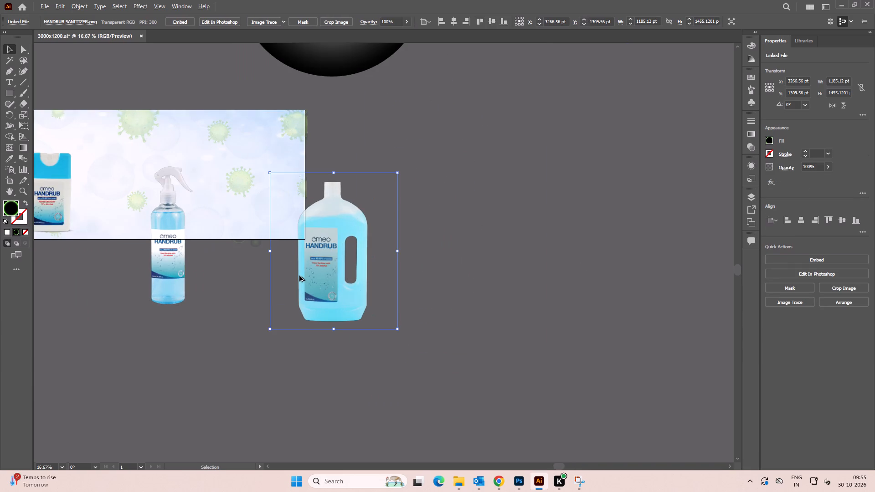
scroll(324, 276, "up", 4, "alt")
scroll(324, 276, "down", 3, "alt")
key("space")
left_click_drag(307, 273, 427, 262)
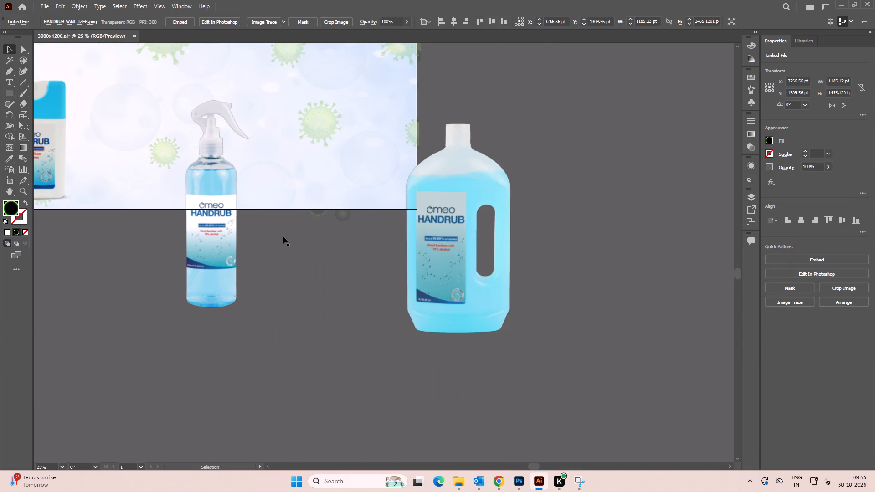
left_click_drag(211, 238, 261, 252)
Move the 1L jug between the 25ml bottle and the 500ml spray bottle.
left_click_drag(476, 263, 0, 239)
key("space")
key("space")
key("space")
key("space")
key("space")
key("space")
key("space")
key("space")
key("space")
key("space")
key("space")
key("space")
key("space")
key("space")
key("space")
key("space")
left_click_drag(28, 236, 215, 236)
left_click_drag(195, 232, 311, 233)
left_click_drag(545, 244, 231, 242)
Start Crop Image on the 1L jug and extend the crop frame vertically past the bottle's base and cap.
right_click(242, 240)
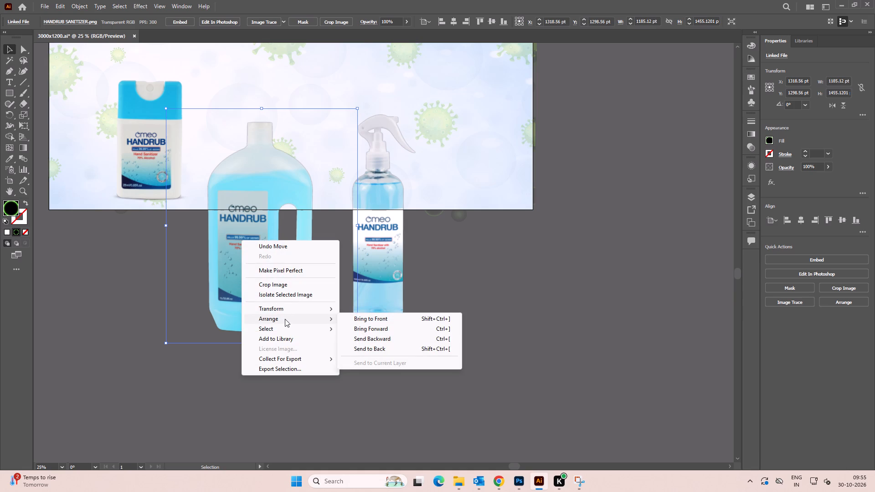
left_click(283, 286)
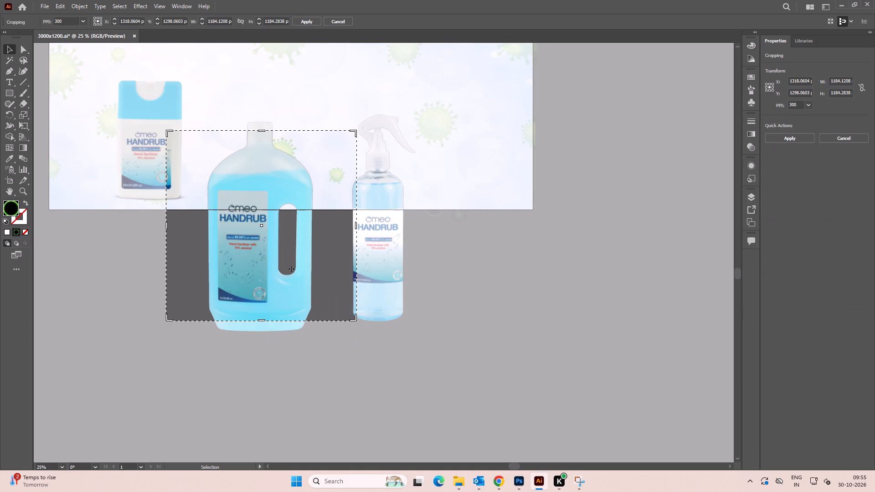
left_click_drag(262, 319, 261, 333)
key("space")
left_click_drag(248, 167, 257, 222)
scroll(263, 192, "up", 3, "alt")
left_click_drag(283, 177, 285, 173)
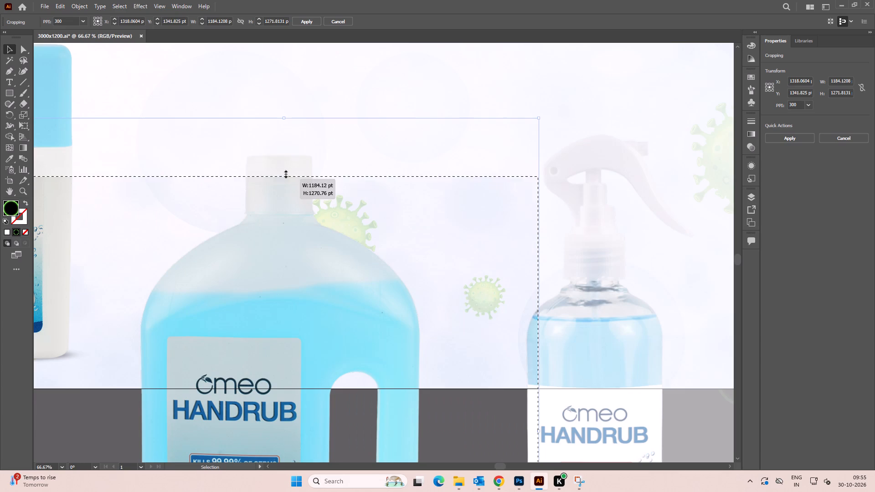
left_click_drag(285, 173, 294, 145)
Narrow the crop frame's sides to the jug's edges and apply the crop at about 673 x 1346 pt.
scroll(272, 255, "down", 4, "alt")
key("space")
left_click_drag(273, 243, 275, 229)
scroll(243, 291, "up", 3, "alt")
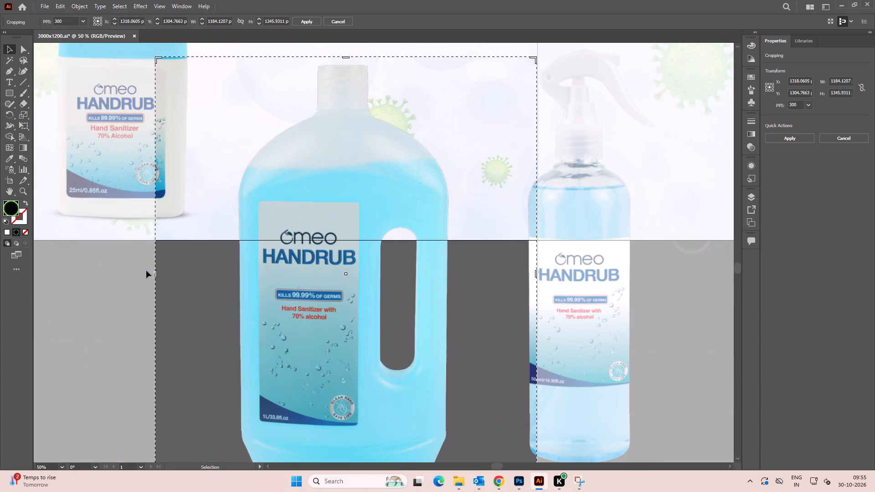
left_click(157, 277)
left_click_drag(155, 276, 235, 288)
left_click_drag(535, 275, 448, 284)
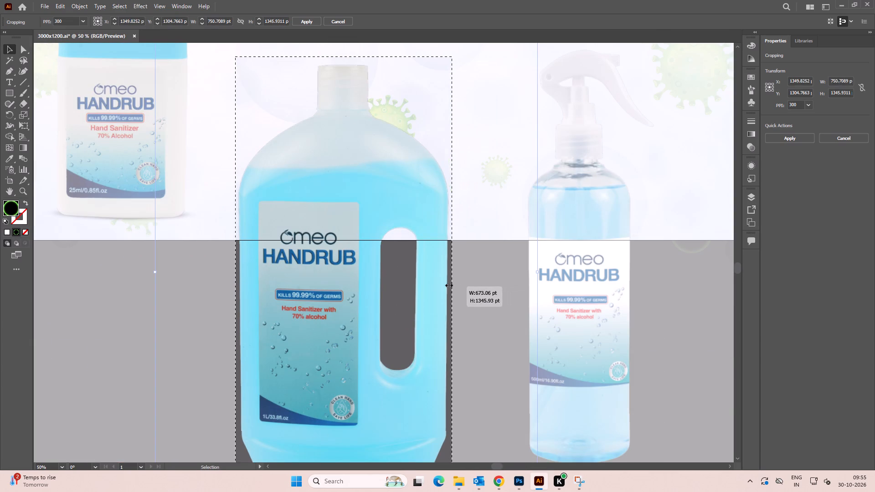
left_click_drag(448, 284, 450, 284)
key("Return")
scroll(420, 286, "down", 3, "alt")
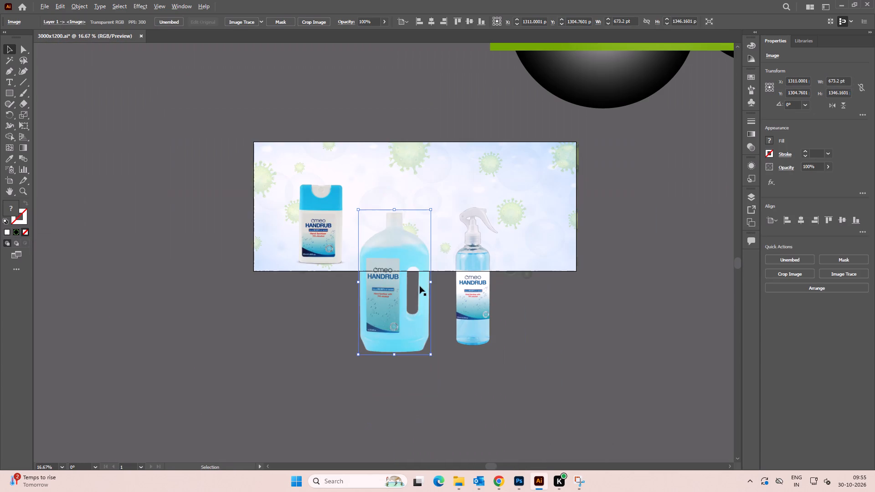
Scale the 1L jug down proportionally to about 372 x 743 pt and place it inside the banner beside the 25ml bottle.
left_click_drag(389, 333, 377, 187)
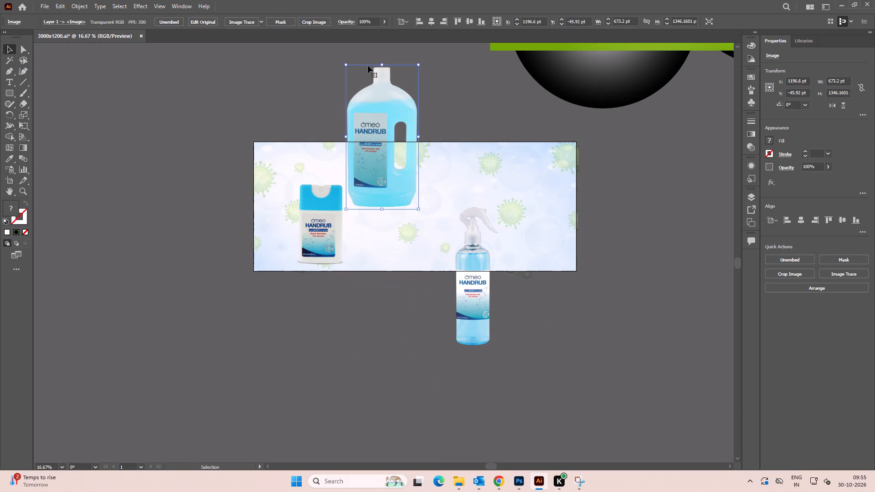
left_click_drag(383, 64, 386, 130, "shift")
left_click_drag(376, 162, 363, 210)
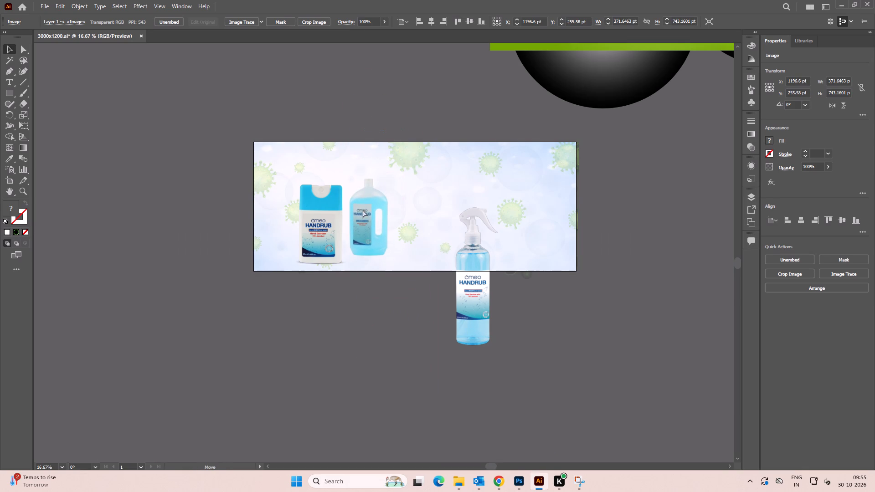
left_click_drag(363, 210, 363, 210)
Scale the 25ml bottle down proportionally so it stands clearly shorter than the 1L jug, keeping its base near the banner's lower edge.
left_click(326, 214)
left_click_drag(321, 180, 327, 217, "shift")
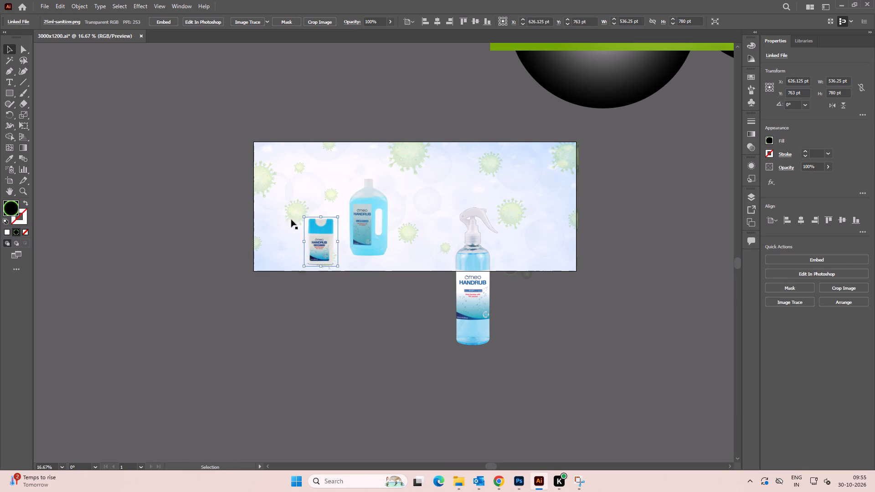
left_click(196, 245)
Move the 1L jug close against the 25ml bottle with their bases roughly level, at about X 928, Y 783 pt.
left_click_drag(362, 230, 347, 239)
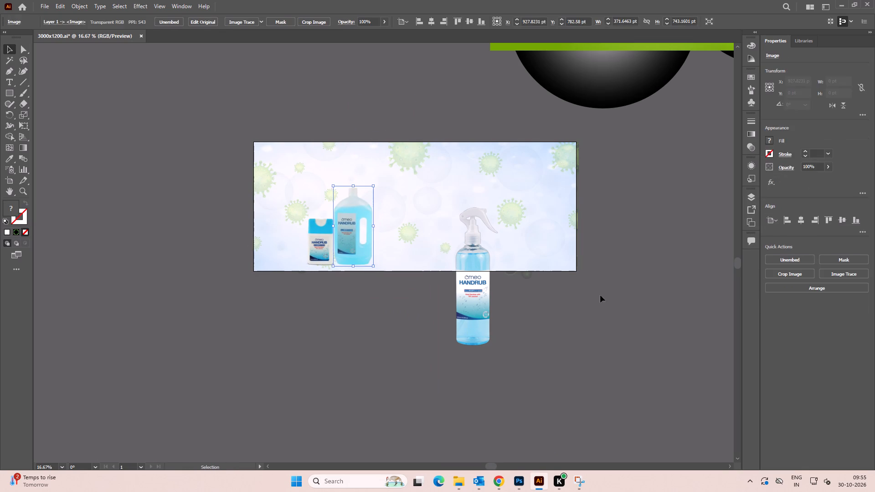
left_click(600, 295)
Start Crop Image on the 500ml spray bottle and fit the crop frame vertically around nozzle and base, about 1322 pt high.
left_click(484, 295)
key("space")
key("space")
key("space")
key("space")
key("space")
key("space")
key("space")
key("space")
key("space")
key("space")
key("space")
key("space")
key("space")
left_click_drag(482, 292, 410, 155)
left_click_drag(406, 157, 421, 281)
scroll(414, 288, "up", 3, "alt")
key("space")
left_click_drag(423, 308, 391, 244)
scroll(391, 236, "down", 2, "alt")
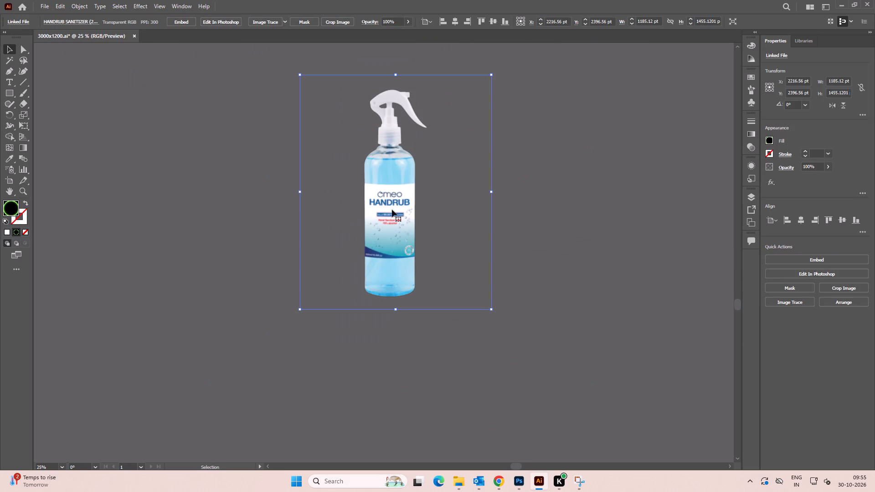
right_click(380, 172)
left_click(414, 215)
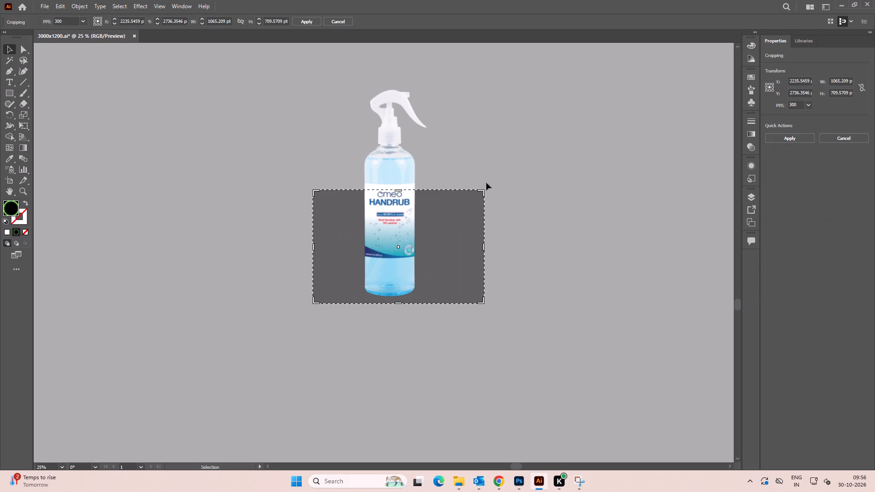
left_click_drag(399, 191, 396, 89)
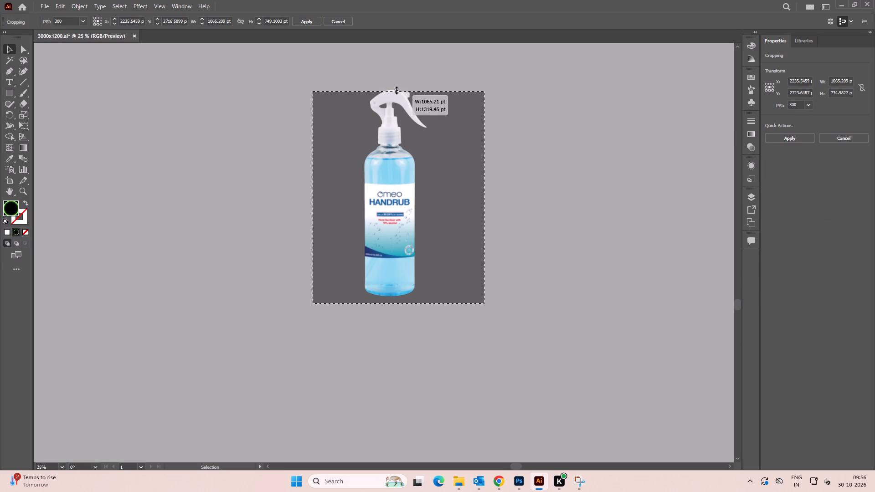
left_click_drag(396, 89, 396, 89)
left_click(400, 302)
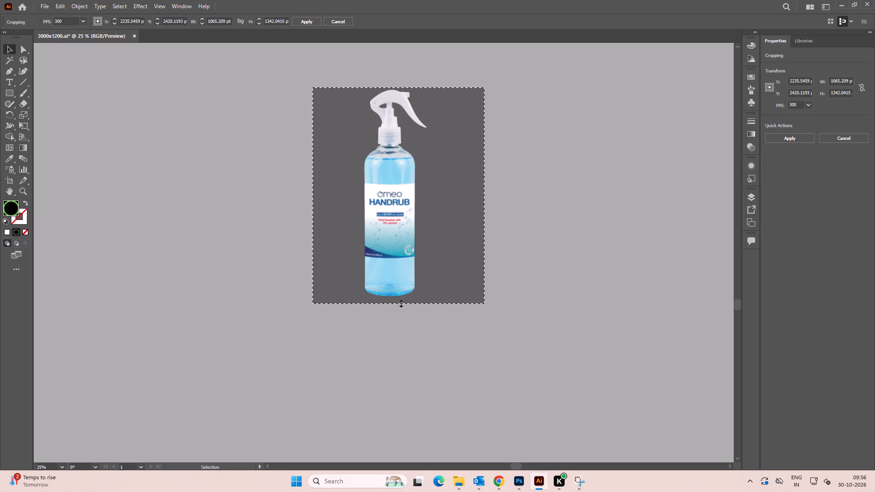
Narrow the spray bottle's crop frame from the trigger side to the trigger's tip, about 726 pt wide.
left_click_drag(482, 195, 455, 195)
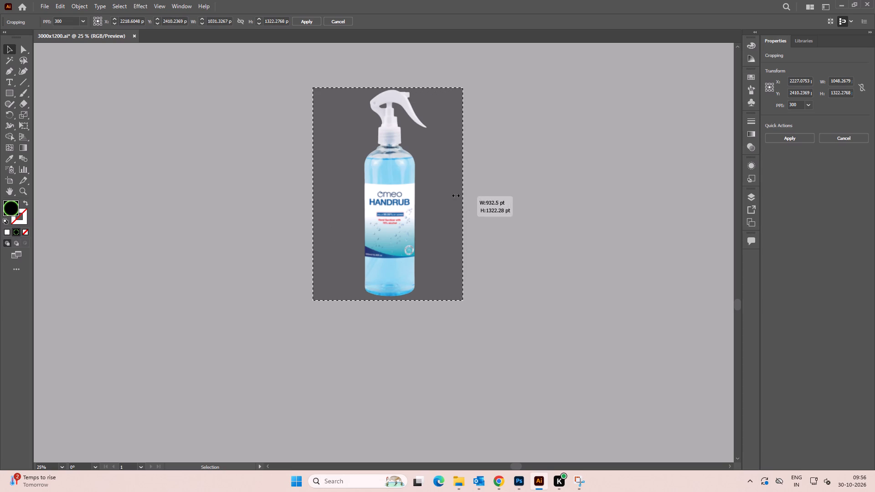
left_click_drag(455, 195, 427, 200)
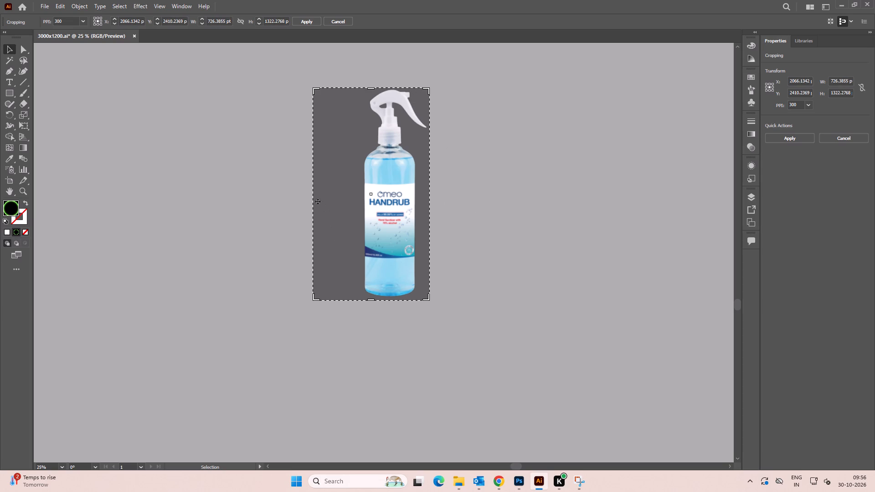
Narrow the spray bottle's crop frame on the side opposite the trigger to about 427 pt wide and apply the crop.
left_click_drag(313, 196, 361, 201)
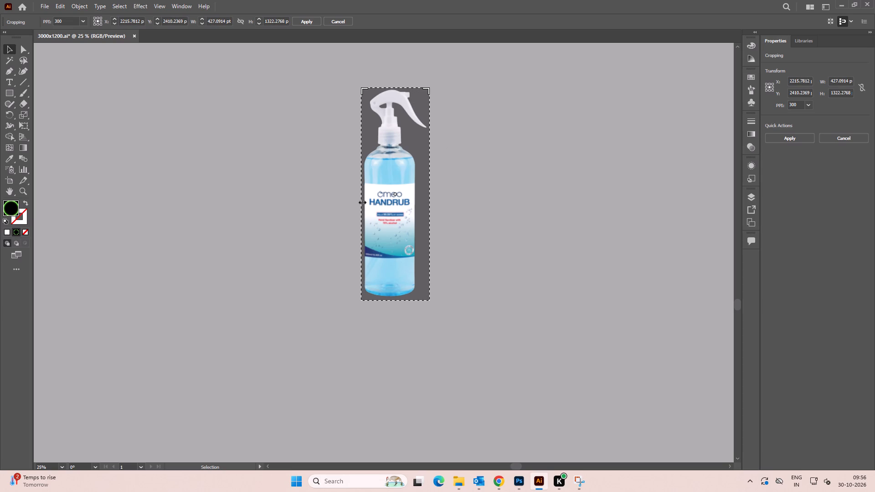
key("Return")
Bring the cropped spray bottle up to the banner's lower edge and scale it down proportionally to about 218 by 676 pt.
scroll(365, 210, "down", 3, "alt")
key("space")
left_click_drag(331, 204, 370, 271)
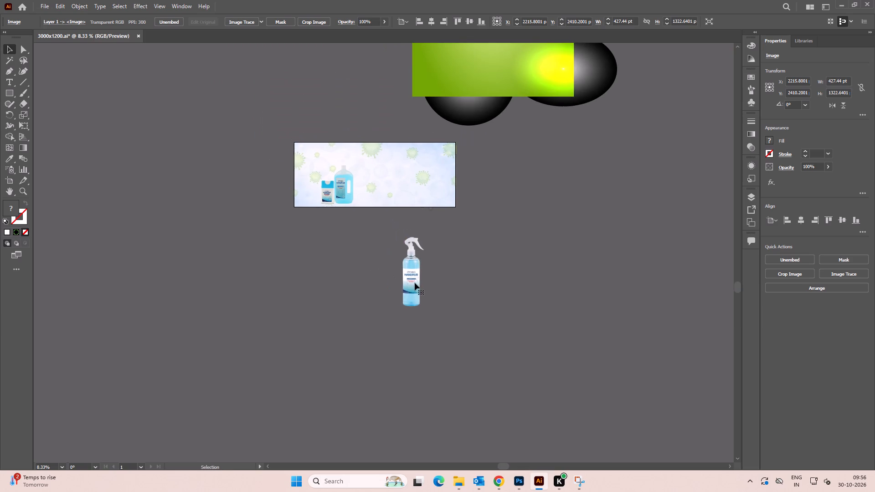
left_click_drag(415, 283, 373, 211)
left_click_drag(371, 163, 372, 200, "shift")
Shift the 1L jug aside and place the spray bottle close beside the 25ml bottle, at about X 863, Y 807 pt.
scroll(357, 222, "up", 4, "alt")
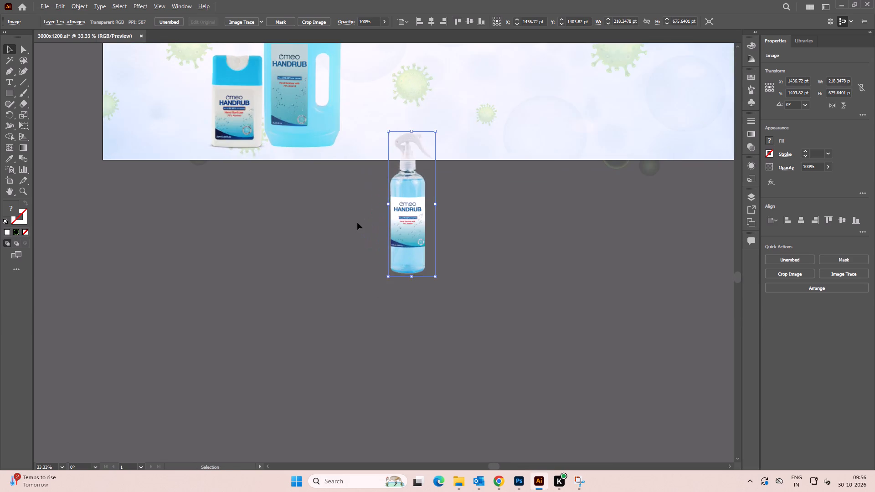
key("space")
left_click_drag(351, 217, 395, 292)
left_click_drag(460, 306, 274, 196)
left_click_drag(329, 173, 407, 204)
left_click_drag(263, 192, 339, 180)
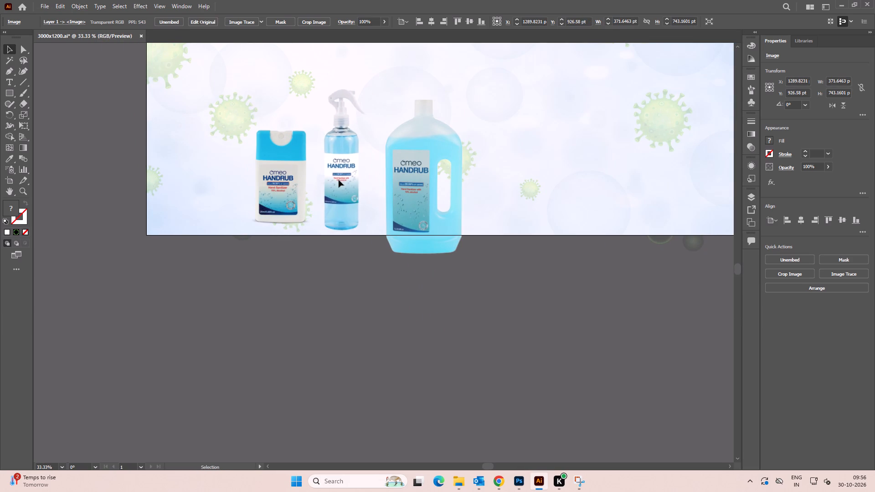
left_click_drag(339, 180, 325, 174)
Move the 1L jug beside the spray bottle with the bases roughly level, at about X 1148, Y 775 pt, and deselect it.
left_click_drag(418, 209, 380, 172)
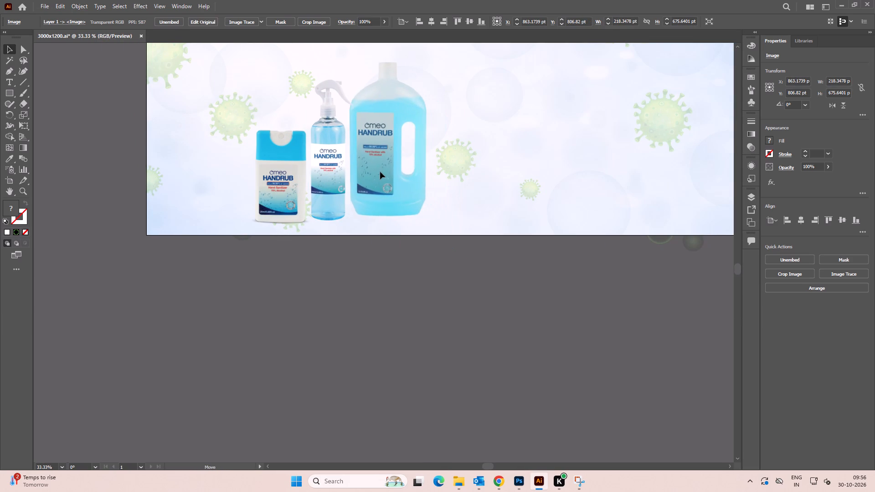
left_click_drag(380, 172, 388, 176)
scroll(384, 179, "down", 2, "alt")
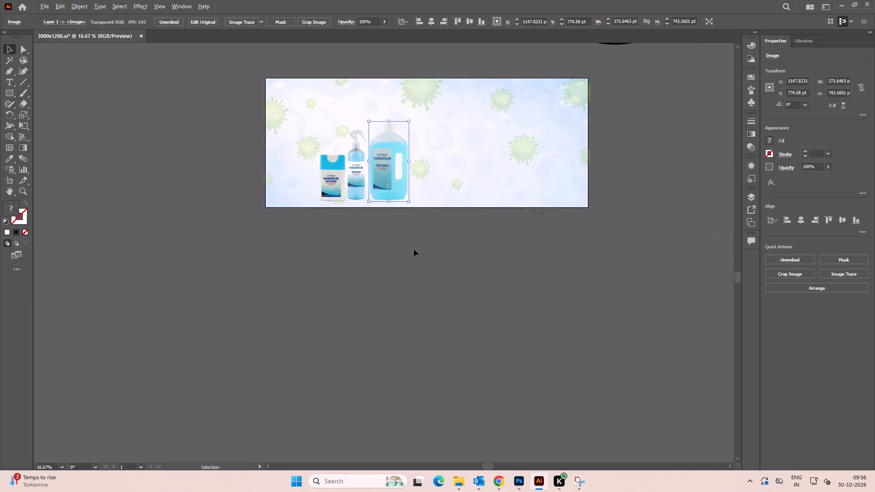
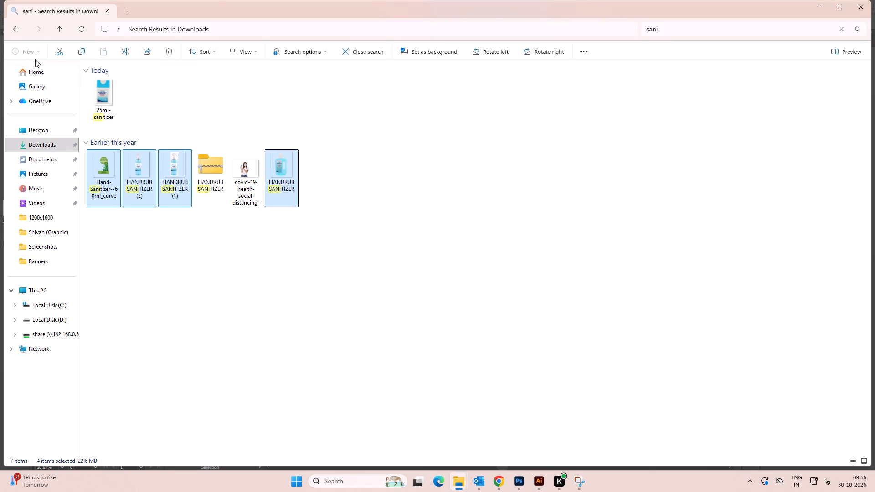
Search the Downloads folder for "200" in place of "sani", look through the resulting images, and return to the full folder.
left_click(426, 188)
left_click(20, 28)
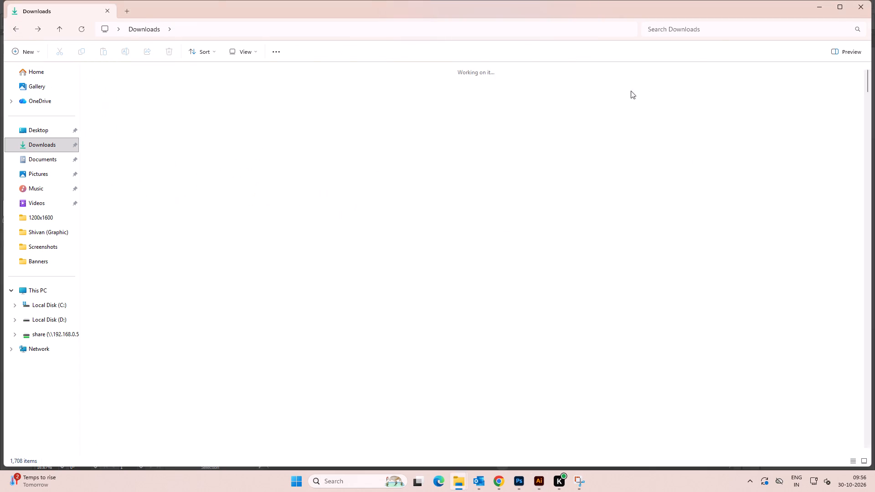
left_click(705, 31)
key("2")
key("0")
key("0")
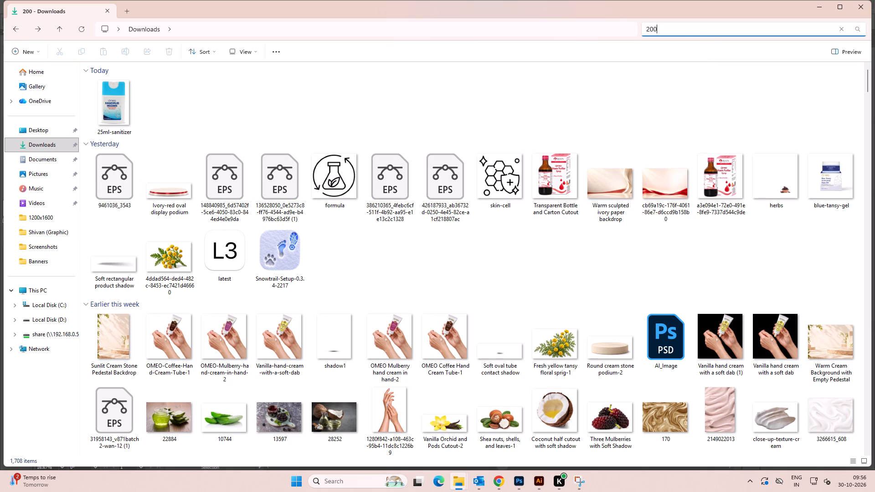
scroll(392, 223, "down", 2)
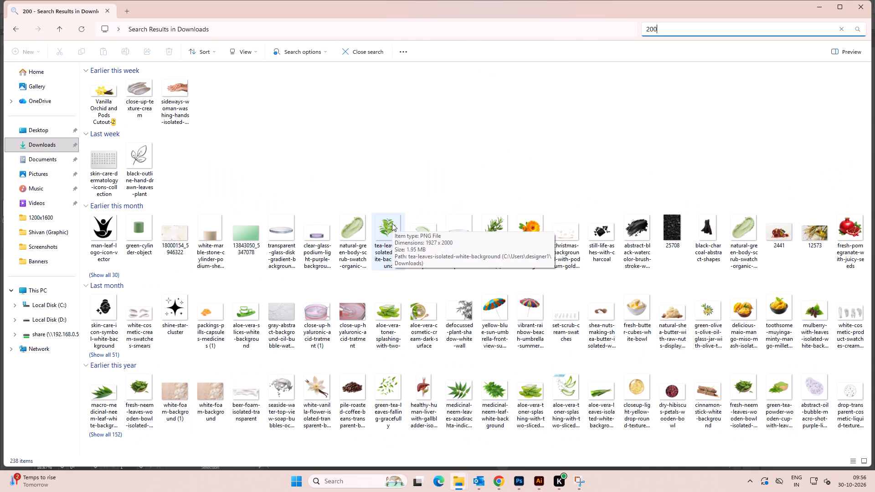
scroll(484, 255, "down", 4)
scroll(492, 263, "up", 4)
scroll(492, 263, "down", 4)
scroll(493, 264, "up", 2)
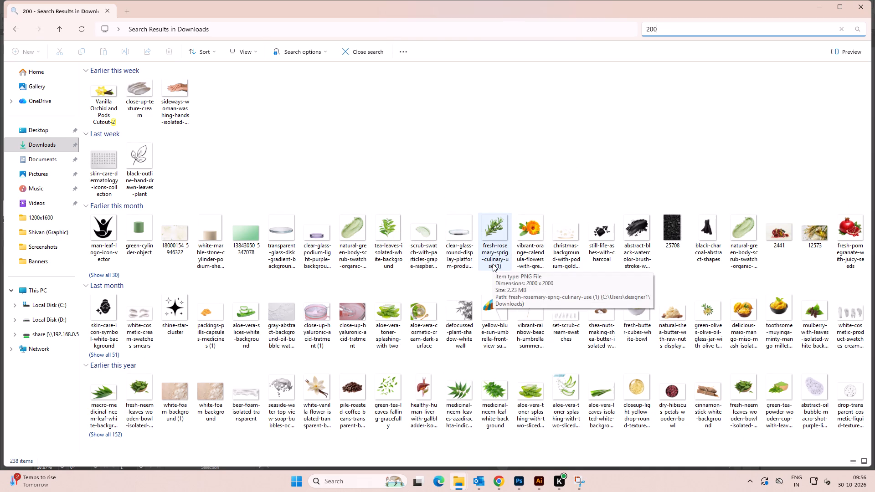
left_click(16, 31)
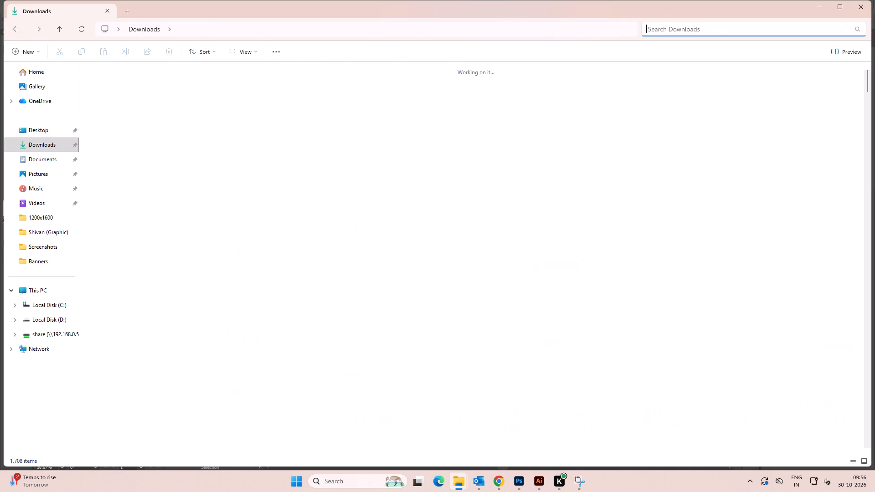
Search the Downloads folder for "100" and for "rub" to find the next handrub bottle image.
key("1")
key("0")
key("0")
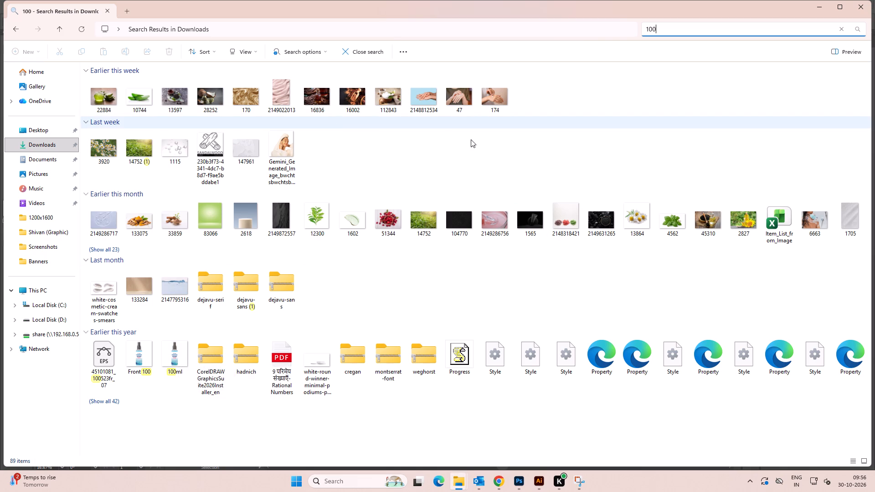
left_click_drag(681, 33, 645, 31)
type("rub")
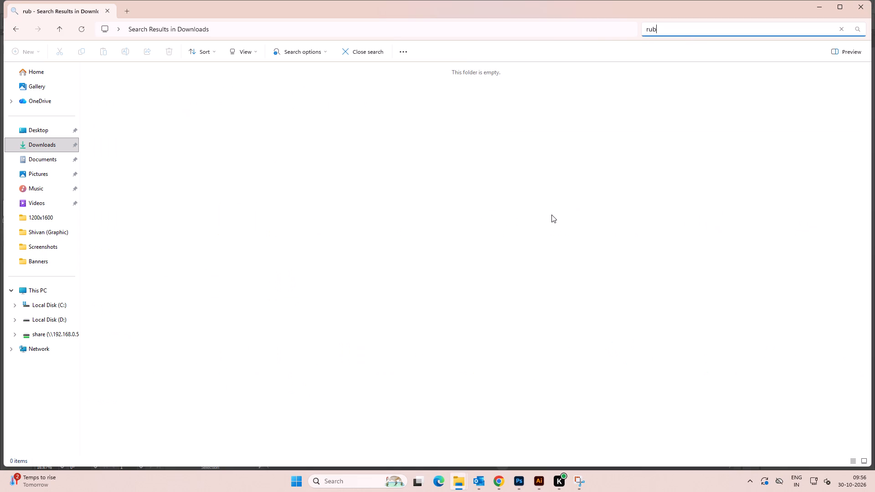
key("BackSpace")
key("BackSpace")
key("BackSpace")
key("BackSpace")
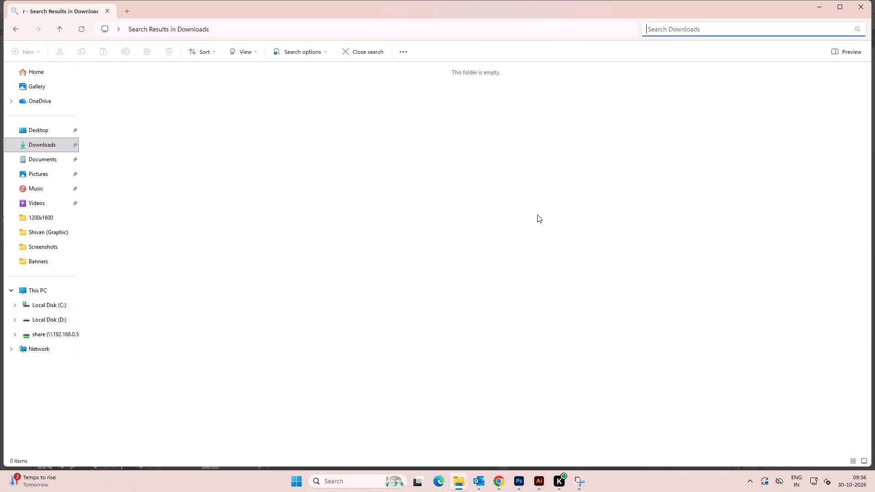
Search the Downloads folder for "hand" and place the spray-bottle image named hand into the Illustrator banner document.
type("hand")
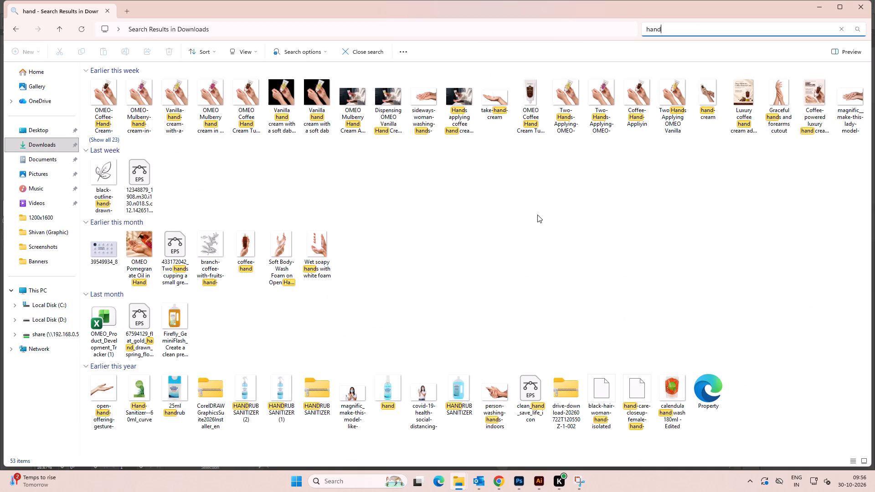
scroll(504, 218, "down", 1)
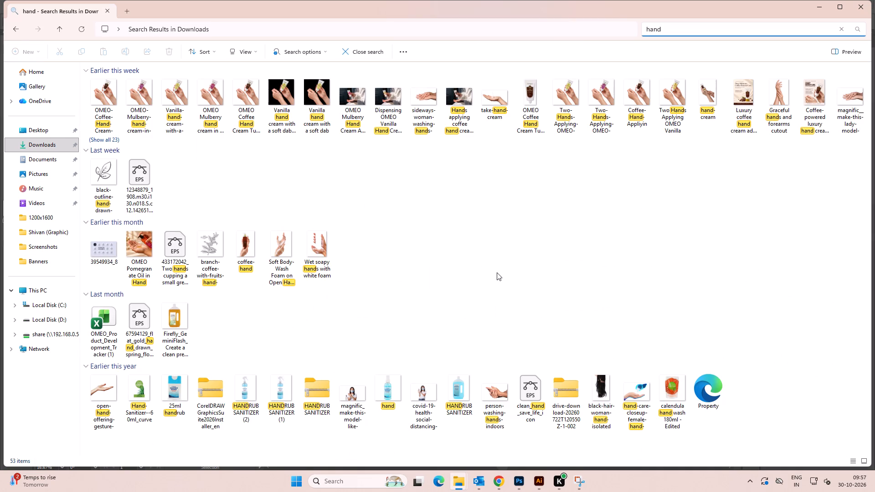
scroll(497, 272, "down", 1)
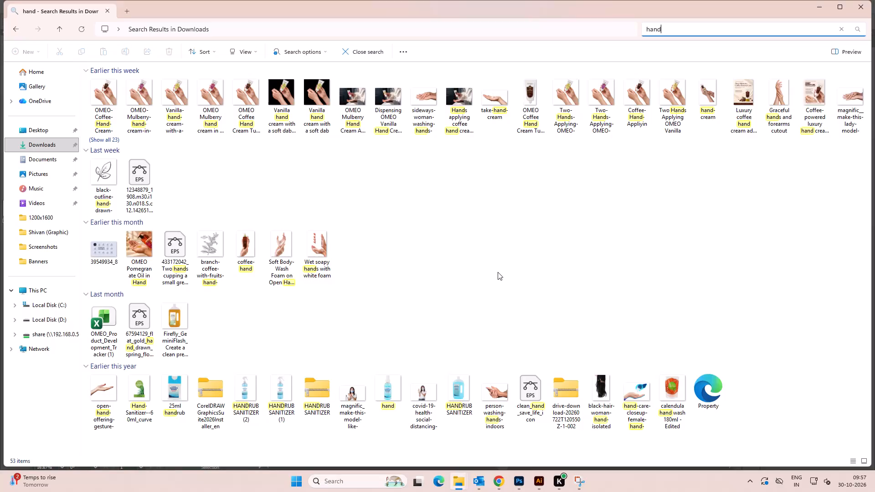
key("alt+Tab")
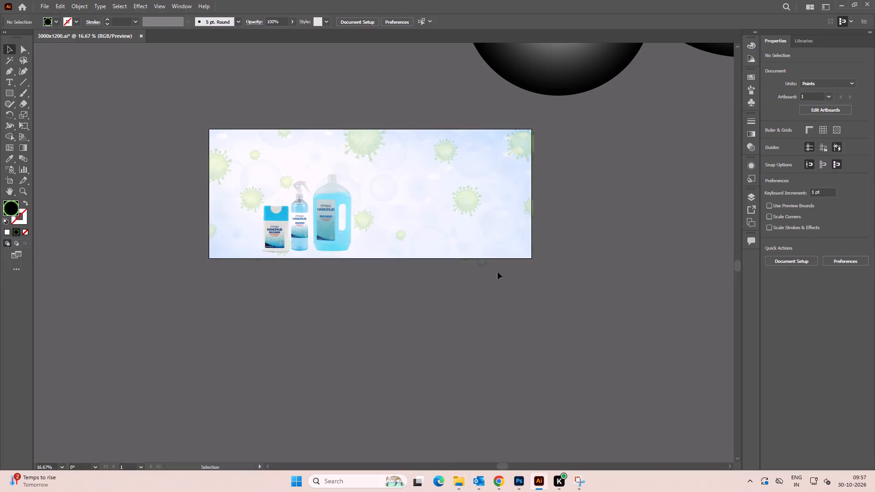
key("alt+Tab")
left_click_drag(386, 397, 551, 456)
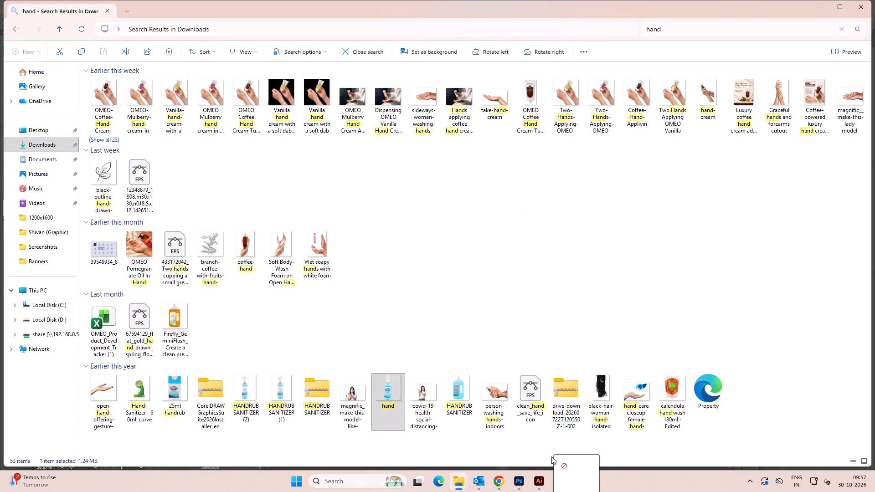
left_click_drag(551, 456, 344, 245)
scroll(331, 243, "up", 4, "alt")
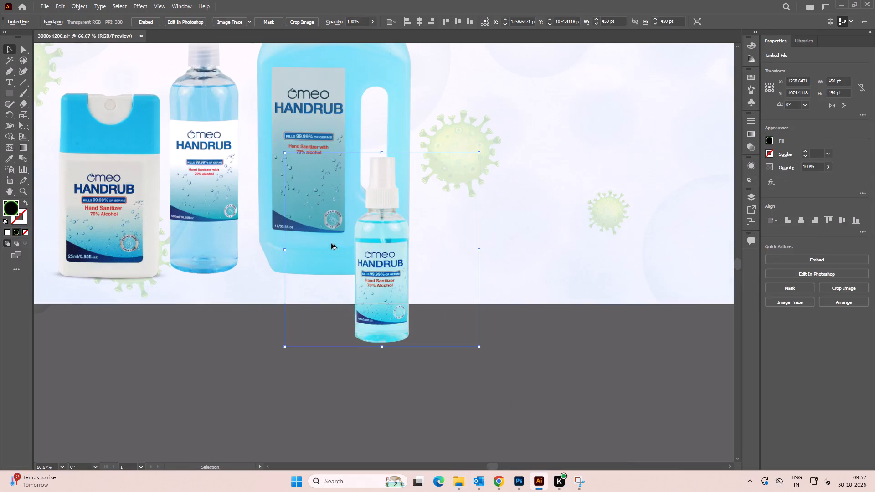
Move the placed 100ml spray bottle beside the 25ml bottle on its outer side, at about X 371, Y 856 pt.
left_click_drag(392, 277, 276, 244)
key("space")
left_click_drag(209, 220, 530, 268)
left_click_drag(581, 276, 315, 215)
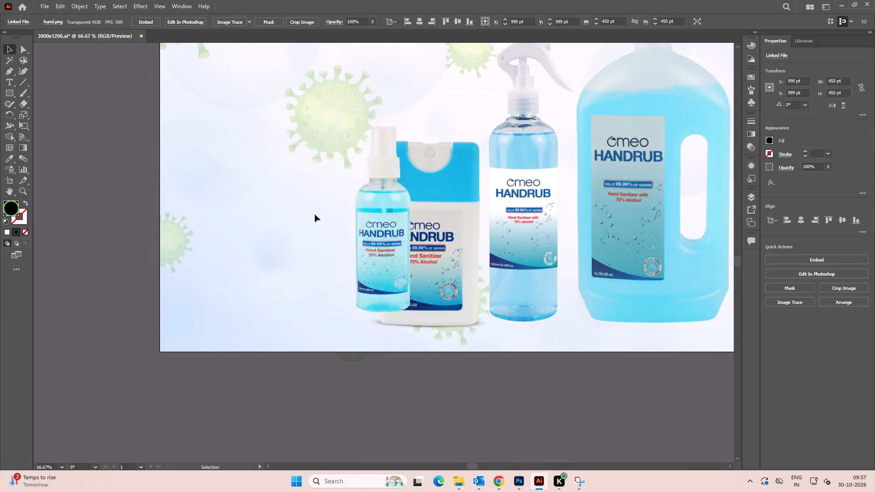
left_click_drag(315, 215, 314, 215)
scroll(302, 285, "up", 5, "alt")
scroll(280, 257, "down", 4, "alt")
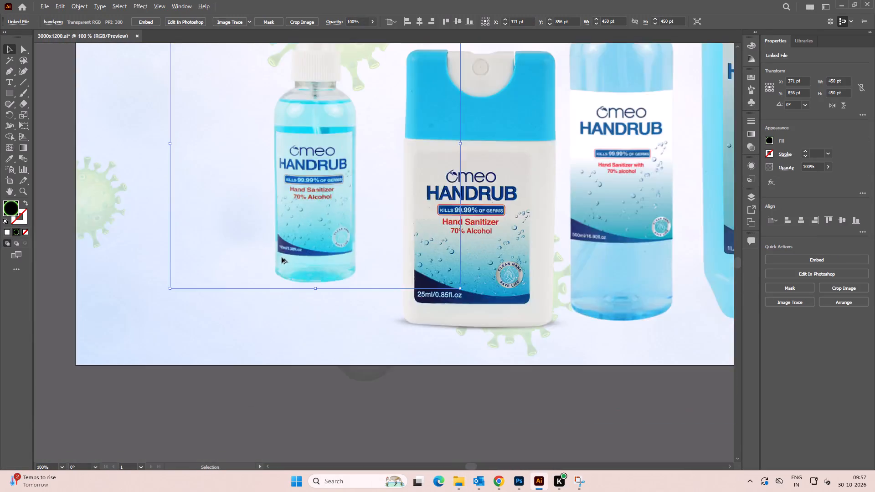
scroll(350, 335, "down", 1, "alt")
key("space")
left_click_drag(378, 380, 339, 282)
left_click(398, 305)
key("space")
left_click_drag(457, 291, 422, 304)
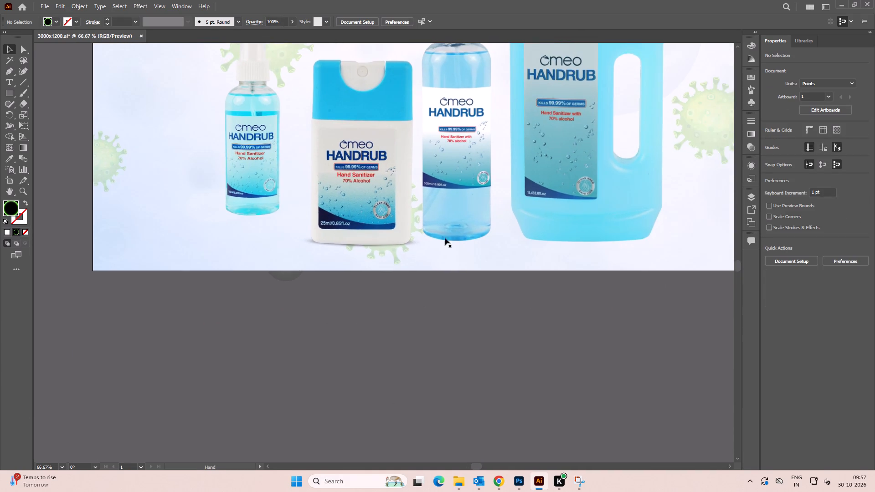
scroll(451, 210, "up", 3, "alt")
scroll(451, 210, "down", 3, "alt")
Move the 100ml spray bottle off the artboard onto the empty pasteboard, at about X -787, Y 712 pt.
left_click(249, 174)
scroll(235, 136, "down", 3, "alt")
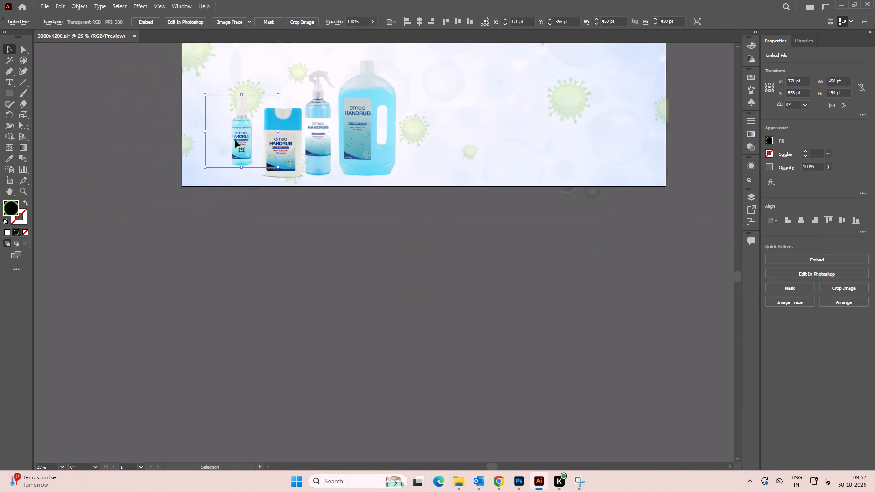
key("space")
left_click_drag(247, 146, 473, 204)
left_click_drag(473, 204, 286, 180)
Crop the 100ml spray bottle image close to both sides of the bottle, about 141 pt wide, keeping the 449 pt height.
scroll(285, 180, "up", 3, "alt")
key("space")
left_click_drag(248, 145, 283, 198)
right_click(316, 169)
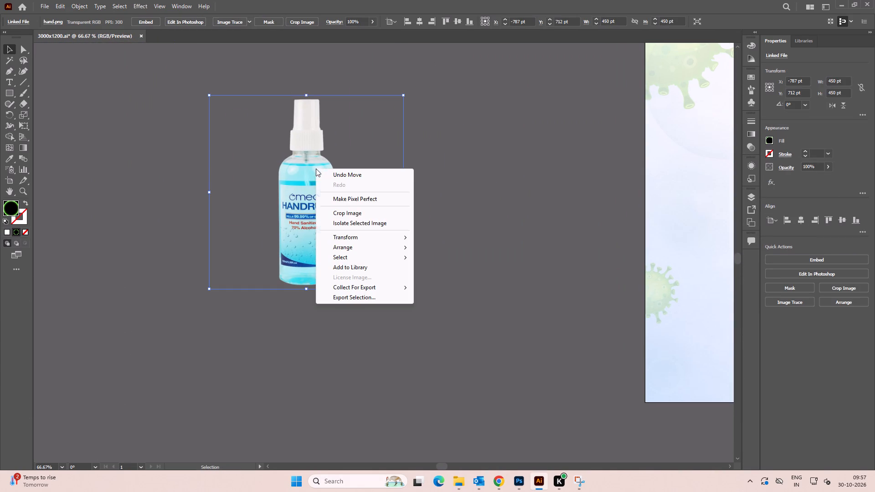
left_click(356, 215)
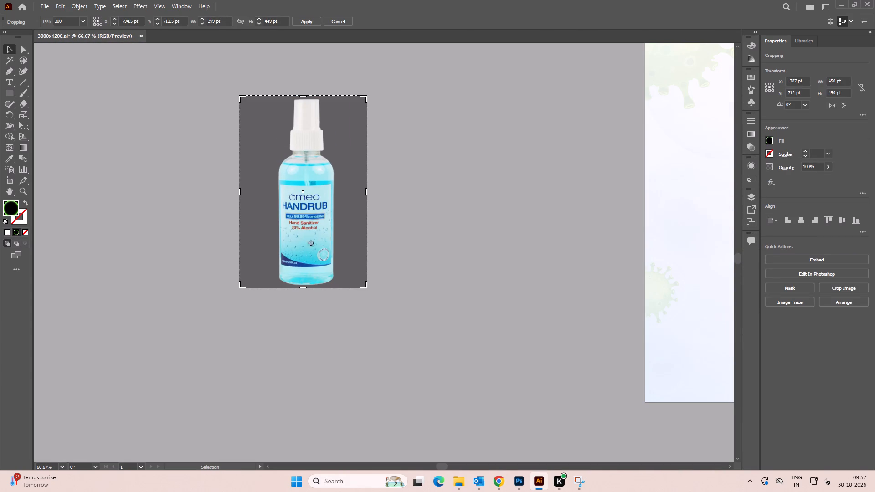
left_click_drag(240, 193, 277, 199)
left_click_drag(367, 194, 337, 198)
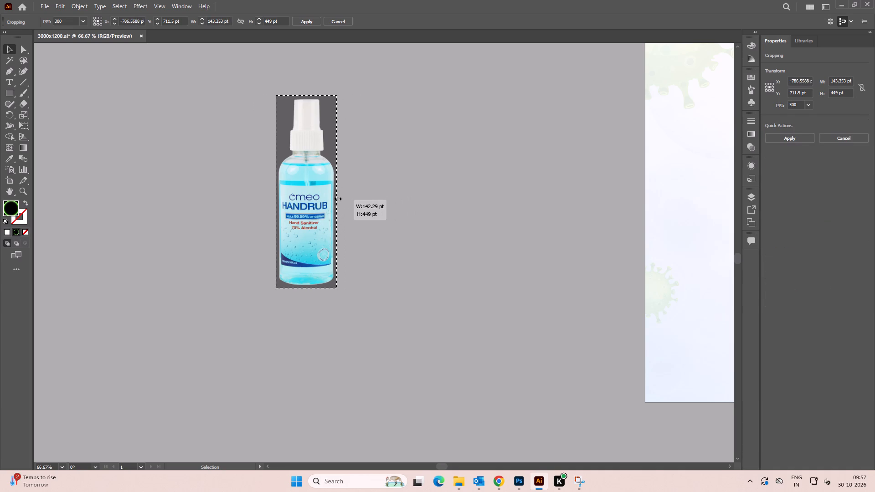
left_click_drag(337, 198, 336, 198)
key("Return")
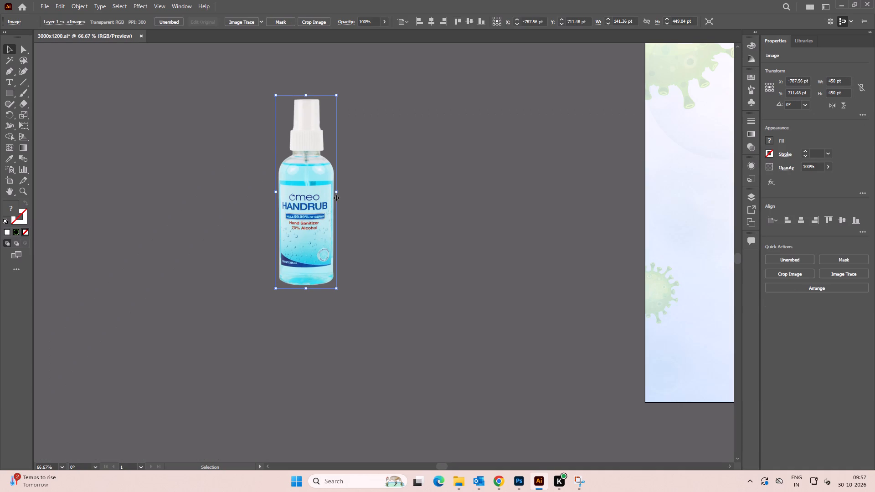
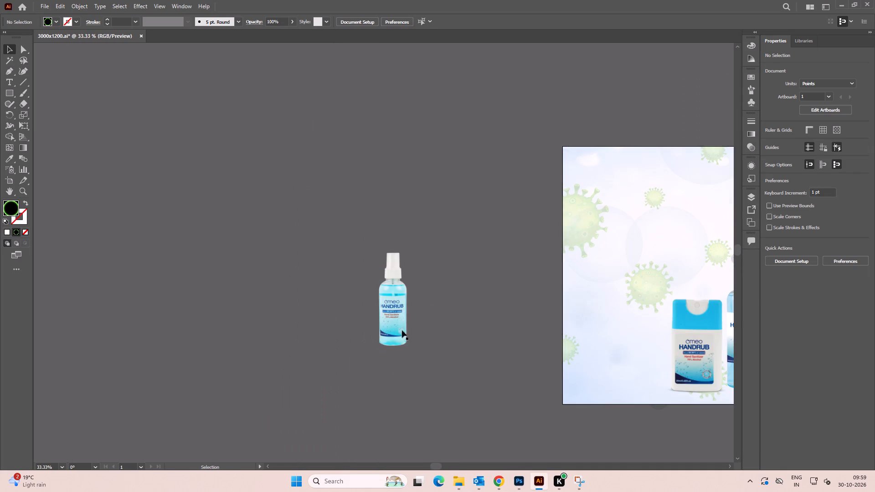
Place the 100ml spray bottle on the banner at about X 737, Y 912 pt, shifting the 25ml bottle outward to make room.
left_click_drag(391, 313, 642, 369)
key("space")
left_click_drag(642, 359, 298, 265)
left_click_drag(302, 281, 382, 265)
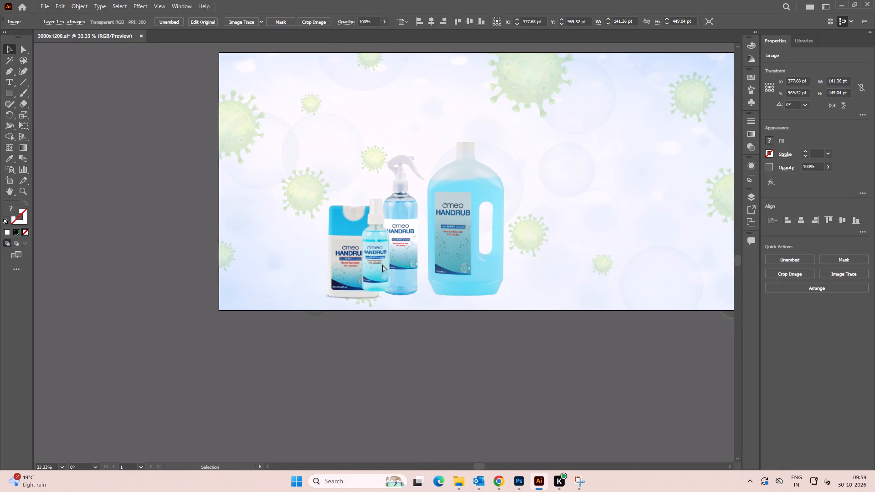
left_click_drag(382, 265, 396, 265)
left_click_drag(359, 267, 332, 267)
left_click_drag(395, 259, 378, 262)
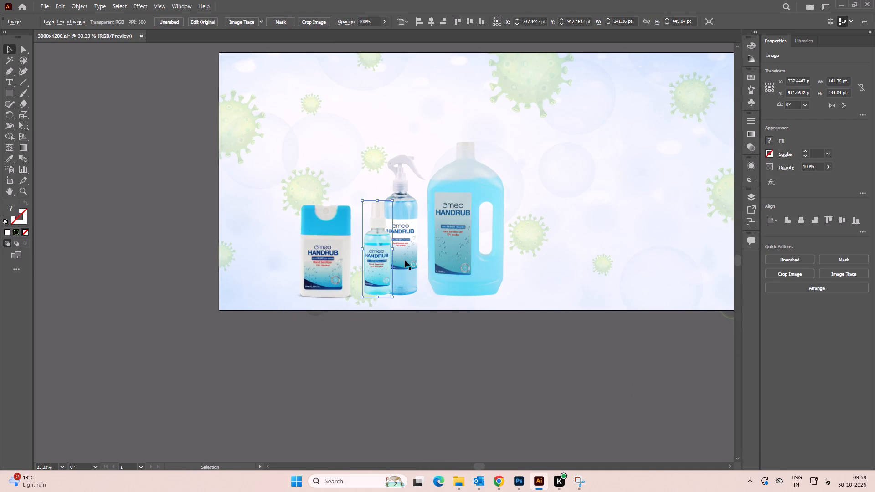
Move the trigger-spray bottle away from the 100ml bottle, up against the large handled bottle.
left_click_drag(405, 260, 422, 263)
left_click(422, 263)
left_click(473, 354)
Scale the 25ml sanitizer bottle down proportionally and move it slightly farther from the 100ml spray bottle.
scroll(397, 285, "up", 2, "alt")
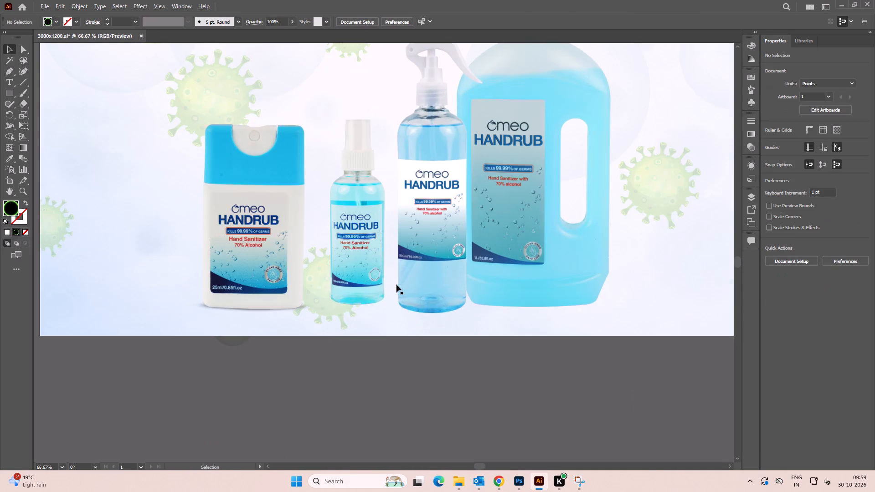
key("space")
left_click_drag(326, 273, 411, 305)
left_click(352, 291)
left_click_drag(339, 151, 339, 168, "shift")
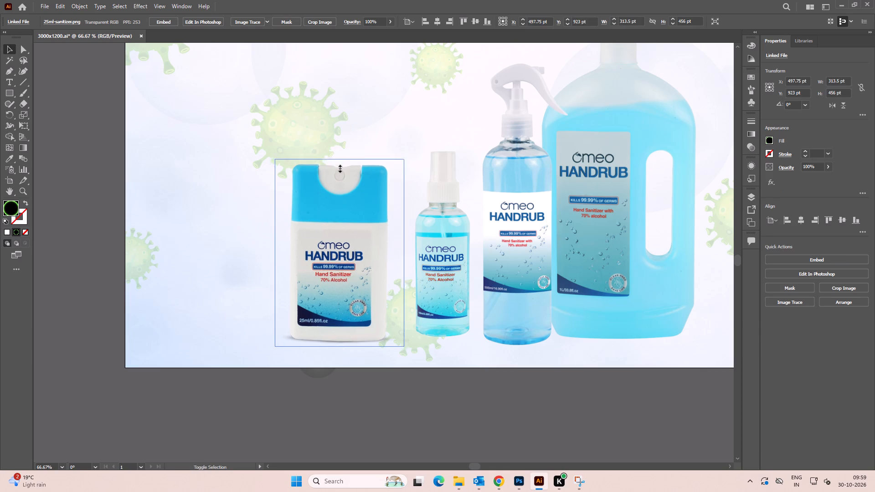
left_click_drag(339, 168, 339, 175, "shift")
left_click_drag(343, 247, 320, 245)
Move the 100ml spray bottle closer to the 25ml bottle, at about X 671 pt, and scale it up proportionally so it stands taller.
left_click_drag(431, 256, 403, 260)
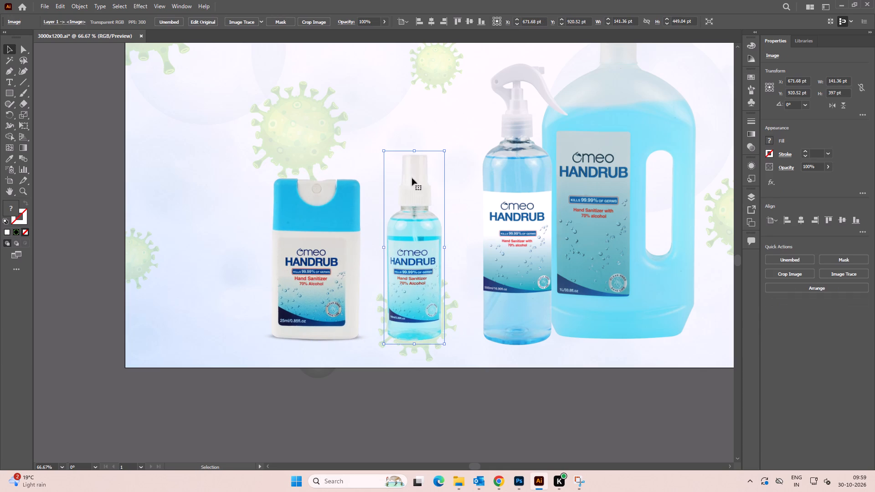
left_click_drag(413, 151, 420, 99, "shift")
scroll(437, 240, "down", 4, "alt")
left_click(470, 328)
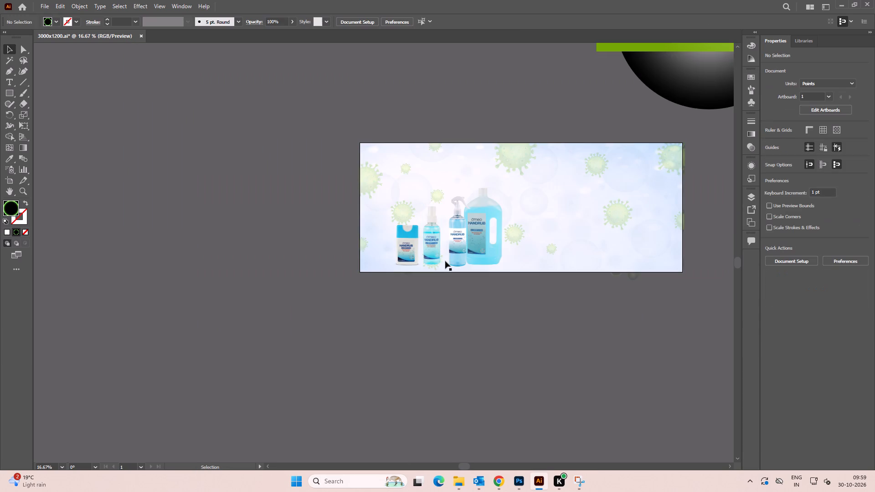
Move the trigger-spray bottle slightly toward the 100ml bottle, to about X 889, Y 824 pt.
scroll(437, 234, "up", 2, "alt")
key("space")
left_click_drag(439, 237, 439, 256)
left_click(480, 263)
left_click_drag(478, 272, 469, 272)
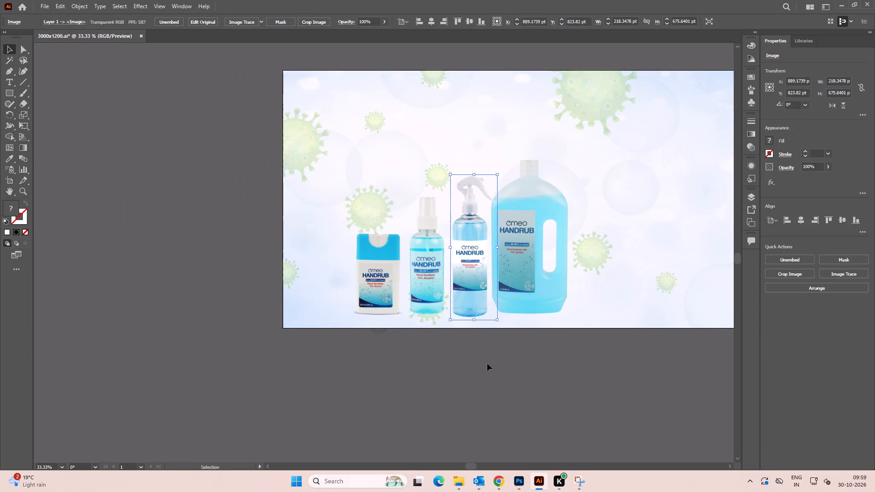
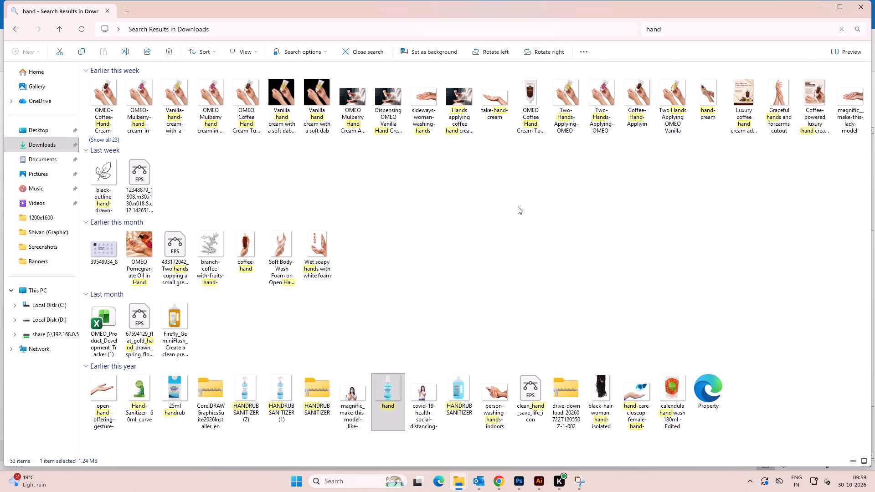
Search the Downloads folder for "5" and examine the result thumbnails for a suitable bottle image.
scroll(518, 206, "up", 3)
left_click_drag(738, 32, 609, 28)
key("5")
key("Return")
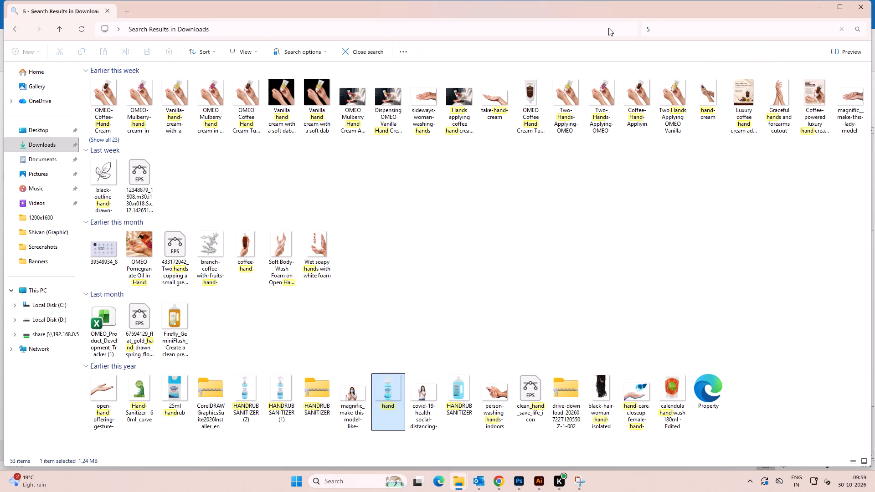
scroll(569, 213, "down", 4)
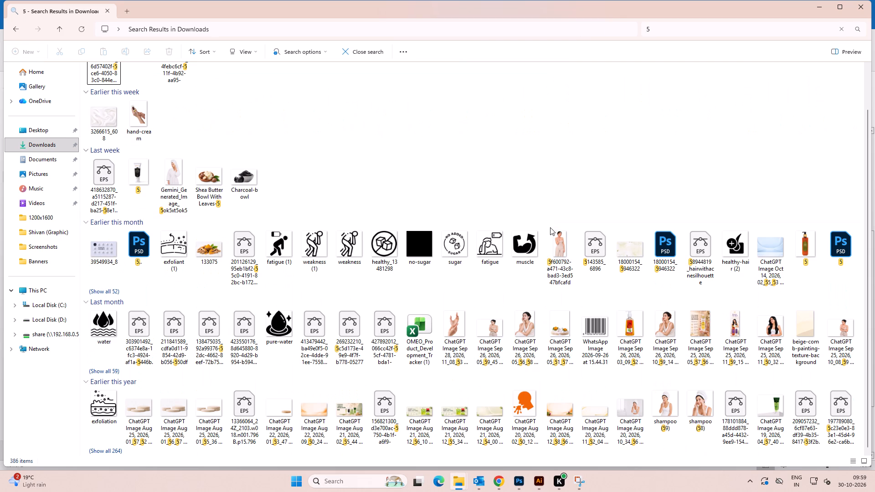
scroll(550, 227, "up", 3)
scroll(550, 227, "down", 3)
scroll(550, 227, "up", 3)
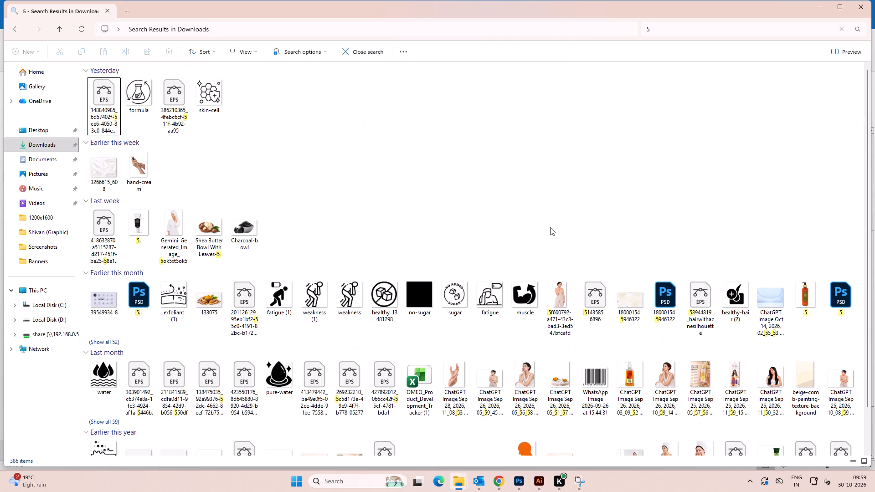
scroll(550, 227, "down", 1)
scroll(550, 227, "up", 2)
scroll(550, 227, "down", 3)
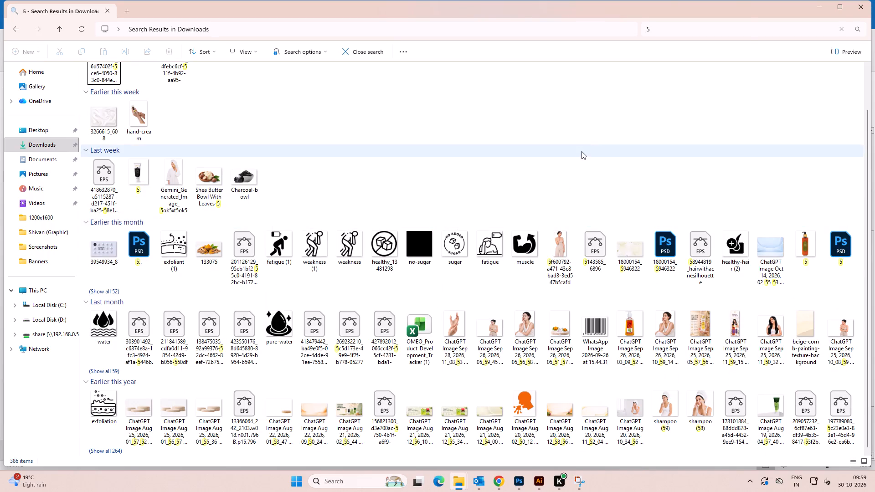
Place the PNG image from the 100ml folder in August Banners into the Illustrator banner document.
key("alt+Tab")
left_click(641, 184, "alt")
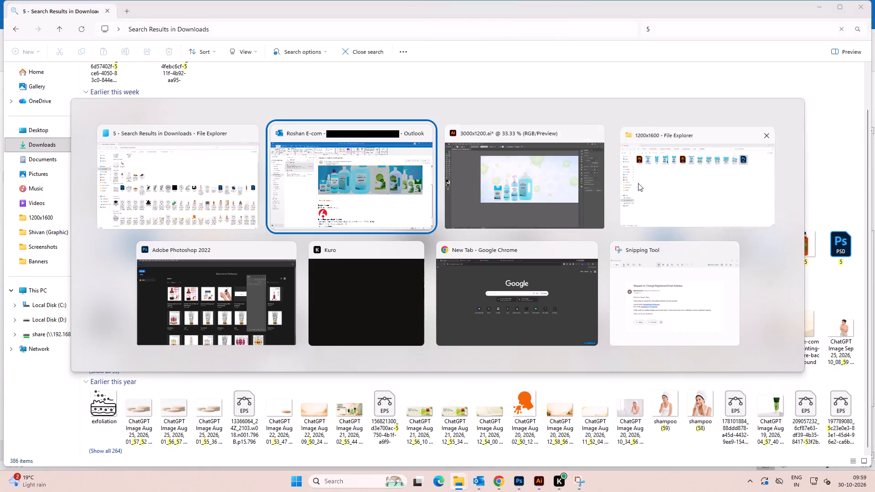
left_click(511, 189)
key("BackSpace")
key("BackSpace")
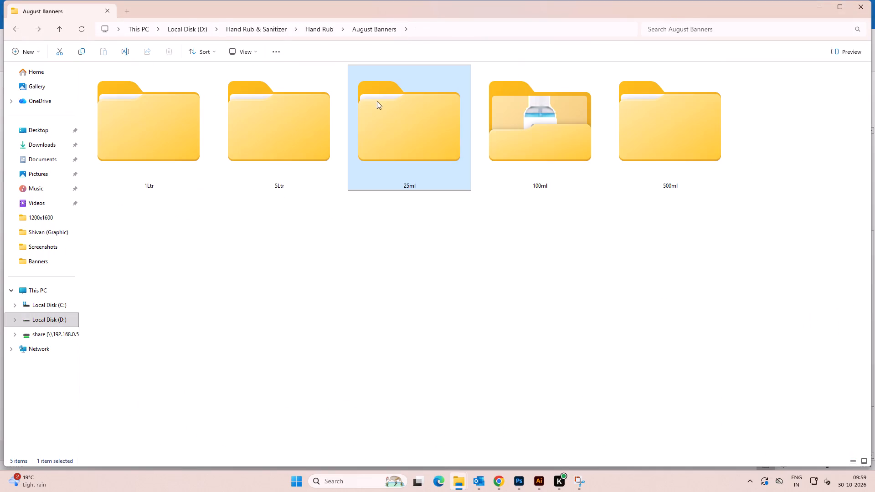
double_click(534, 138)
double_click(127, 82)
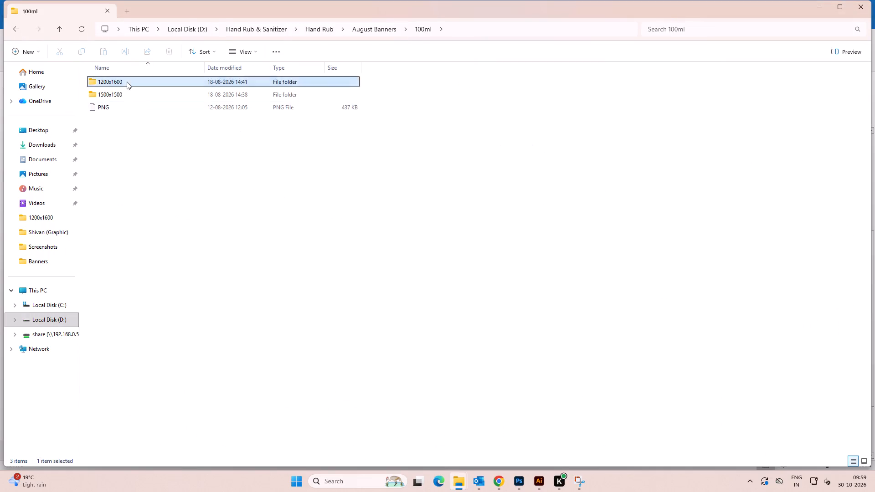
key("BackSpace")
left_click(113, 111)
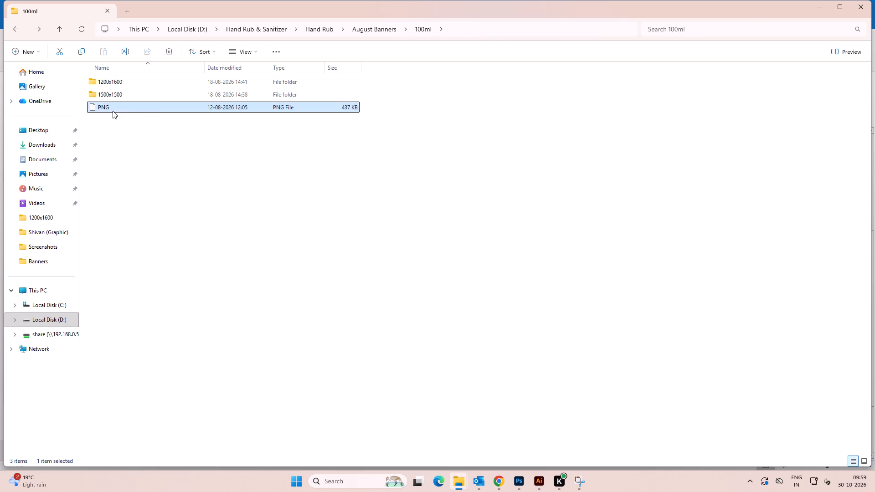
left_click_drag(147, 108, 522, 410)
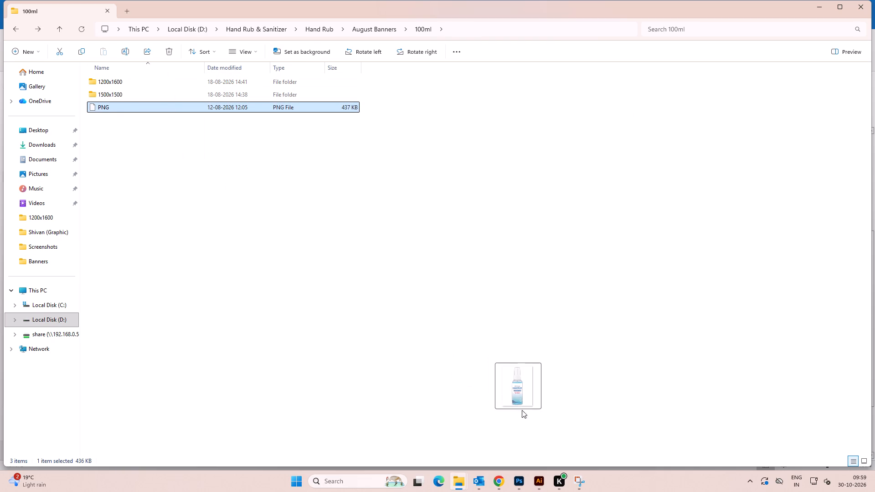
left_click_drag(522, 410, 391, 314)
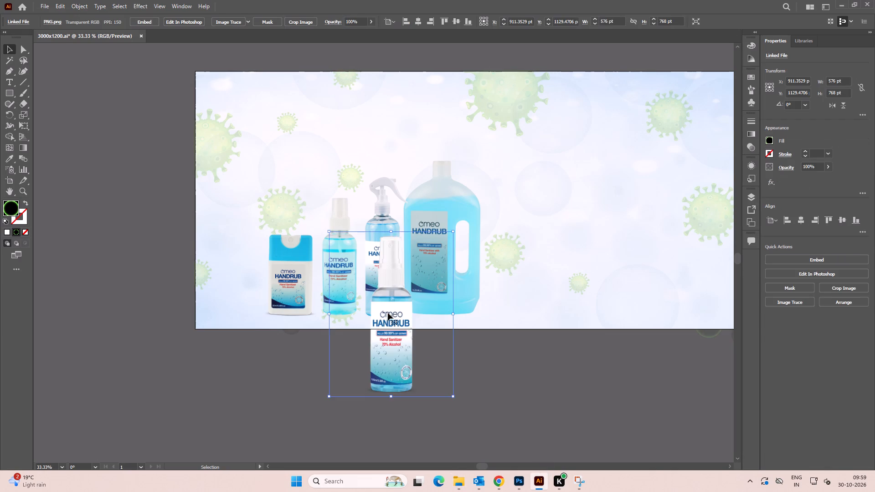
Delete the earlier cropped 100ml spray bottle standing beside the 25ml bottle on the banner.
scroll(374, 334, "up", 2, "alt")
left_click_drag(425, 335, 449, 292)
key("space")
left_click_drag(289, 261, 330, 287)
left_click_drag(462, 337, 464, 294)
left_click_drag(329, 279, 328, 310)
key("Delete")
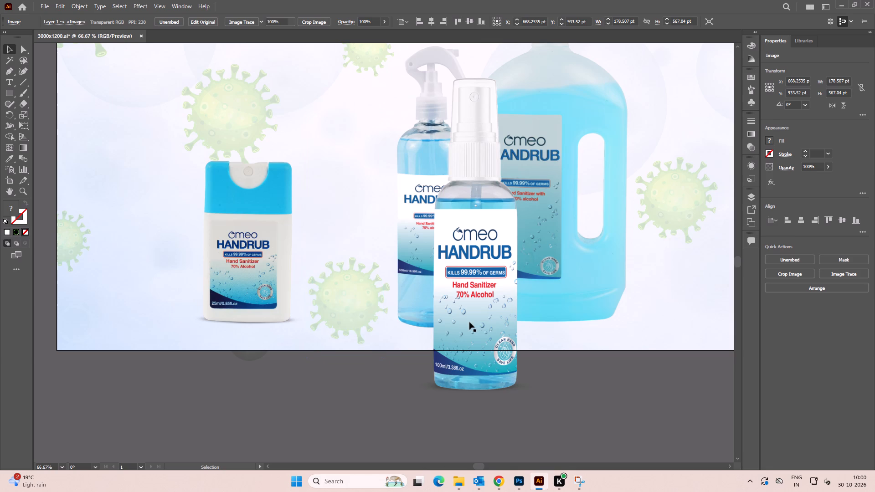
Move the new 100ml bottle between the 25ml and 500ml bottles and scale its image down to about 411 x 548 pt.
left_click_drag(474, 318, 324, 293)
key("space")
left_click_drag(326, 228, 335, 300)
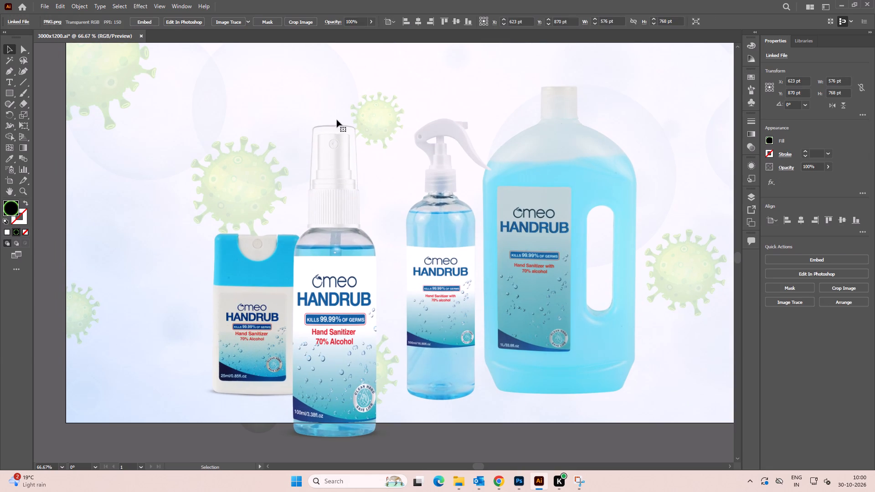
left_click_drag(336, 115, 331, 210, "shift")
left_click_drag(347, 334, 365, 293)
Align the bottom edges of the 25ml, 100ml, 500ml and 1L bottles.
left_click(237, 347, "shift")
left_click(463, 349, "shift")
left_click(562, 342, "shift")
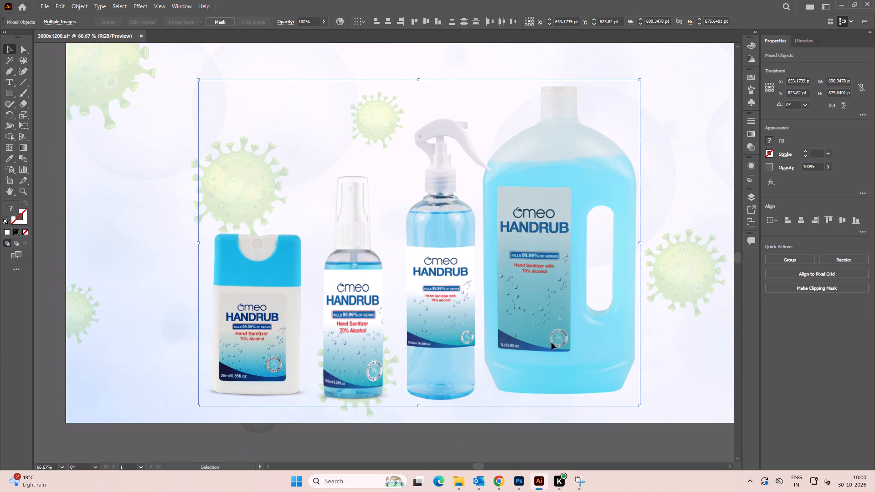
left_click(853, 224)
key("space")
left_click_drag(608, 337, 590, 284)
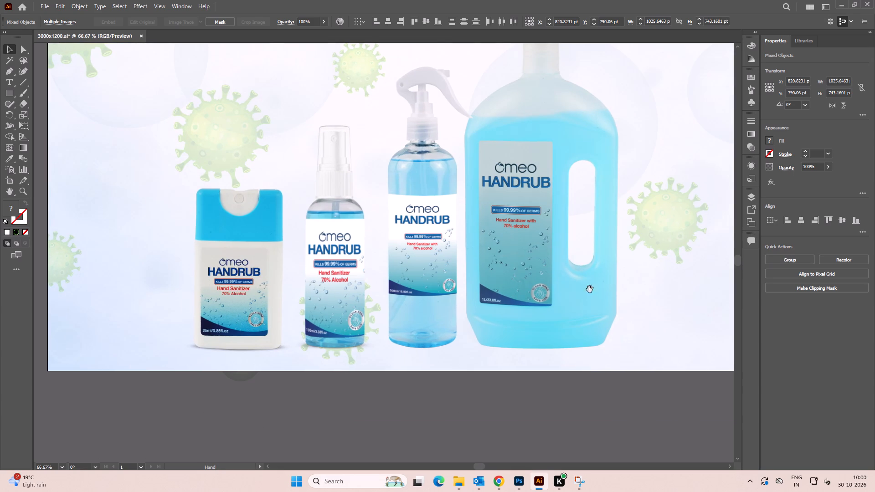
left_click(529, 410)
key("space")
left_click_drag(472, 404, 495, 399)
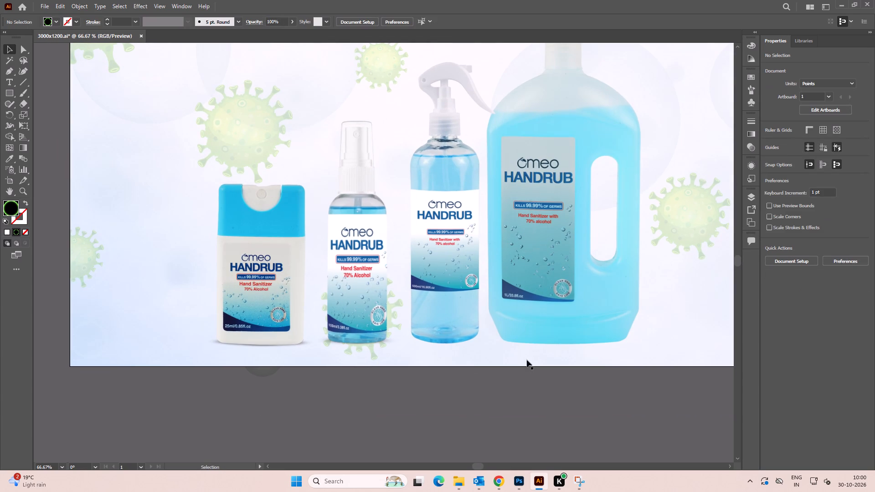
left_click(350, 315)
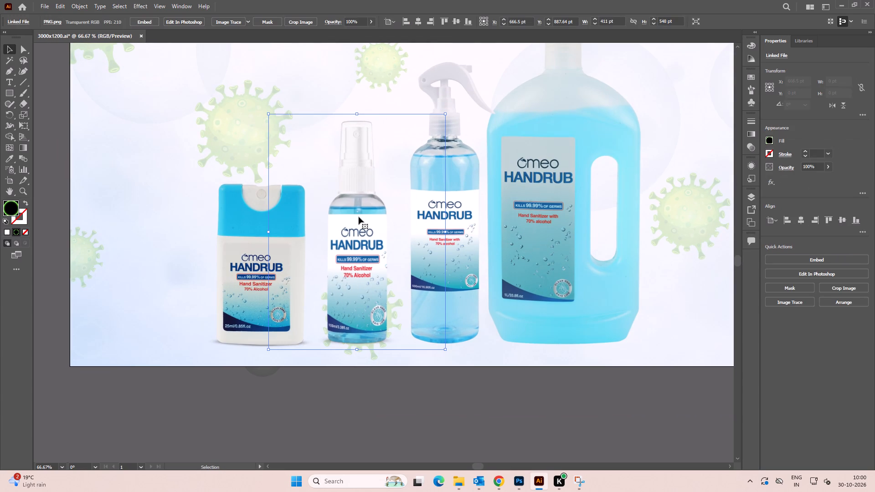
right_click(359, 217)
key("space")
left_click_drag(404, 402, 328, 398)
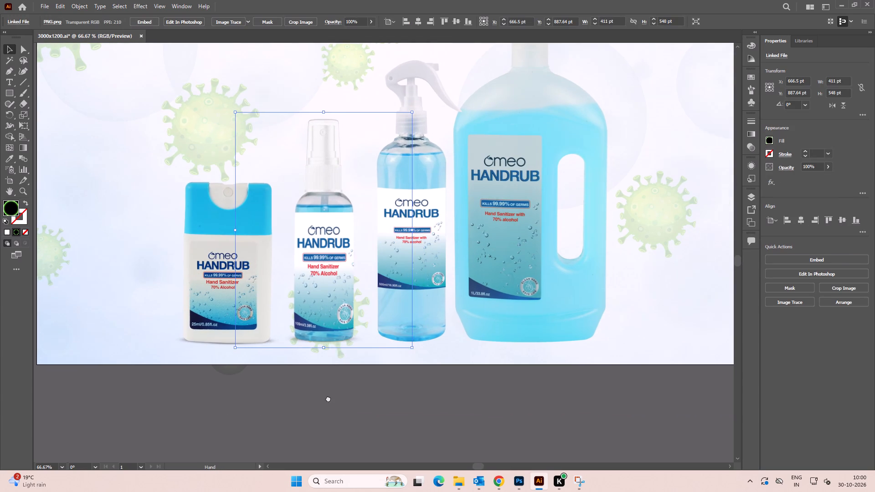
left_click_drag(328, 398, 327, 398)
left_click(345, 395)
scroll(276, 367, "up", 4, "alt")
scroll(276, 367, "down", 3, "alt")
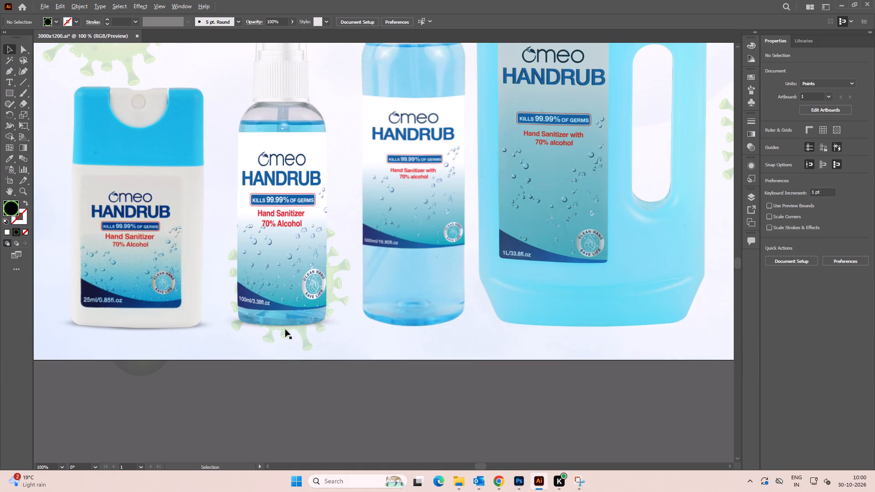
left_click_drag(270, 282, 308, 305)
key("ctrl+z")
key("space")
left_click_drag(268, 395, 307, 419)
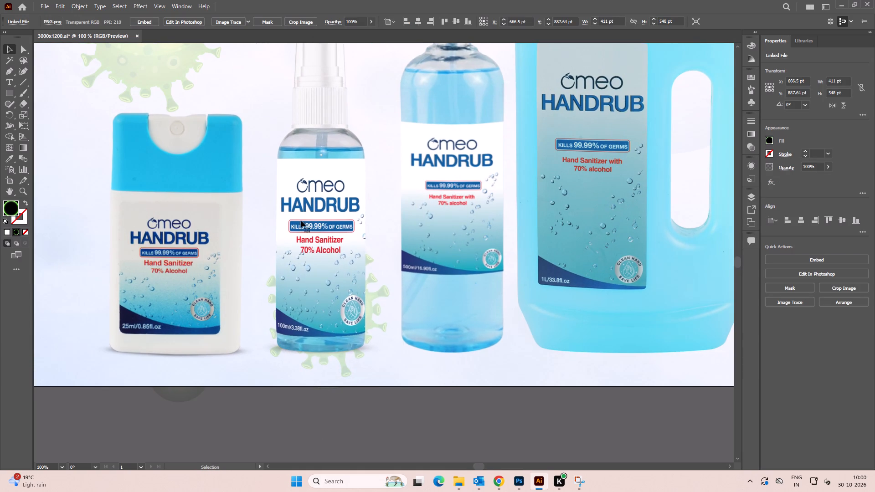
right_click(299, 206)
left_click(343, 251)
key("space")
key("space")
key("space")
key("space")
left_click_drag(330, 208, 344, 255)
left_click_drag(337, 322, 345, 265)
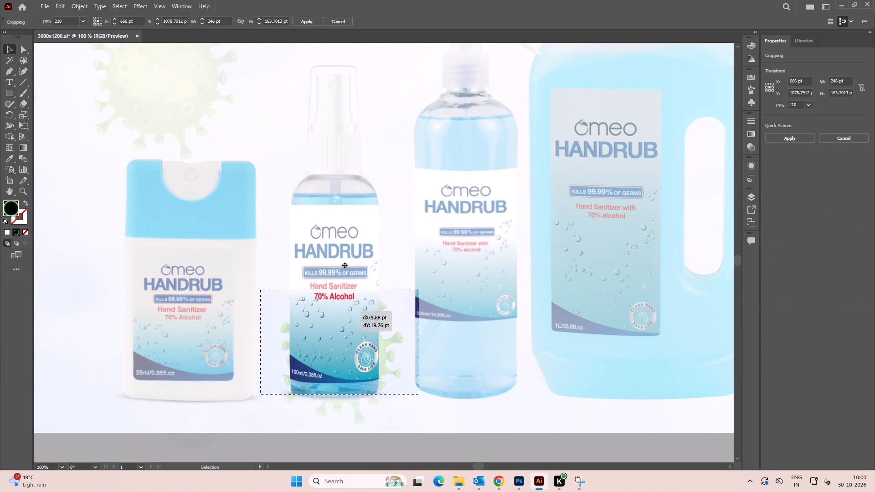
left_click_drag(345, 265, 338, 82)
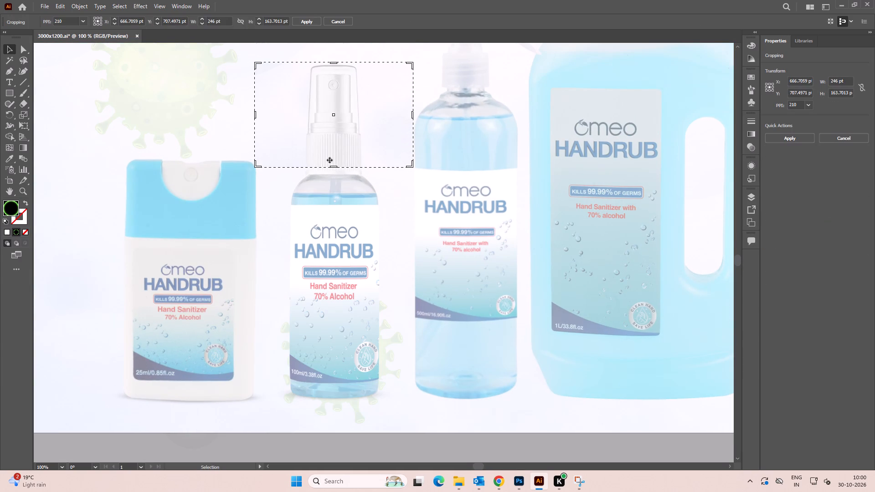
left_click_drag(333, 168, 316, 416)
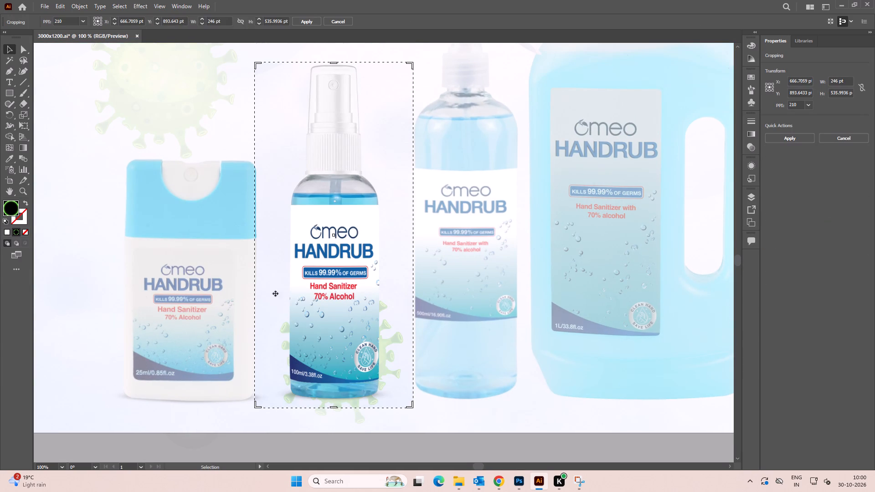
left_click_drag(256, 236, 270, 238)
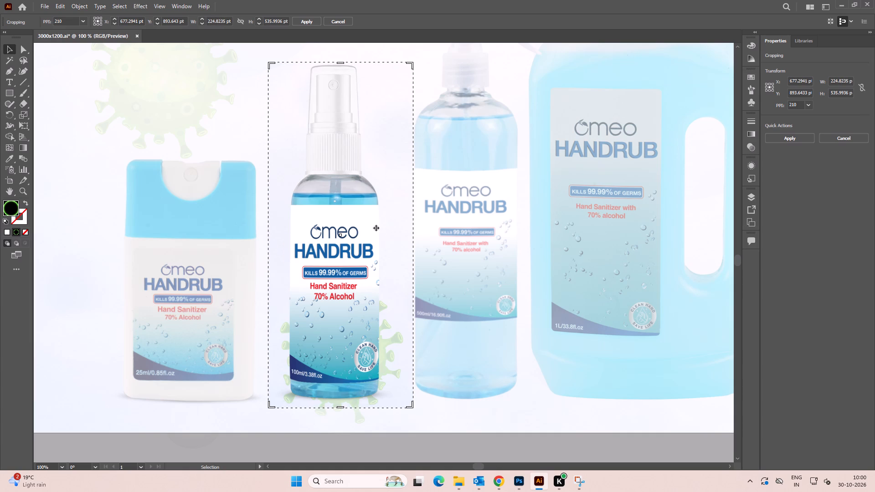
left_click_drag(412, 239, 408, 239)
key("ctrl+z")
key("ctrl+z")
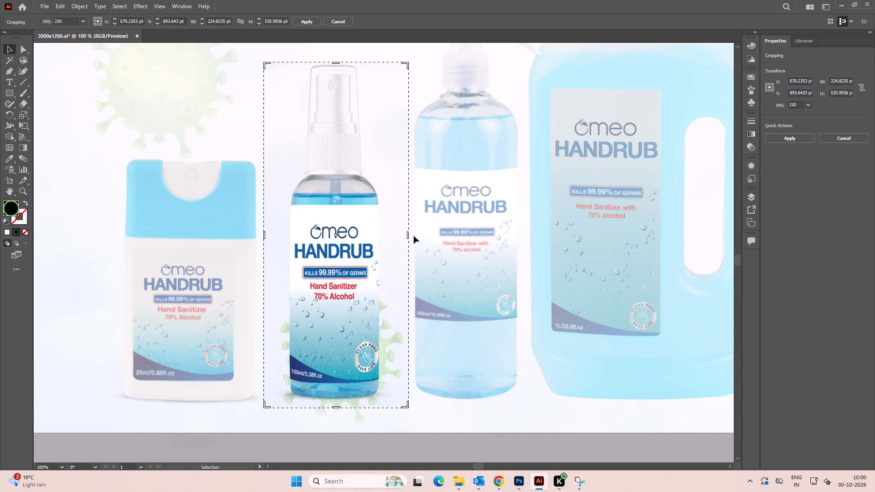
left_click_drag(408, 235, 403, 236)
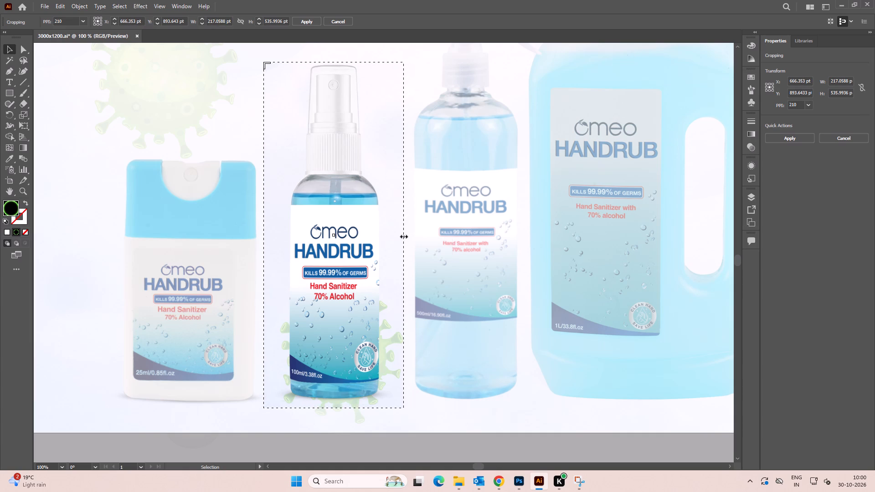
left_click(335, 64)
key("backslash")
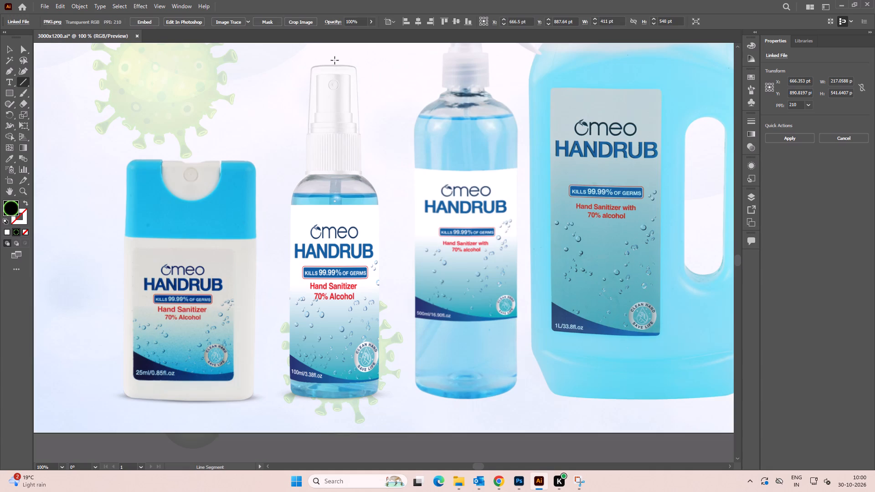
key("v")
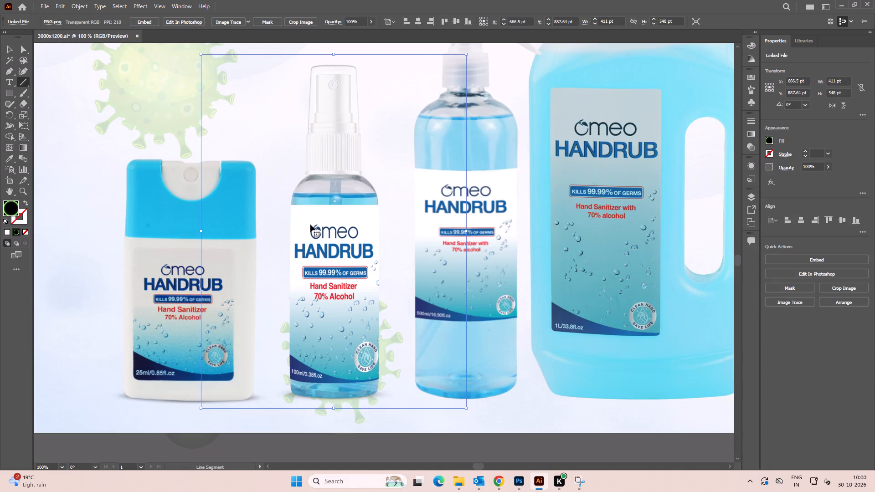
Crop the new 100ml bottle image close to both sides of the bottle, about 204 pt wide and 547 pt high.
left_click(310, 225)
right_click(302, 199)
left_click(364, 246)
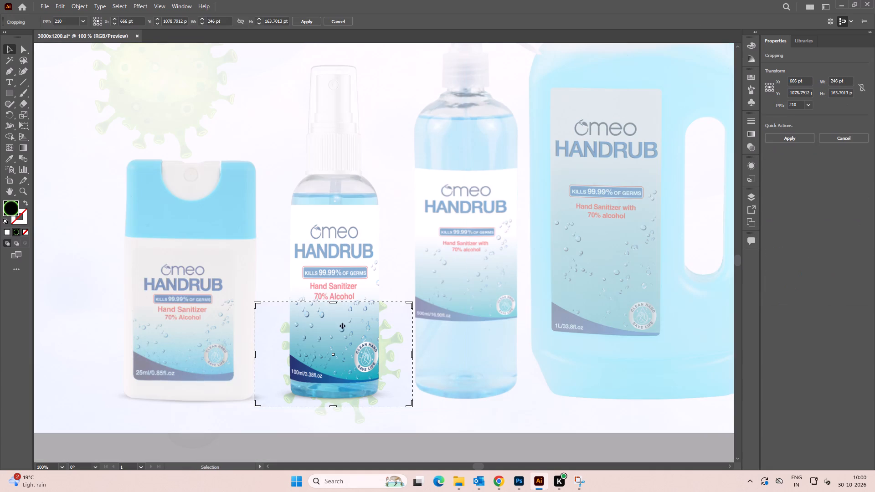
left_click_drag(334, 302, 341, 51)
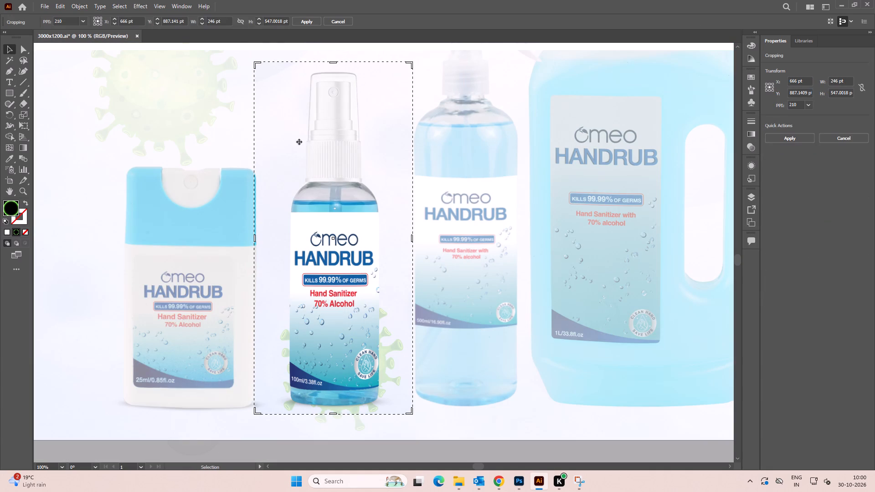
left_click_drag(256, 240, 273, 241)
left_click_drag(410, 240, 409, 240)
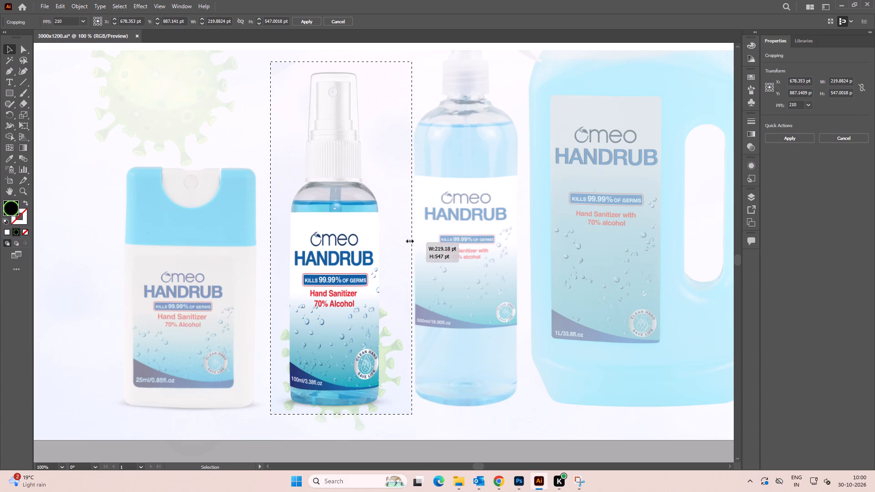
left_click_drag(409, 240, 397, 240)
left_click(272, 240)
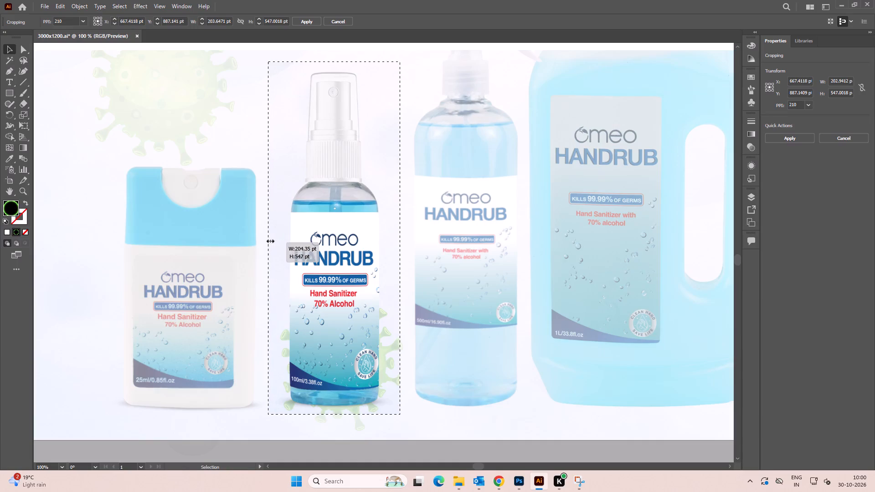
key("Return")
scroll(375, 249, "down", 4)
key("space")
left_click_drag(389, 263, 266, 283)
left_click(324, 383)
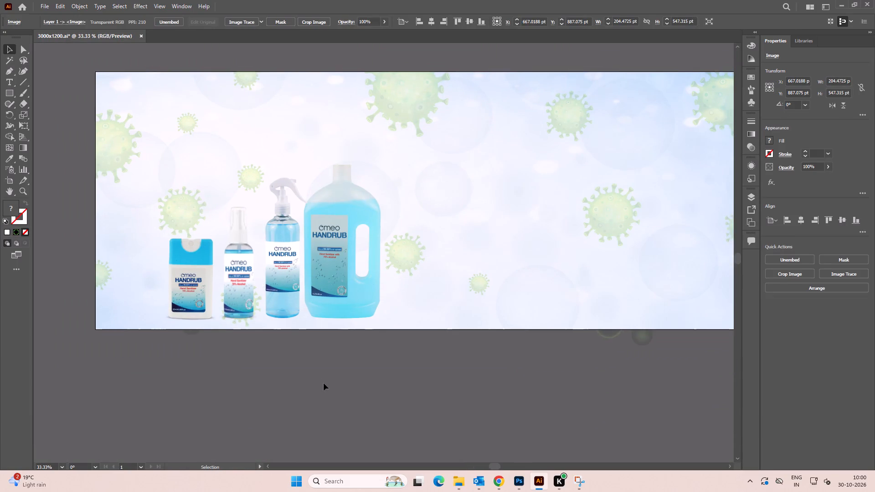
Switch to File Explorer and look through the 1500x1500 and 1200x1200 subfolders of August Banners > 500ml for bottle images.
key("space")
left_click_drag(384, 355, 379, 355)
key("alt+Tab")
key("BackSpace")
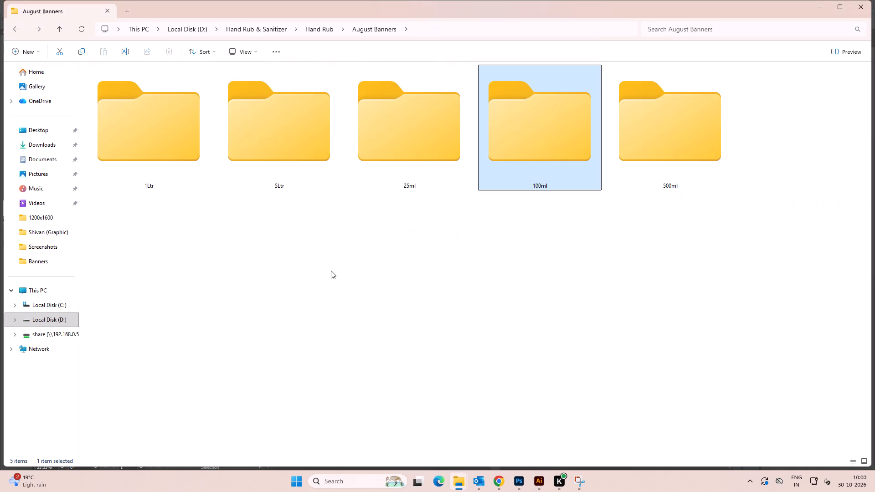
double_click(645, 159)
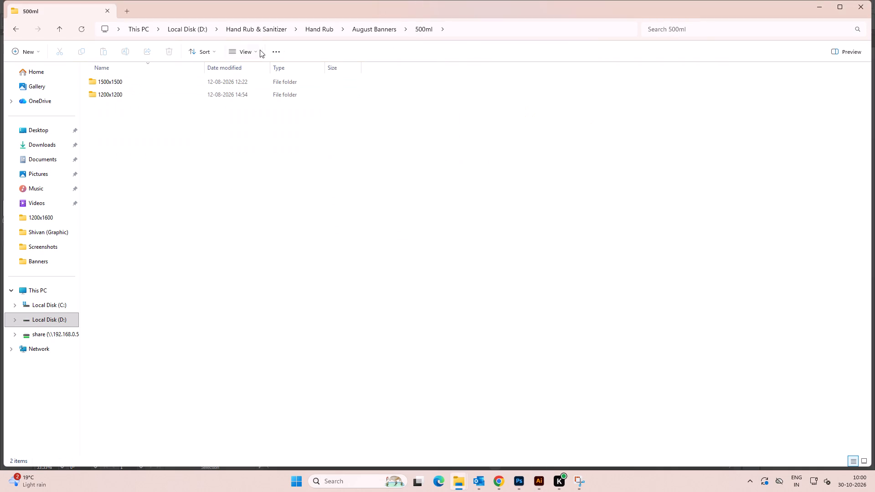
left_click(240, 54)
left_click(252, 75)
left_click(513, 263)
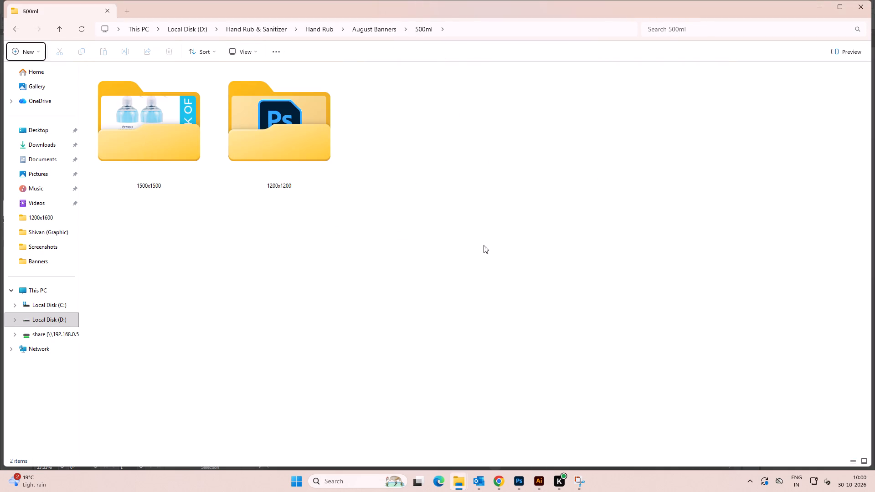
key("BackSpace")
left_click(691, 179)
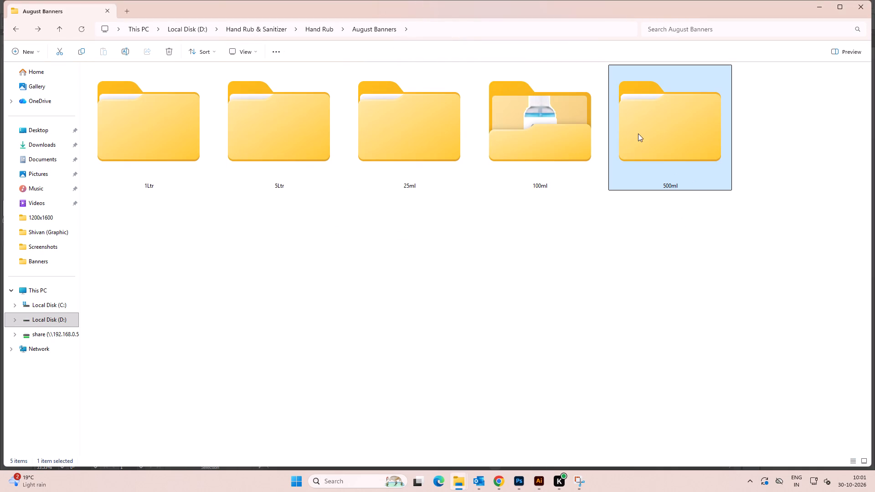
double_click(638, 132)
double_click(153, 123)
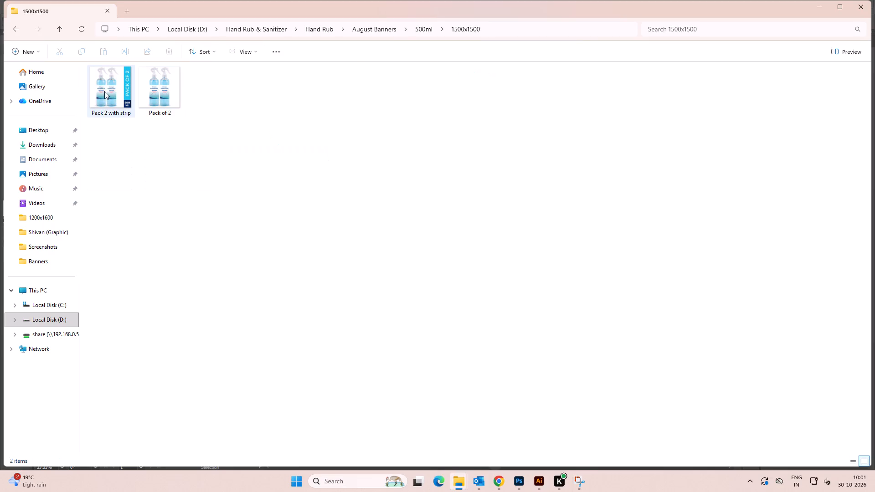
left_click(104, 91)
left_click(163, 103)
key("BackSpace")
double_click(241, 114)
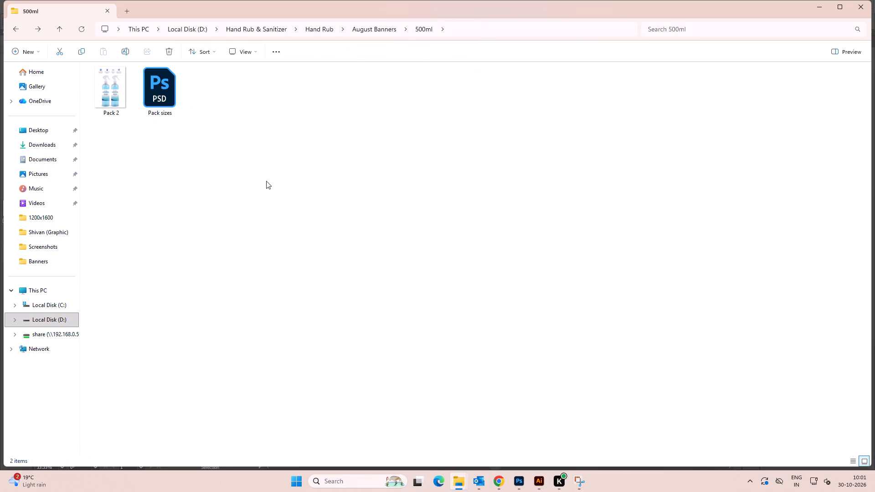
View Pack 2.jpg from the 500ml 1200x1200 folder, compare its spray bottles with the banner, and close the image.
double_click(118, 92)
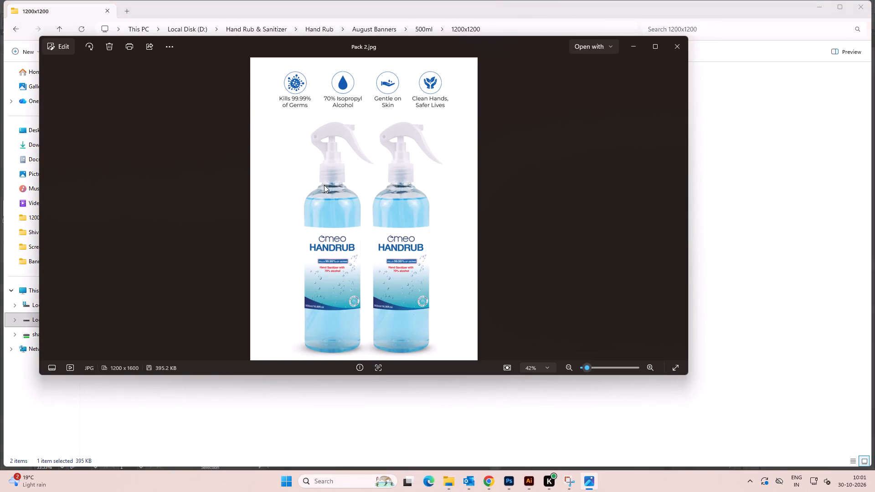
key("alt+Tab")
key("alt+Tab")
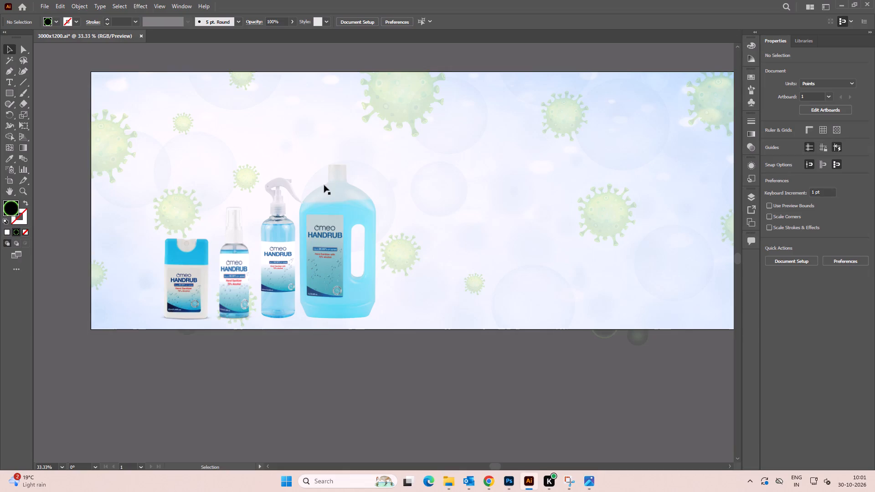
key("alt+Tab")
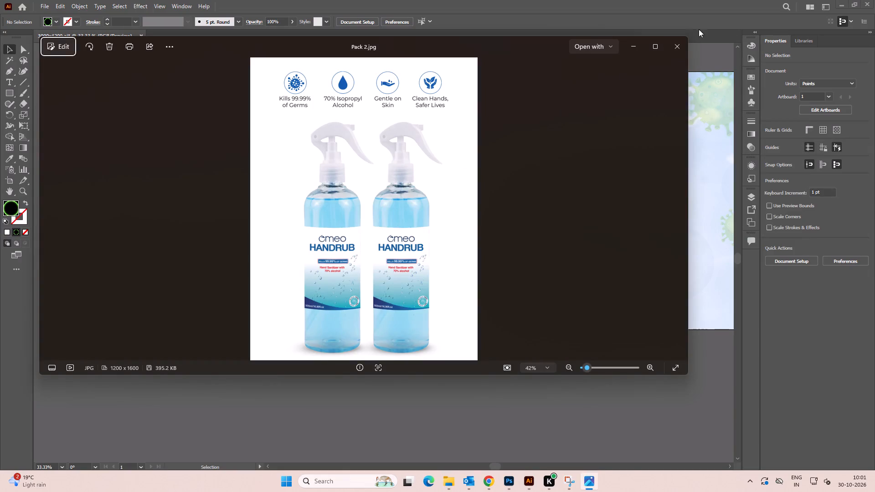
left_click(684, 47)
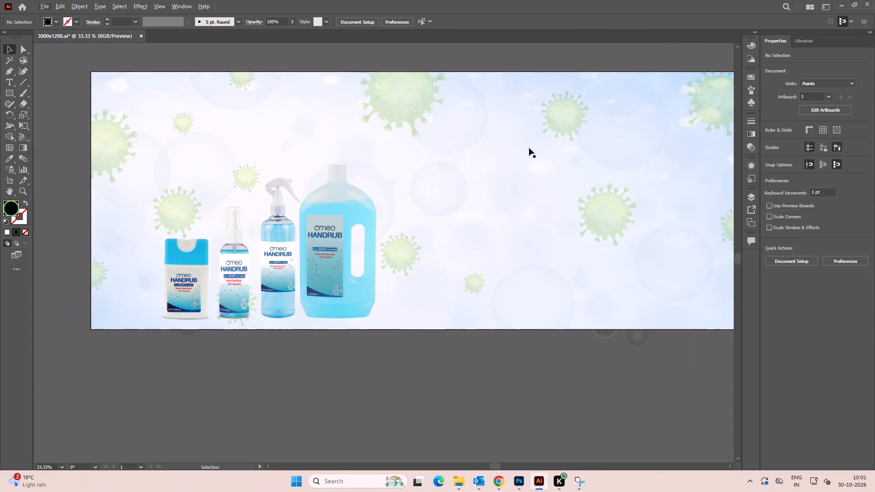
Browse the main Hand Rub folder and its nested Hand Rub folder, including the 500ml and 1200x1600 subfolders, for bottle images.
key("alt+Tab")
key("BackSpace")
key("BackSpace")
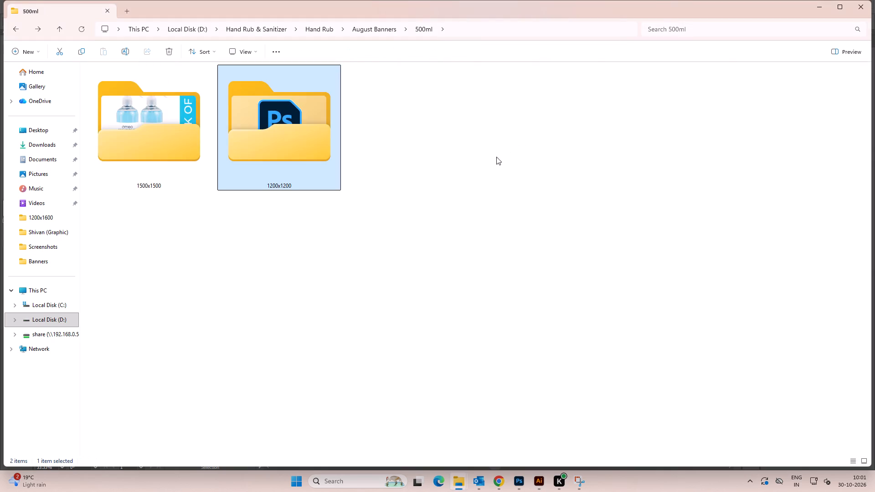
left_click_drag(514, 266, 518, 262)
key("BackSpace")
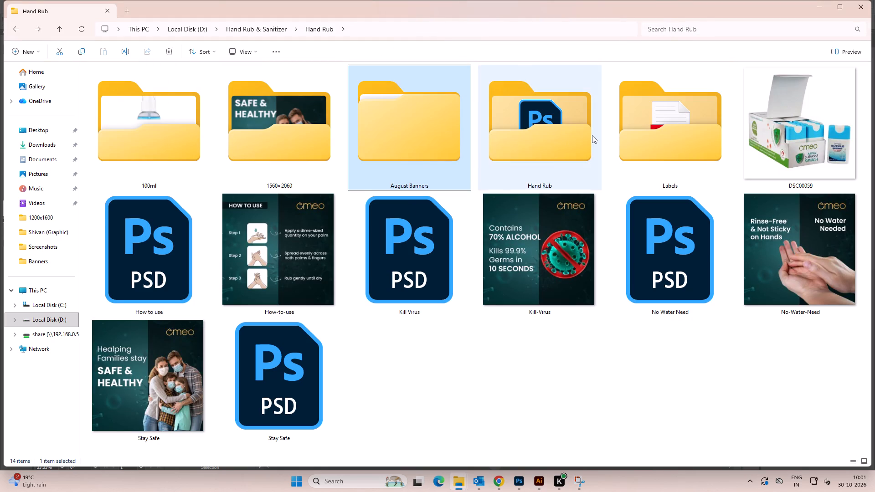
left_click(592, 135)
double_click(549, 138)
key("BackSpace")
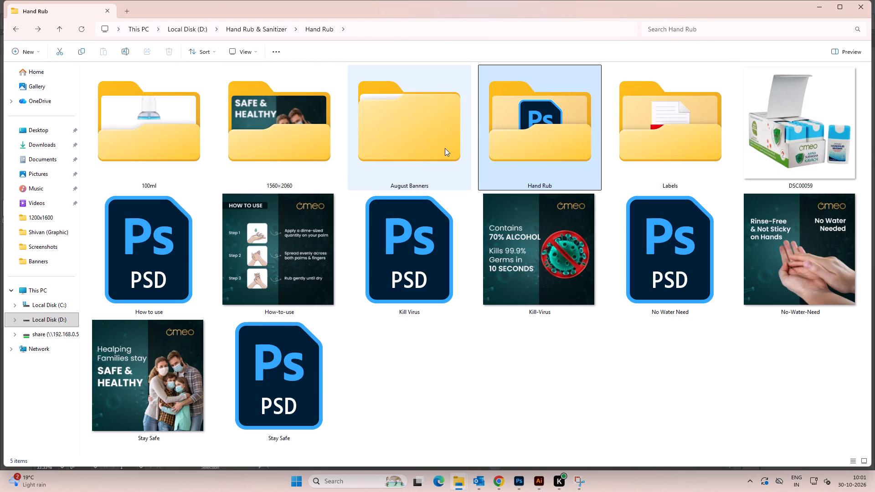
double_click(548, 154)
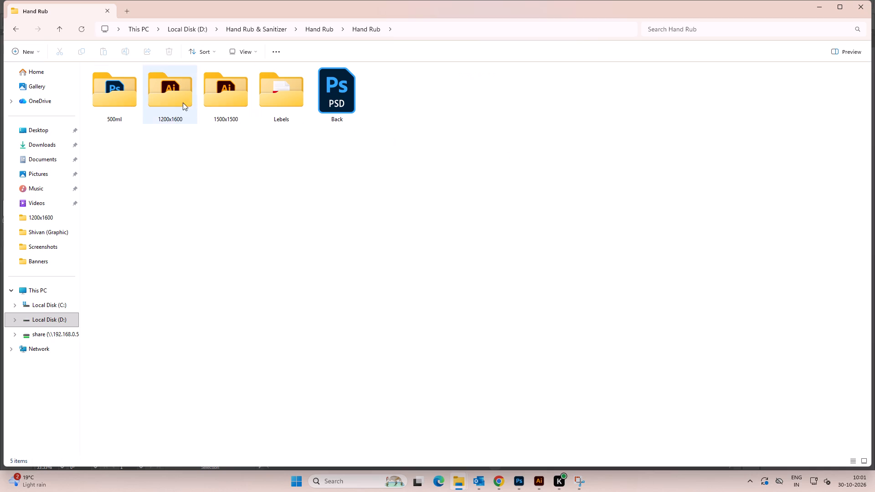
left_click(119, 100)
left_click(119, 100)
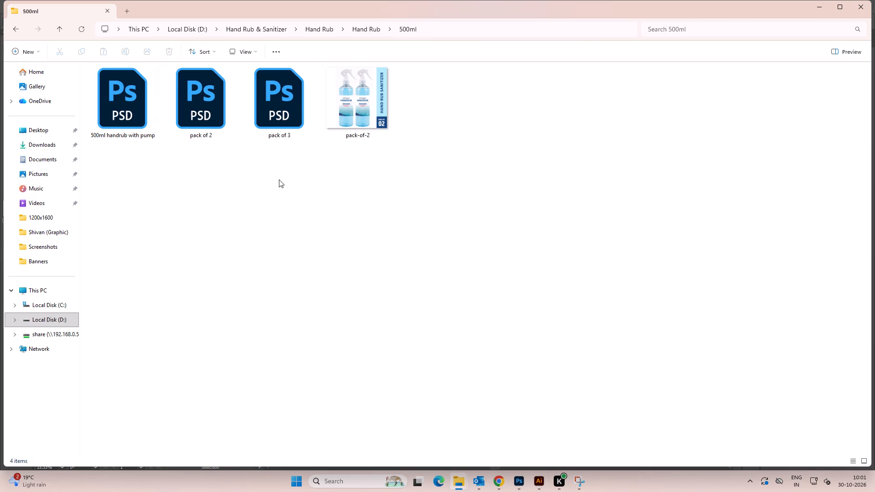
key("BackSpace")
left_click(198, 124)
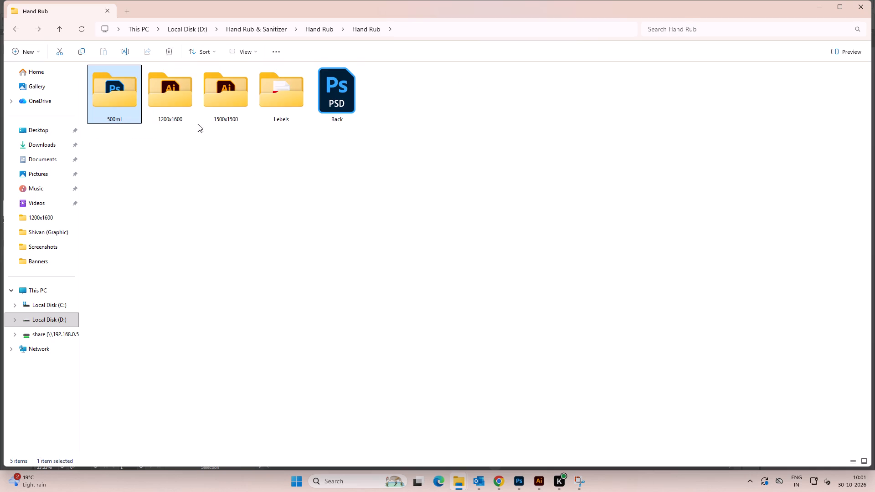
double_click(173, 100)
key("BackSpace")
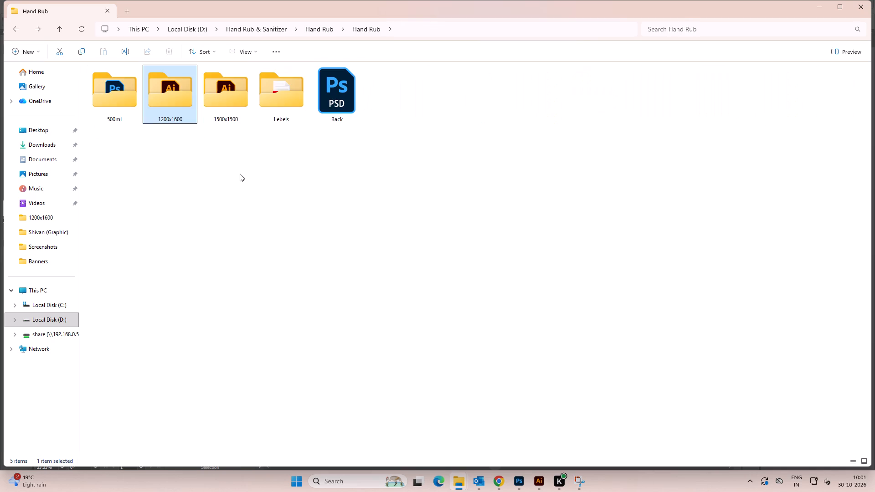
Examine the product images in the 5LTR, Hand Rub and 500ML subfolders of the 1200x1600 folder.
double_click(173, 88)
double_click(172, 101)
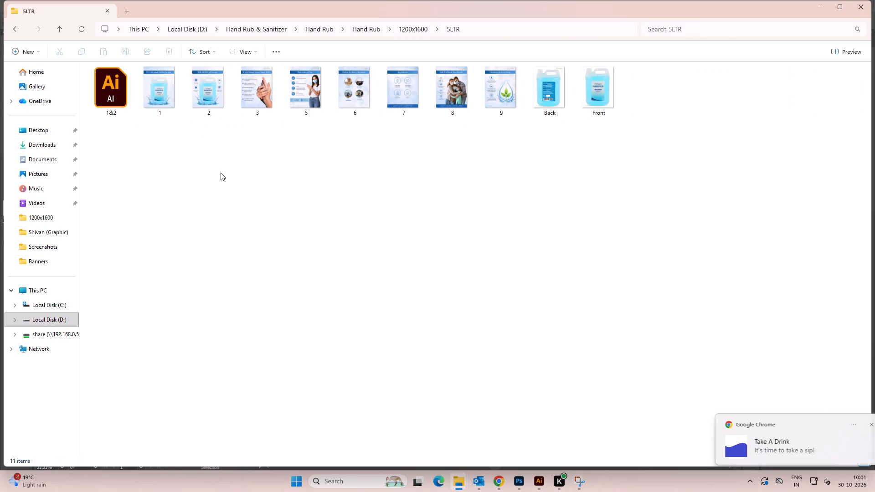
left_click(586, 98)
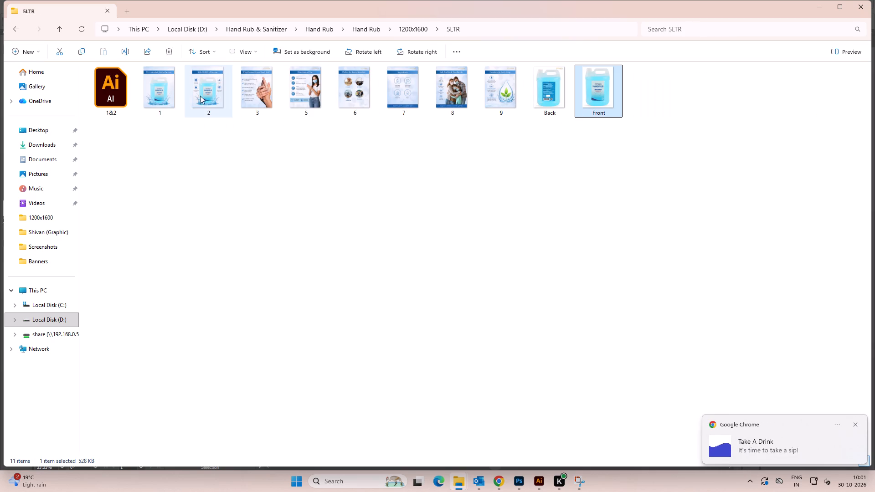
left_click(19, 31)
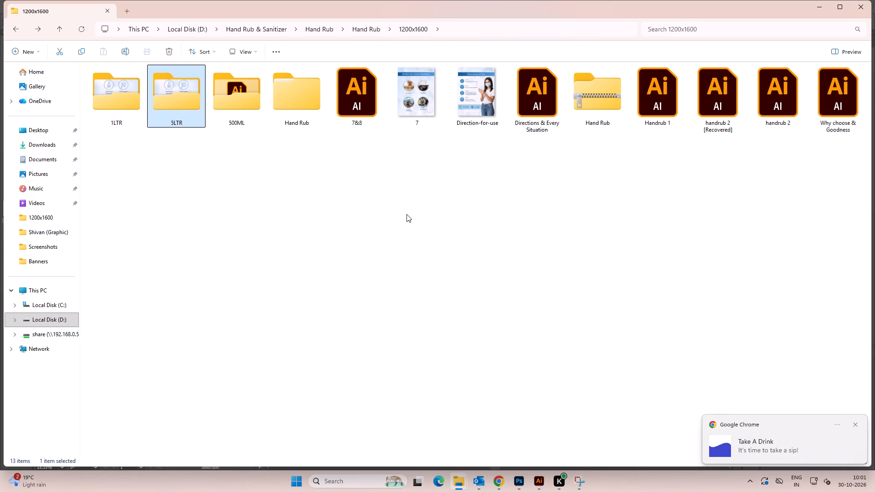
double_click(305, 96)
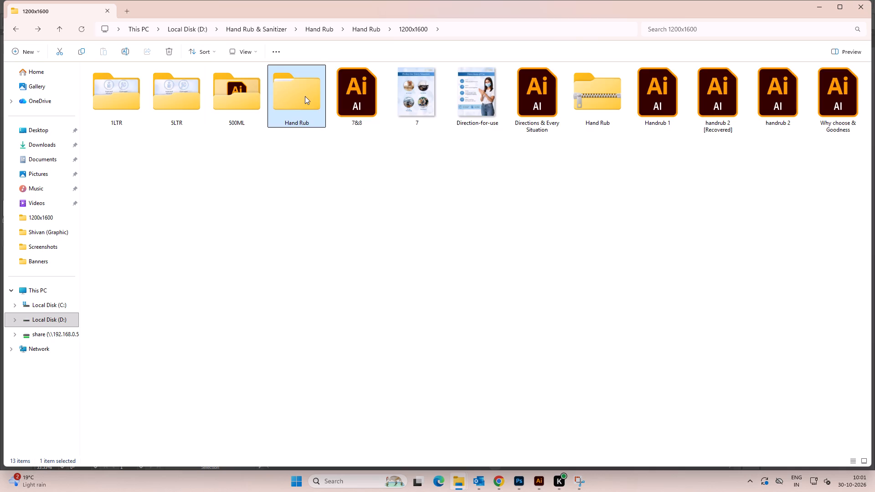
double_click(132, 97)
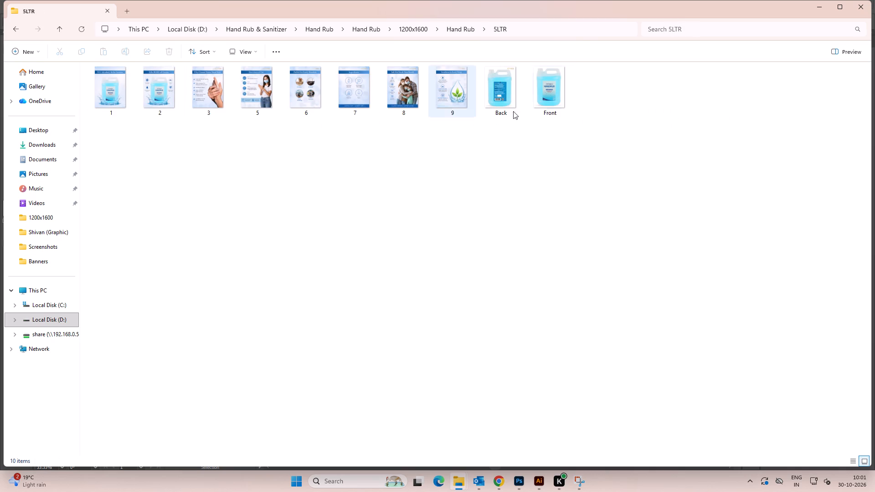
key("BackSpace")
key("BackSpace")
left_click(448, 216)
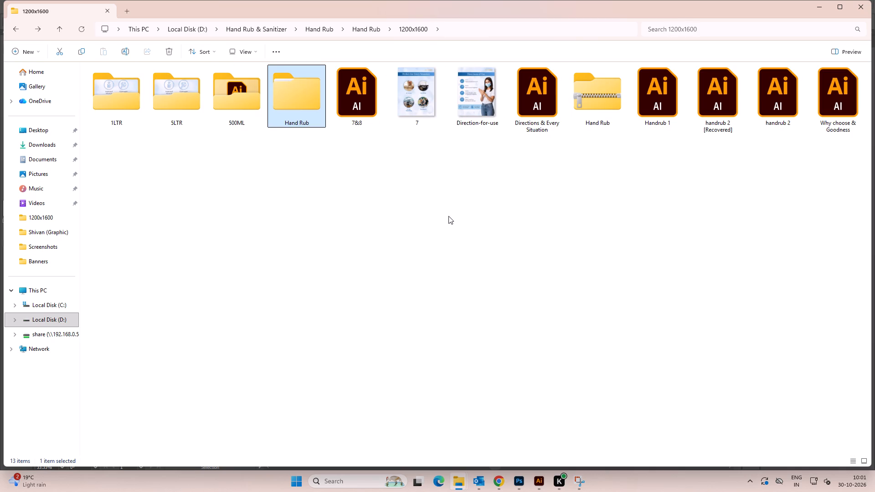
double_click(242, 95)
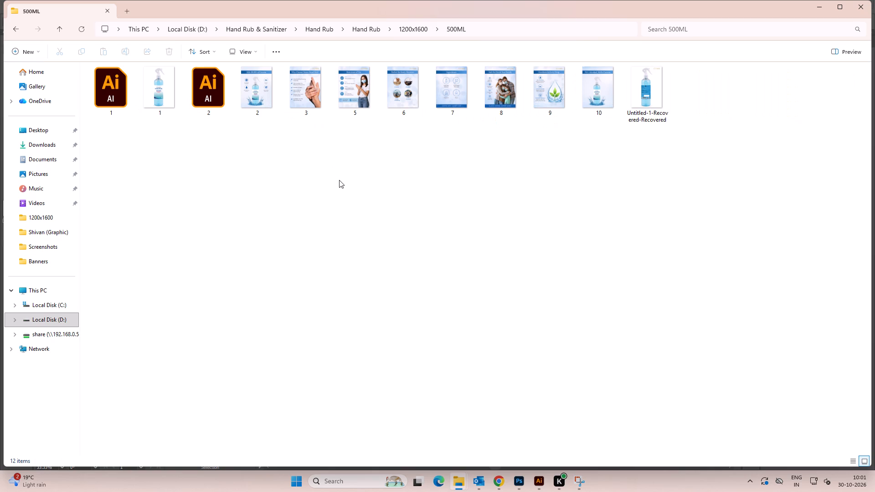
key("space")
key("BackSpace")
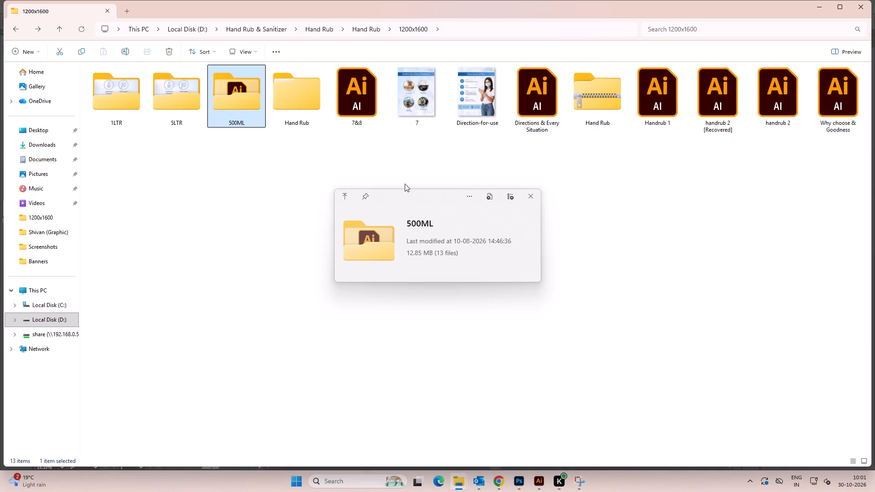
left_click(530, 196)
left_click(285, 187)
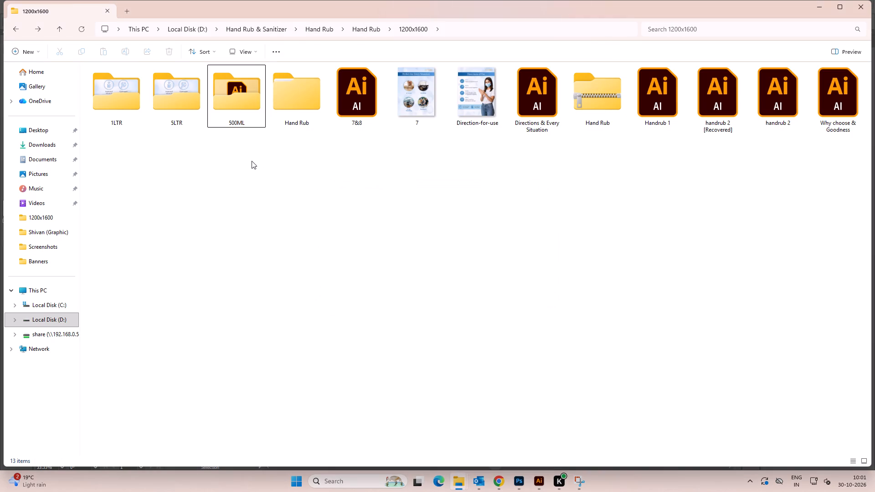
Place the Front image of the 5L can from the 1200x1600 > 5LTR folder into the Illustrator banner document.
double_click(177, 102)
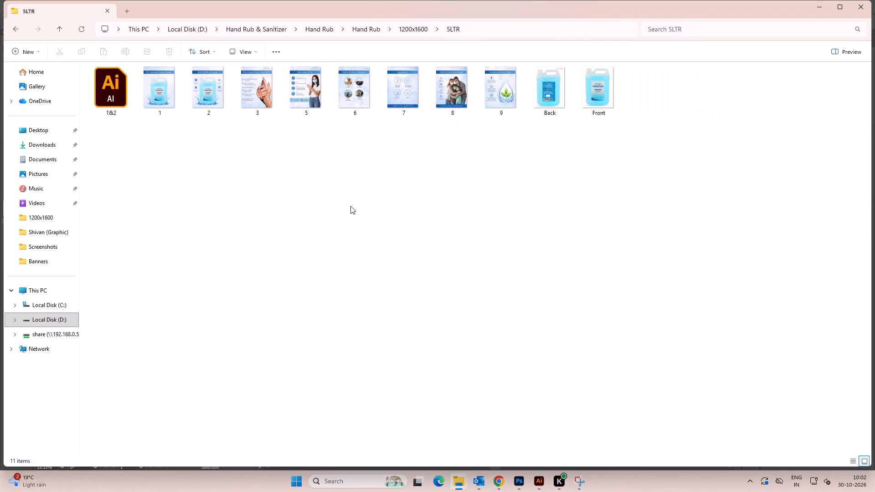
left_click(612, 98)
left_click_drag(595, 97, 535, 461)
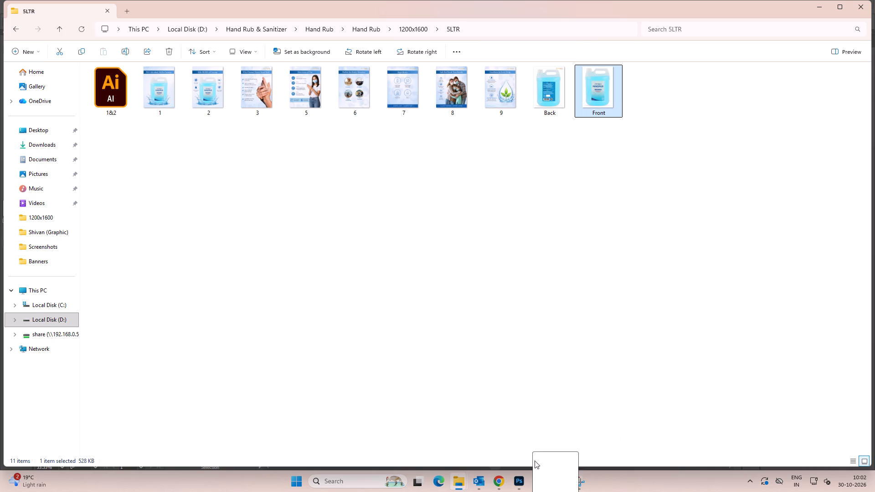
left_click_drag(535, 461, 386, 234)
scroll(401, 266, "up", 3, "alt")
scroll(401, 266, "down", 3, "alt")
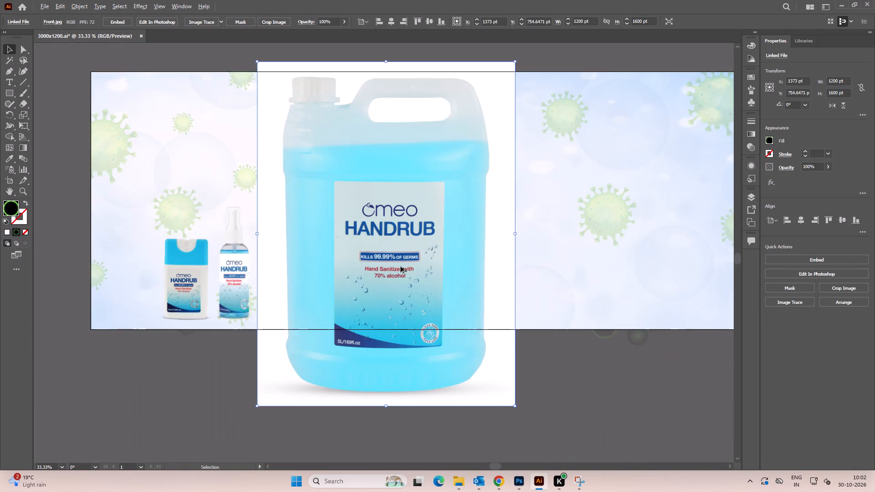
Move the placed 5L can image off the banner onto the empty canvas to the left of the artboard.
left_click_drag(412, 281, 296, 290)
scroll(341, 256, "down", 4, "alt")
key("space")
left_click_drag(314, 256, 484, 261)
left_click_drag(474, 260, 298, 239)
left_click(391, 182)
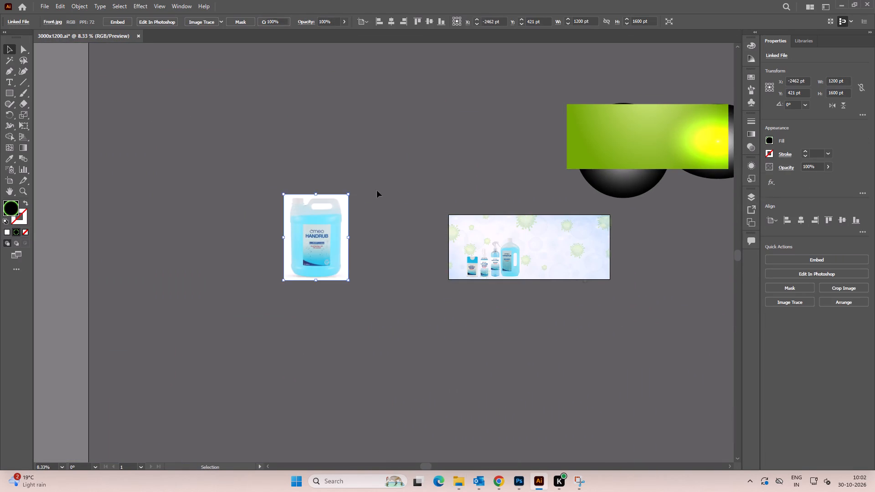
Open the linked 5L can image Front.jpg in Photoshop for editing.
scroll(311, 240, "up", 4, "alt")
scroll(308, 246, "down", 2, "alt")
key("space")
left_click_drag(292, 249, 304, 249)
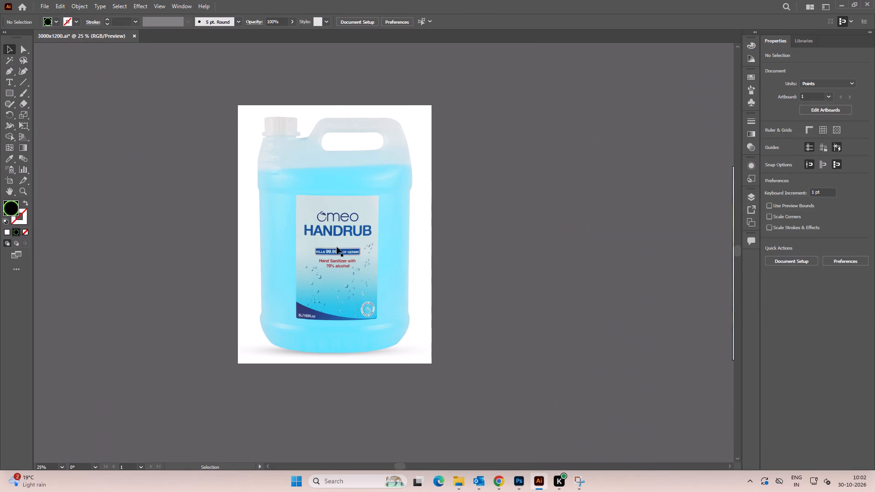
left_click(343, 243)
left_click(836, 261)
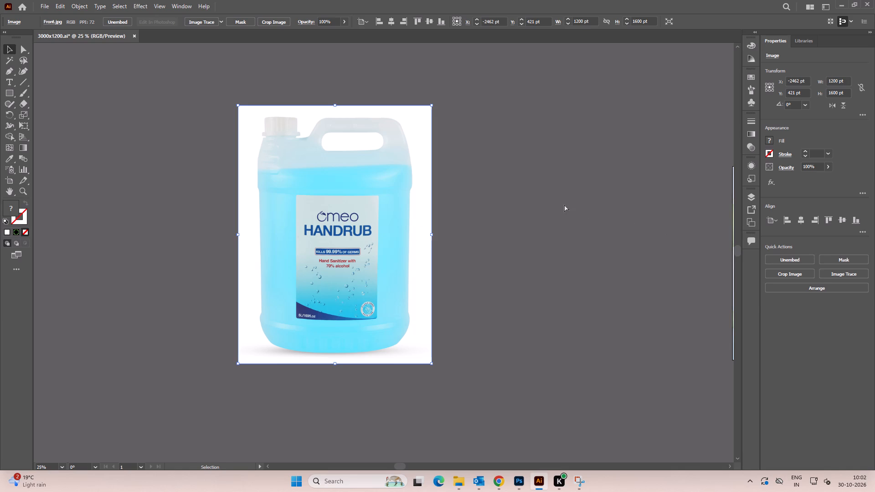
key("ctrl+z")
left_click(810, 273)
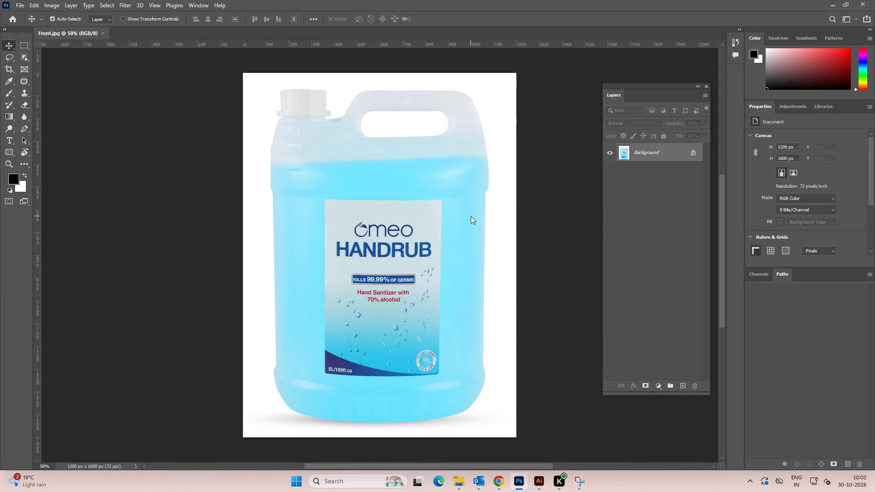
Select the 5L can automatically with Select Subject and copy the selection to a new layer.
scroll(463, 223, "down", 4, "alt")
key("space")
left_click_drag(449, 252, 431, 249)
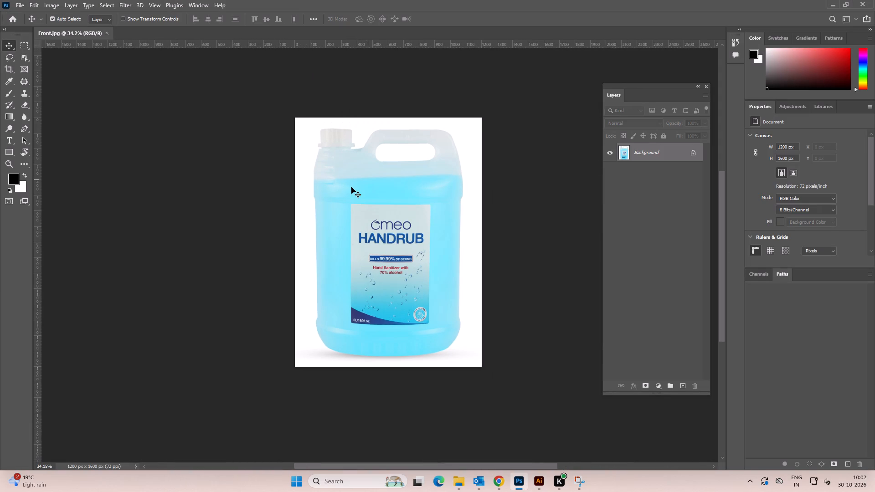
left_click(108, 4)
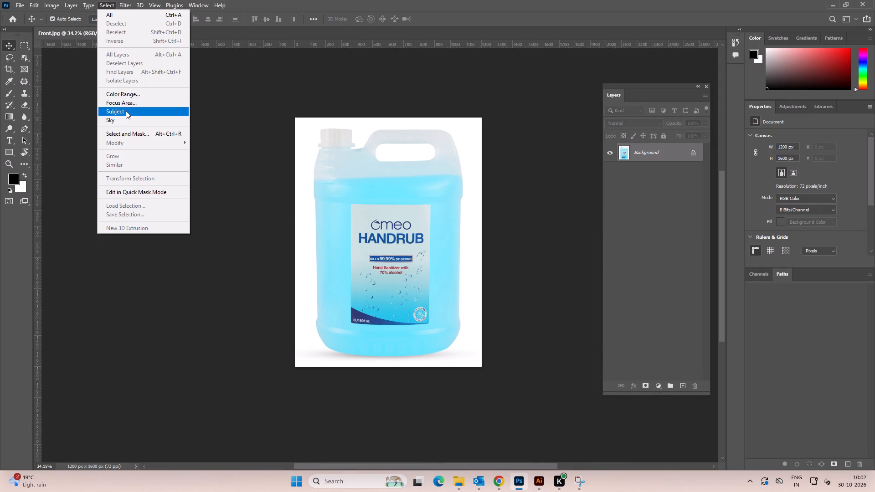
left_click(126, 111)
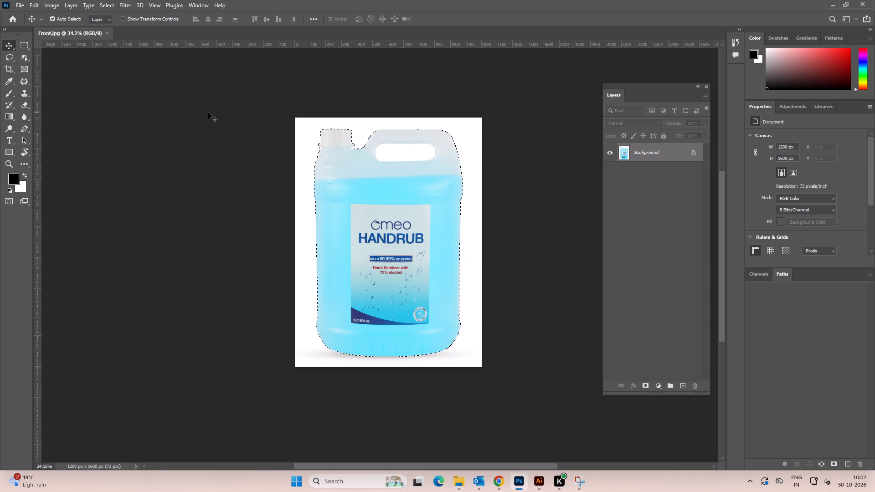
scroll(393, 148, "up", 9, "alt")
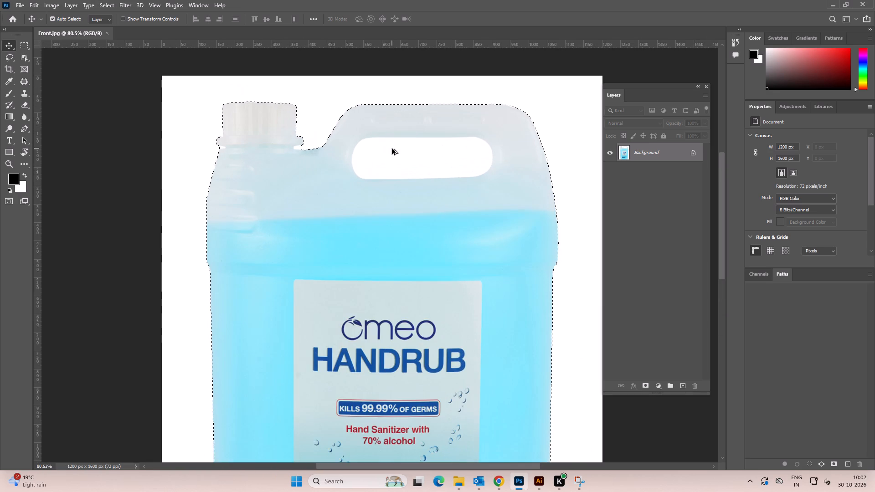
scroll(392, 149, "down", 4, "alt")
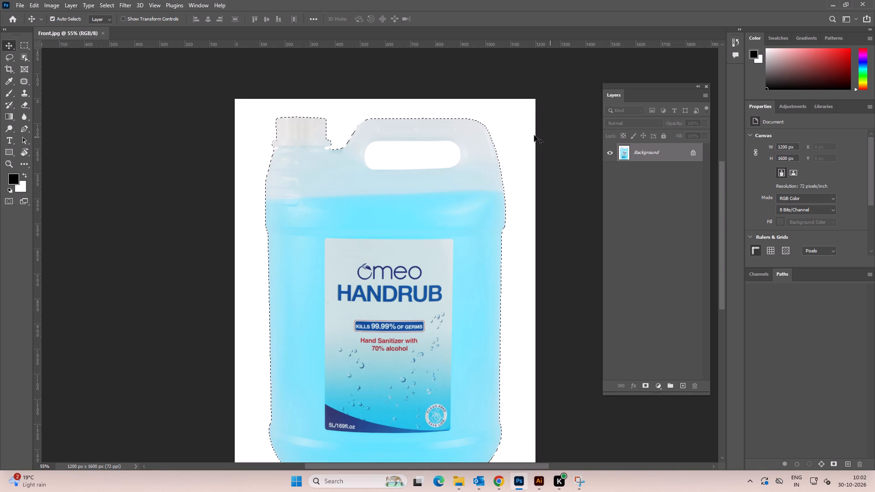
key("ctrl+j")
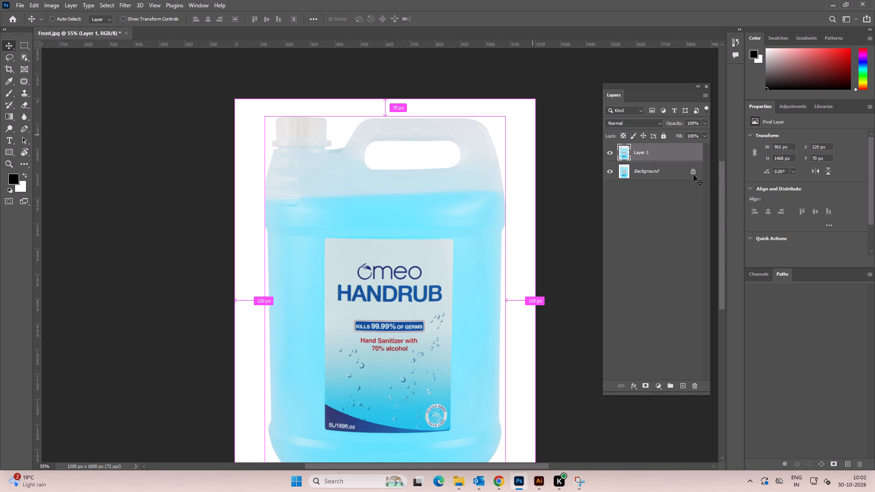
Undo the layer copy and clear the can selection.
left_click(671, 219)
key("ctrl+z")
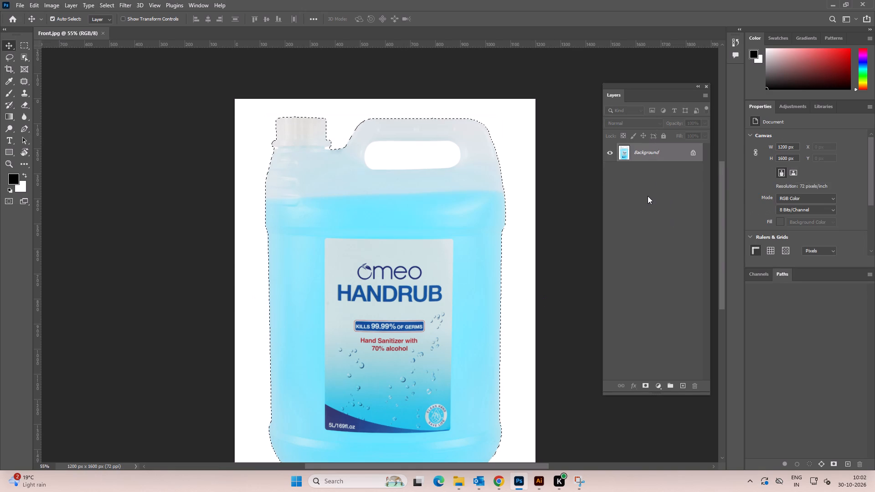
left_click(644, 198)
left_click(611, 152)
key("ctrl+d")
Duplicate the full Background image twice onto separate layers.
left_click(681, 200)
left_click(655, 154)
key("ctrl+j")
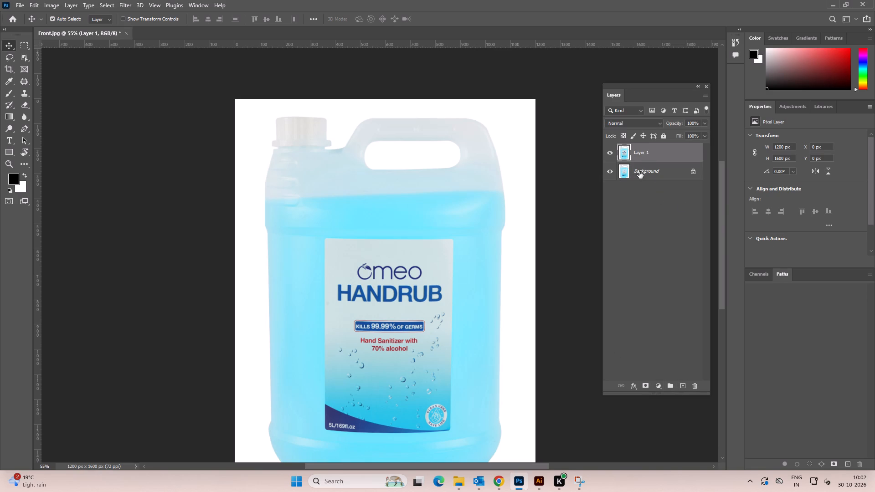
key("ctrl+j")
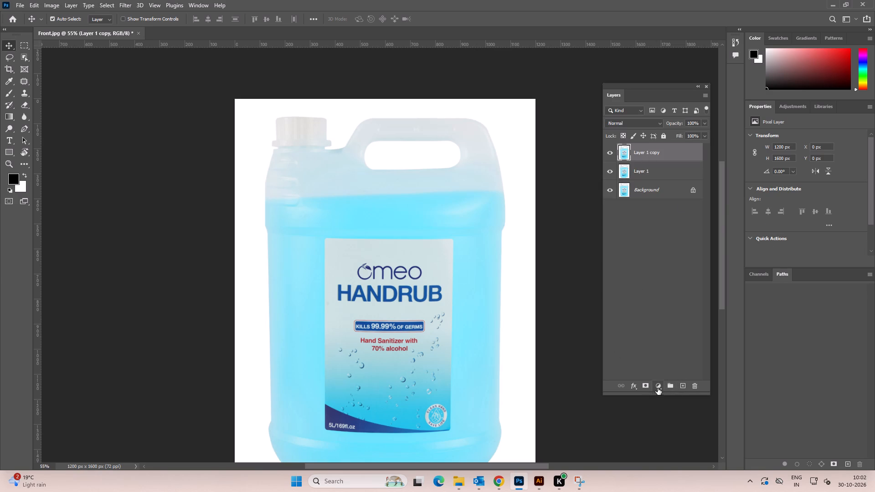
Add a Curves adjustment layer that darkens the image, moving the black point well inward and lowering the white point slightly.
left_click(658, 387)
left_click(672, 275)
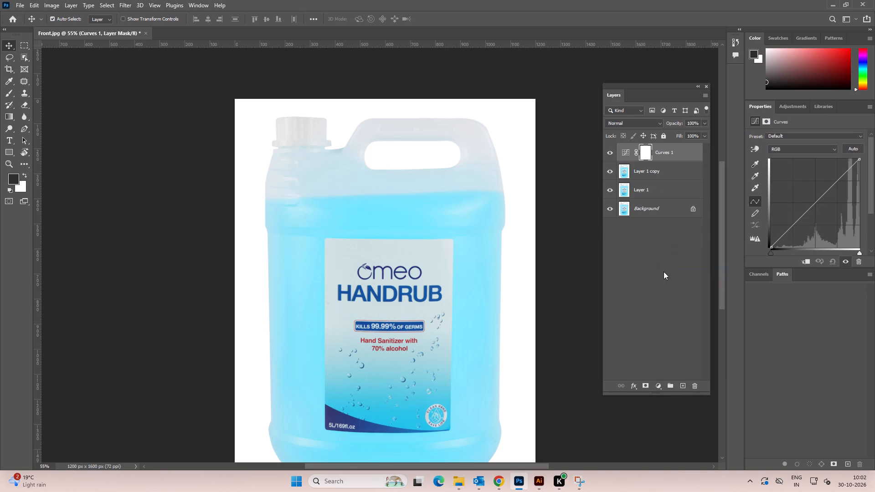
left_click_drag(771, 254, 803, 249)
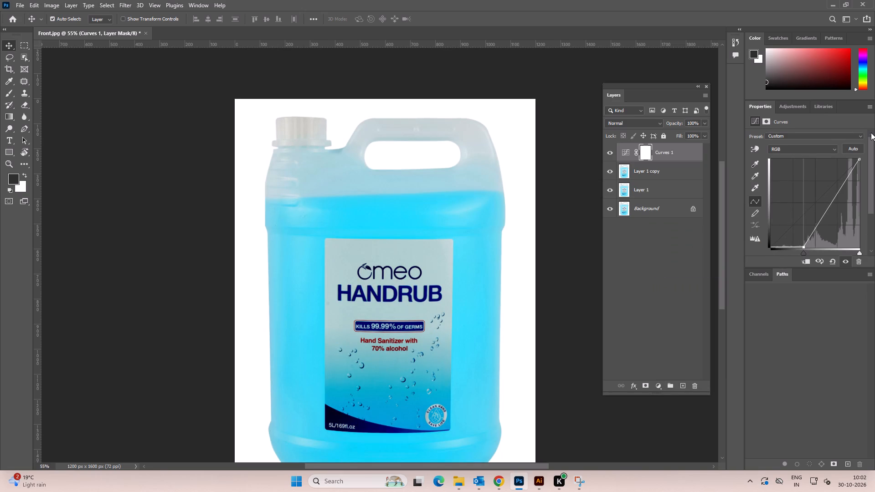
left_click_drag(860, 159, 862, 179)
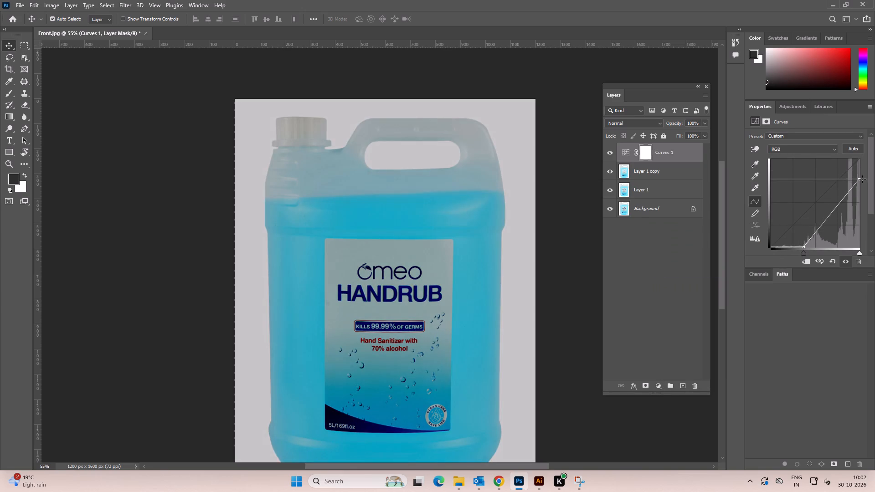
left_click_drag(862, 179, 873, 170)
scroll(423, 260, "up", 1, "alt")
scroll(423, 260, "down", 1, "alt")
key("space")
left_click(411, 307)
scroll(412, 293, "down", 5, "alt")
key("space")
left_click_drag(424, 319, 418, 307)
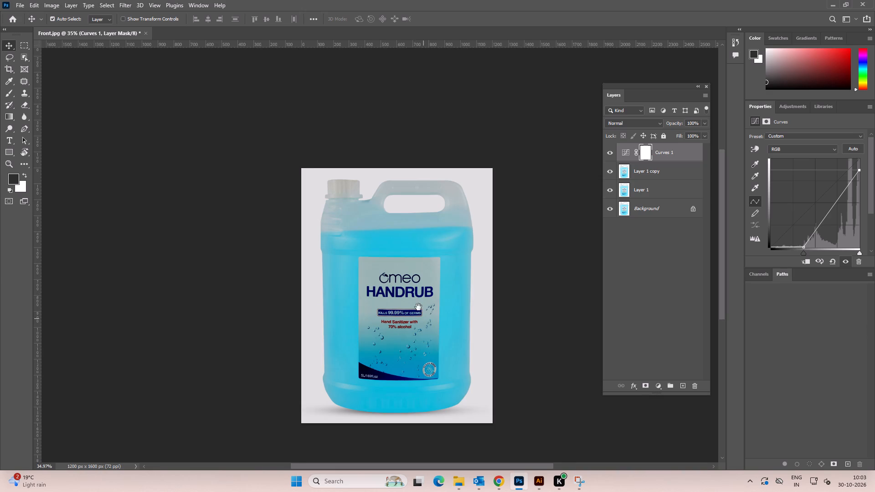
left_click_drag(418, 307, 387, 255)
Merge the Curves adjustment with Layer 1 copy and compare the image with and without the merged layer.
left_click(181, 185)
left_click(22, 61)
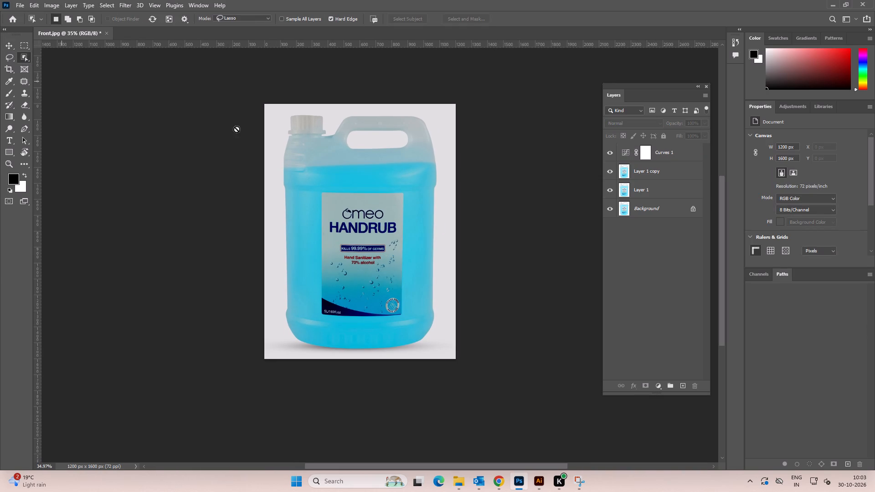
left_click(10, 42)
left_click(643, 175)
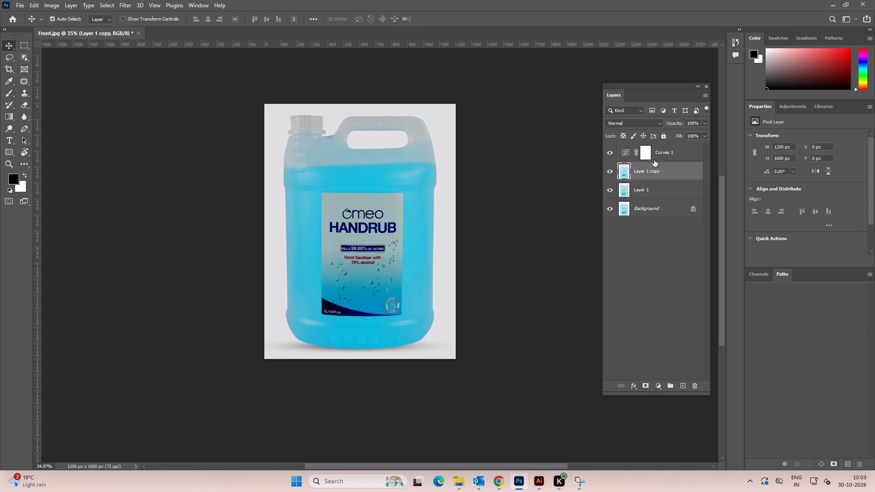
left_click(656, 157, "shift")
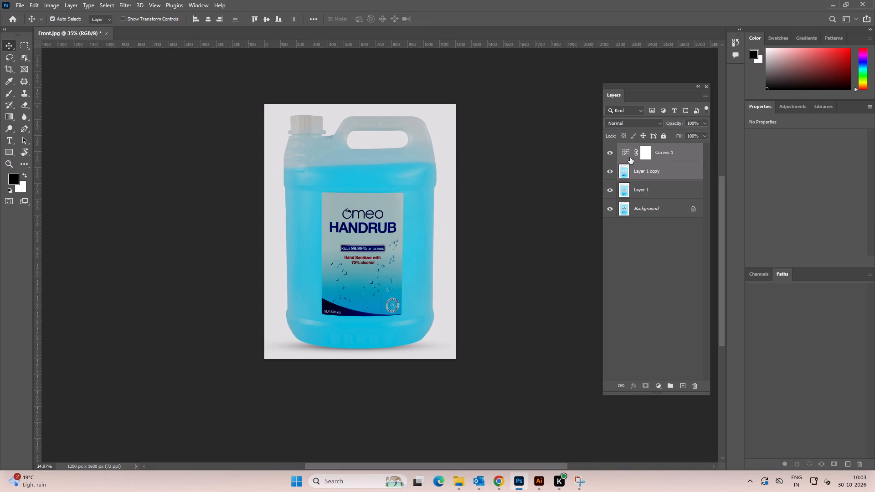
left_click(513, 170)
left_click(663, 171)
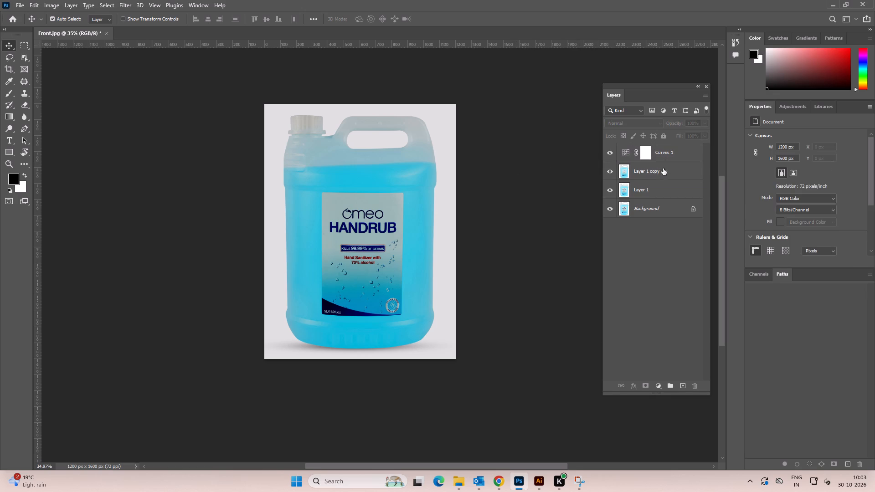
left_click(668, 153, "shift")
key("ctrl+e")
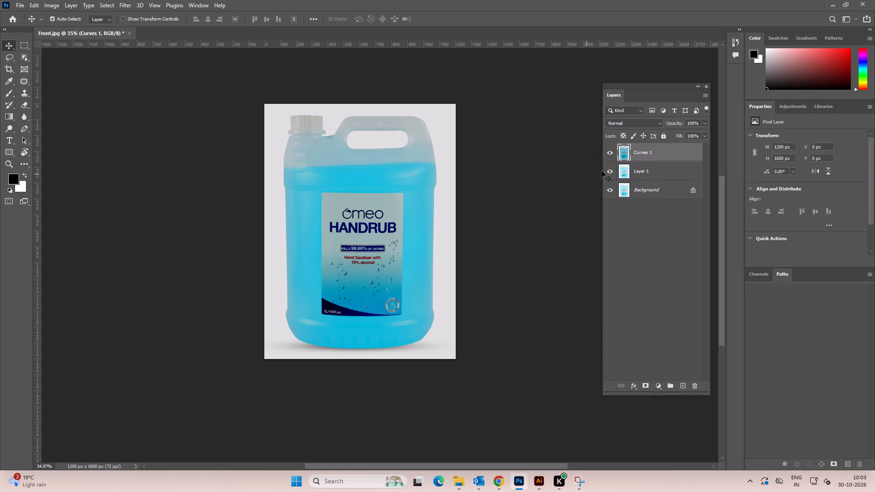
left_click(611, 151)
left_click(611, 151)
Select the whole 5L can on the darkened layer by outlining it loosely with the Object Selection tool.
left_click(22, 55)
left_click(288, 118)
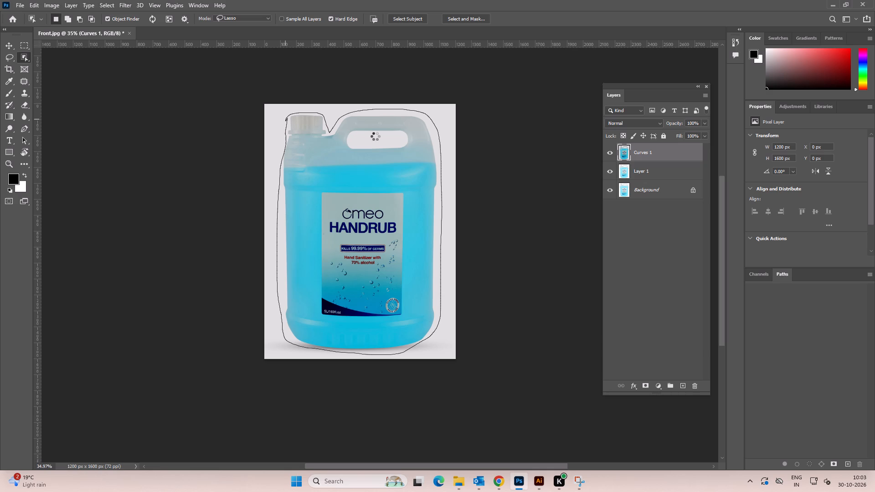
Subtract the opening inside the can's handle from the selection.
scroll(377, 139, "up", 7, "alt")
scroll(377, 139, "down", 1, "alt")
scroll(377, 139, "up", 7, "alt")
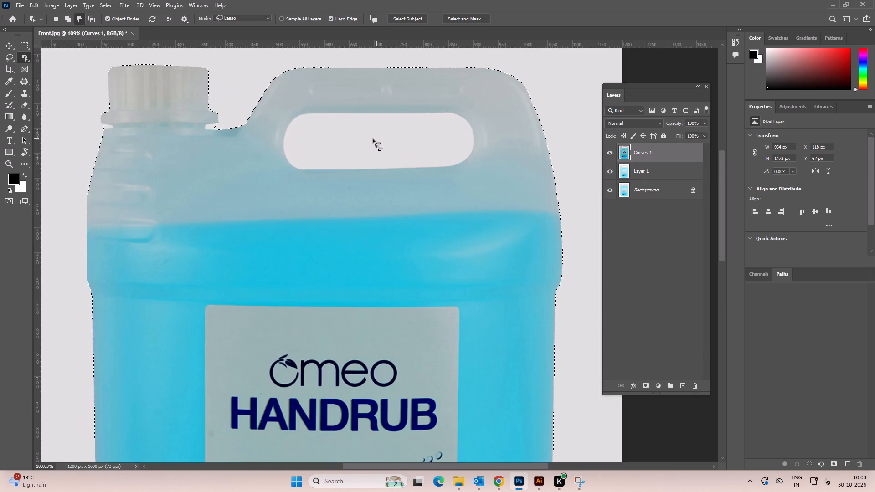
left_click_drag(318, 117, 452, 170, "alt")
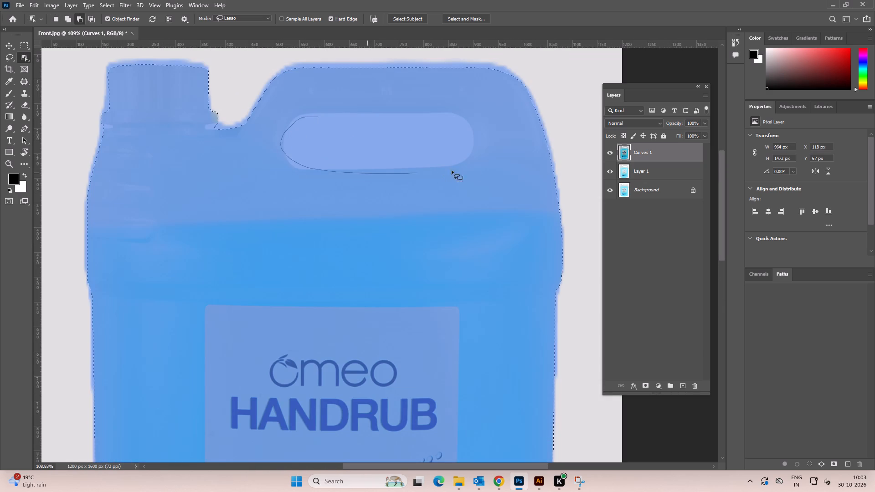
left_click_drag(452, 170, 287, 127, "alt")
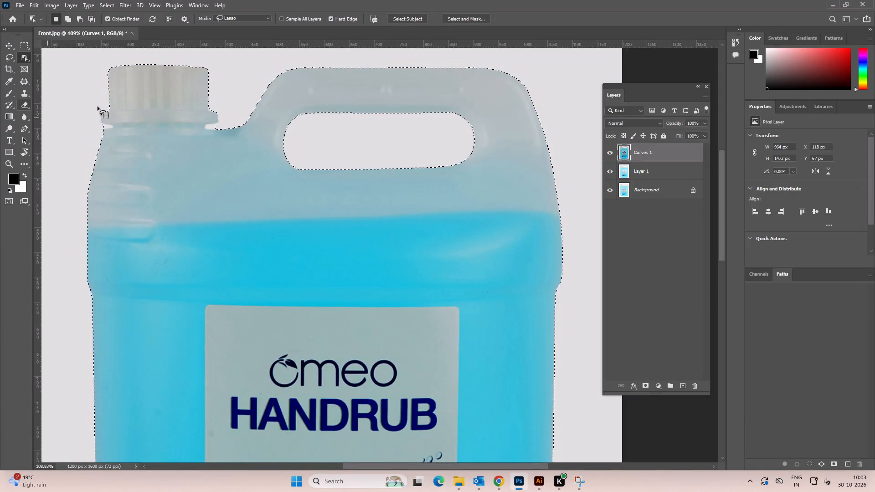
Subtract the small background gaps beneath both ends of the cap's rim from the can selection.
scroll(92, 112, "up", 14, "alt")
scroll(117, 134, "down", 1, "alt")
scroll(117, 134, "up", 1, "alt")
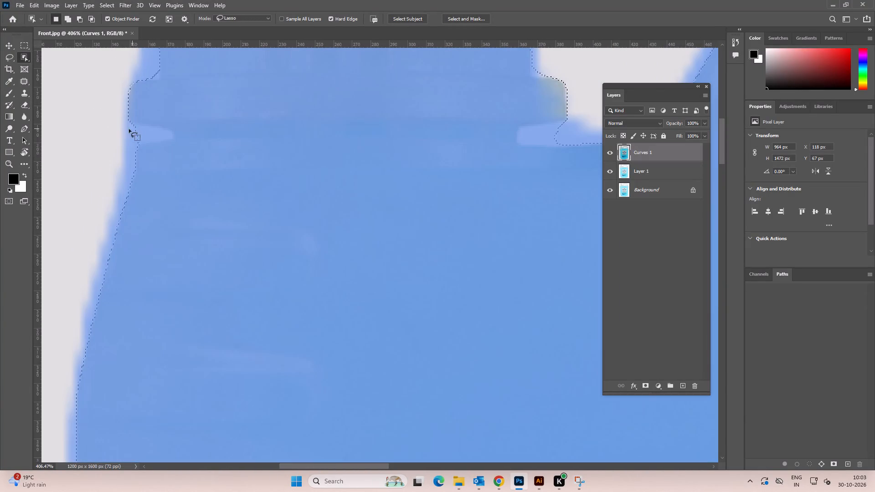
left_click_drag(115, 127, 144, 142, "alt")
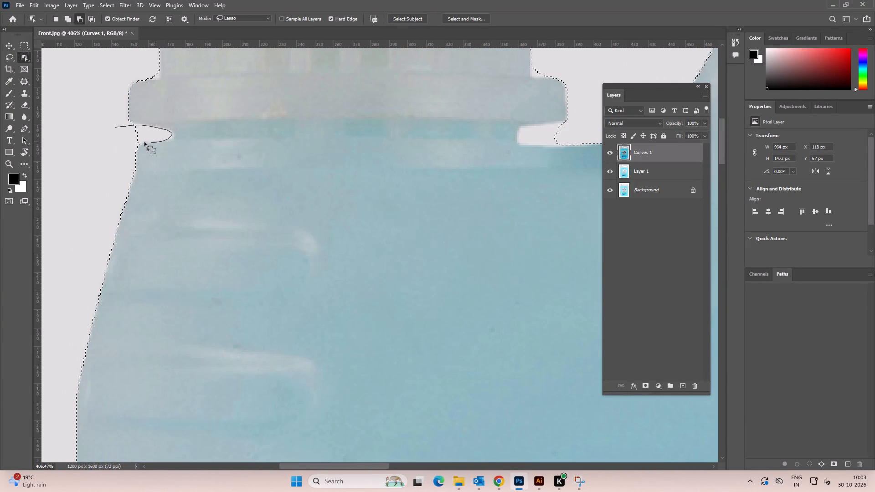
left_click_drag(144, 142, 130, 125, "alt")
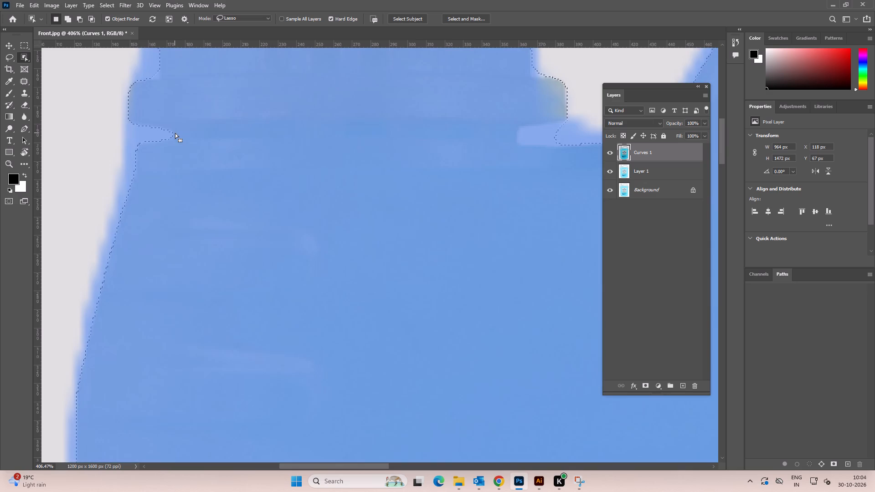
key("space")
key("space")
key("space")
key("space")
key("space")
key("space")
key("space")
key("space")
key("space")
key("space")
key("space")
left_click_drag(429, 141, 271, 139)
left_click_drag(371, 125, 360, 130, "alt")
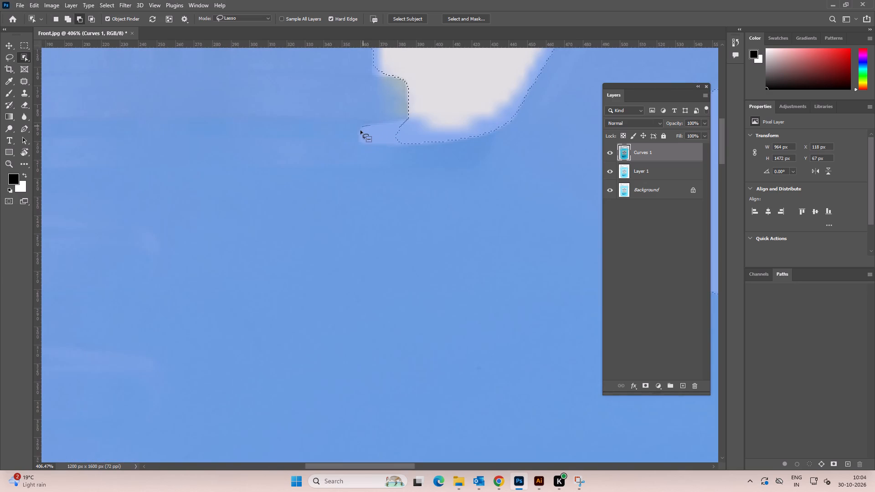
left_click_drag(360, 130, 364, 129, "alt")
left_click_drag(364, 129, 362, 129, "alt")
Copy the selected can from Layer 1 to a new layer and hide the other layers.
left_click(659, 170)
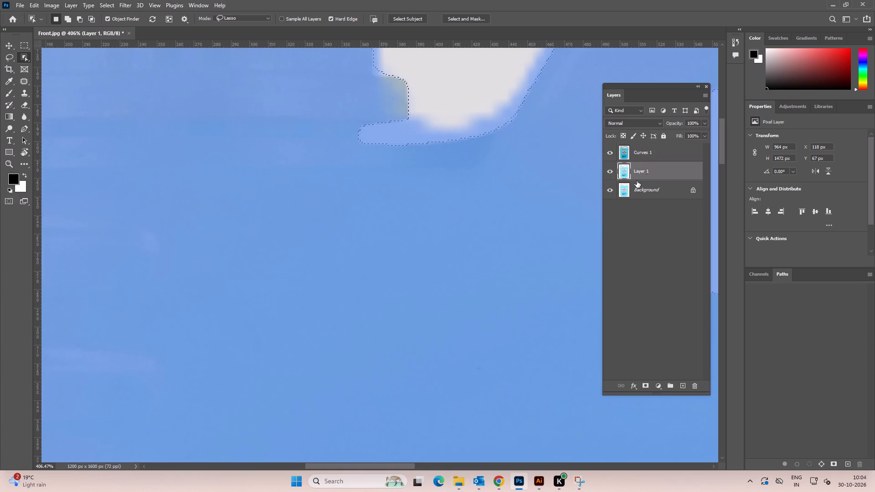
left_click(609, 152)
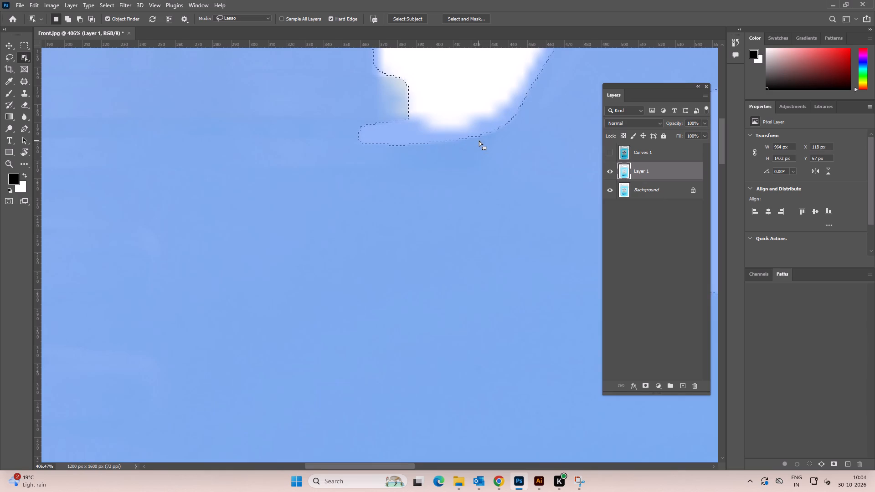
key("ctrl+j")
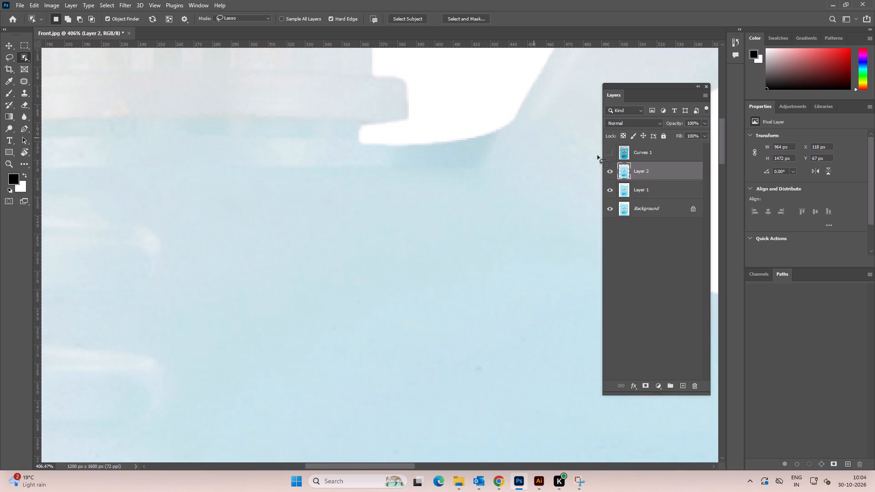
left_click(611, 190)
left_click(609, 210)
Examine the whole cut-out 5L can against the transparent background.
left_click(7, 46)
scroll(424, 146, "down", 2, "alt")
scroll(431, 152, "up", 1, "alt")
scroll(432, 154, "down", 2, "alt")
scroll(368, 151, "down", 3, "alt")
scroll(368, 151, "up", 1, "alt")
scroll(368, 151, "down", 5, "alt")
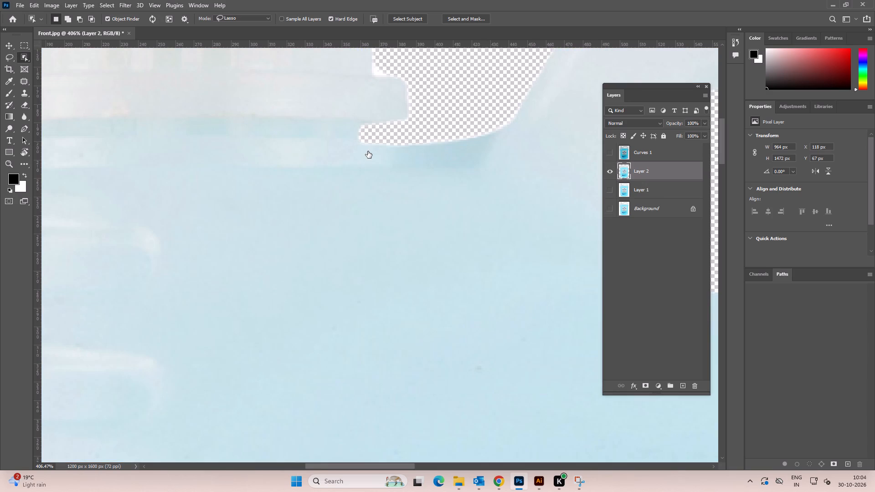
scroll(368, 151, "down", 16, "alt")
scroll(367, 141, "up", 1, "alt")
scroll(367, 141, "down", 6, "alt")
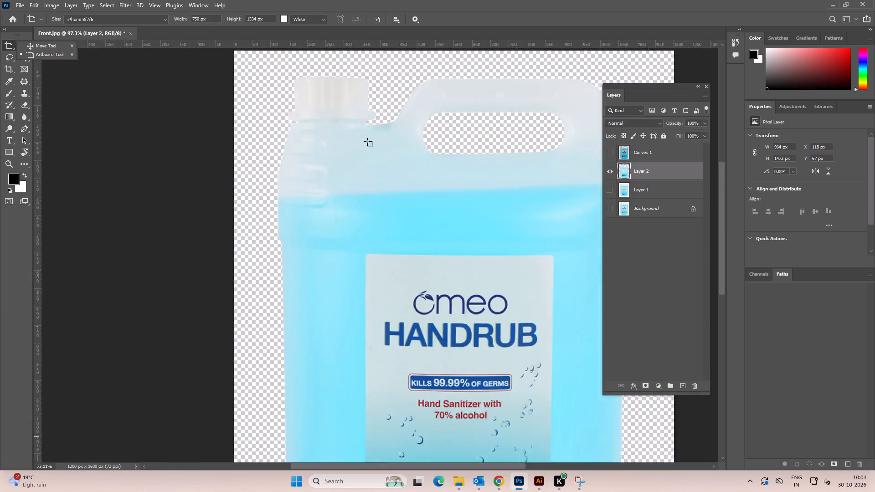
scroll(367, 141, "down", 7, "alt")
key("space")
left_click_drag(387, 231, 379, 217)
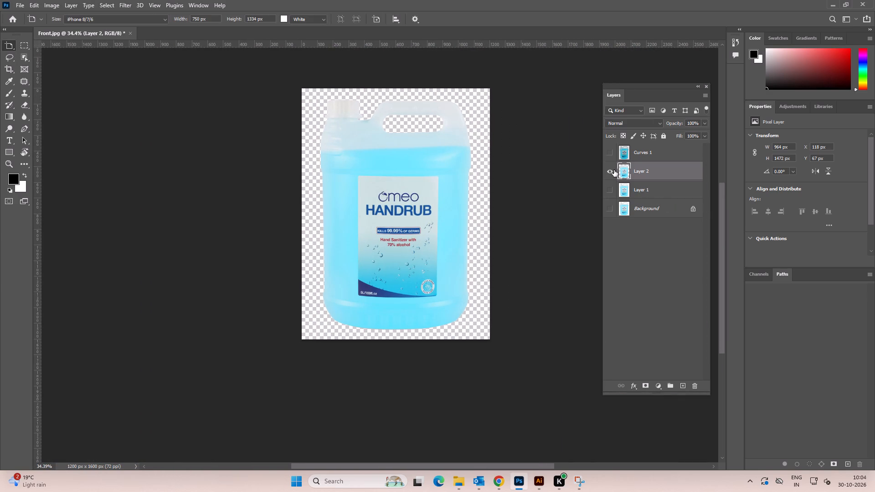
Unlock and hide the background layer, and merge all four layers into one containing only the cut-out can.
double_click(614, 170)
left_click(692, 207)
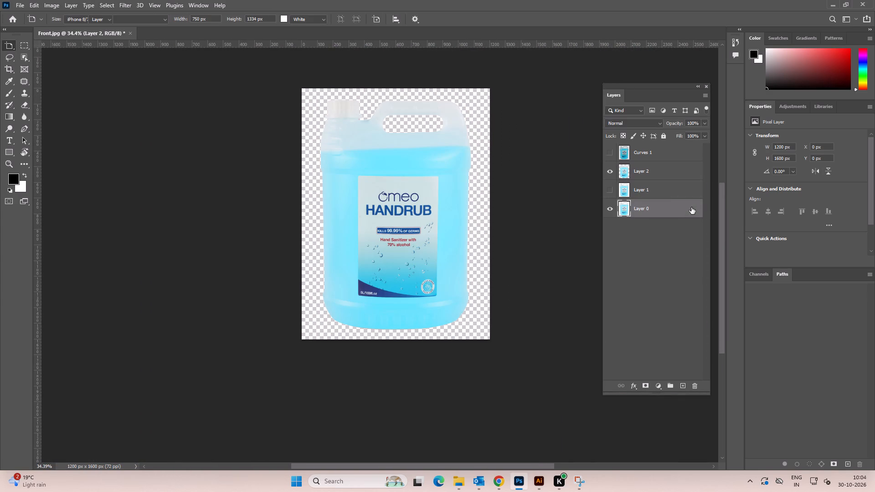
left_click(611, 210)
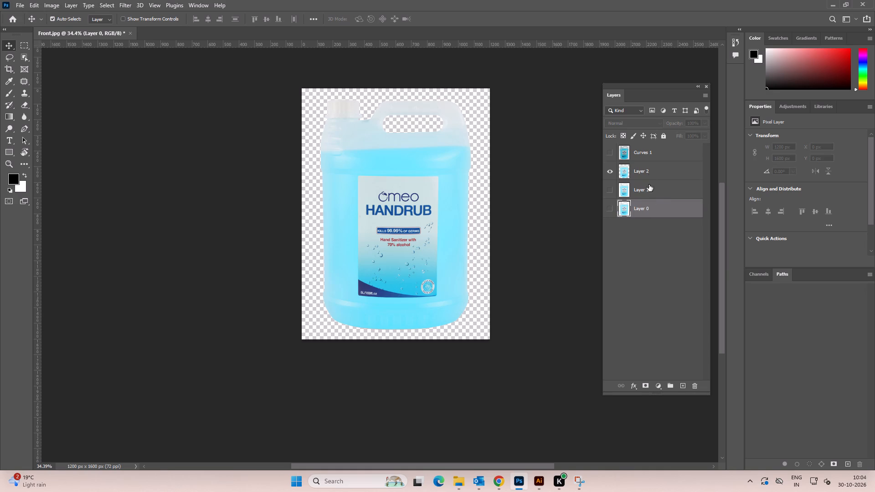
left_click(655, 154, "shift")
key("ctrl+e")
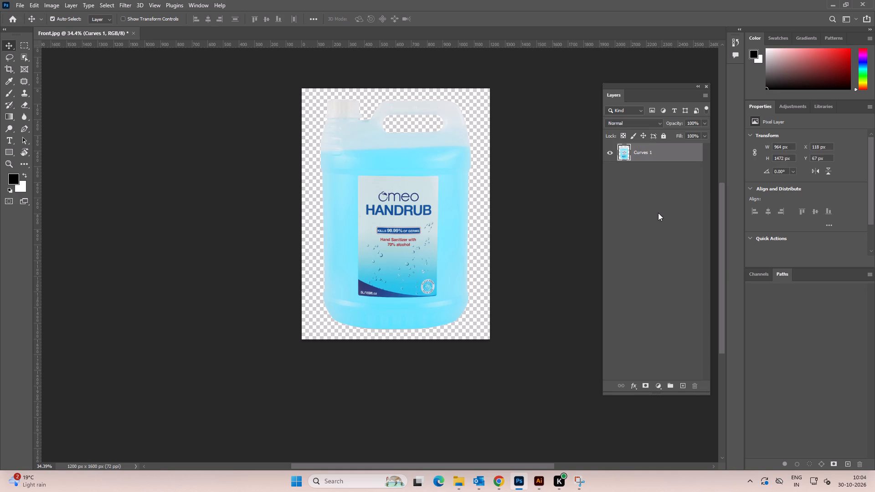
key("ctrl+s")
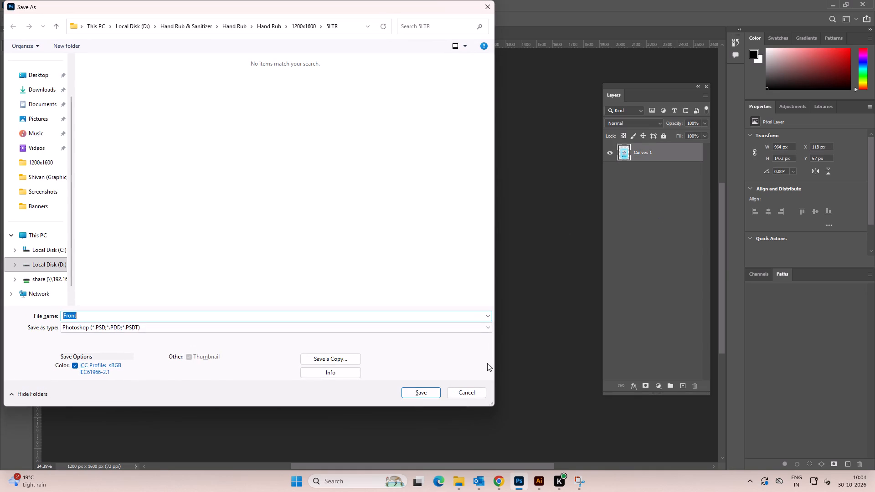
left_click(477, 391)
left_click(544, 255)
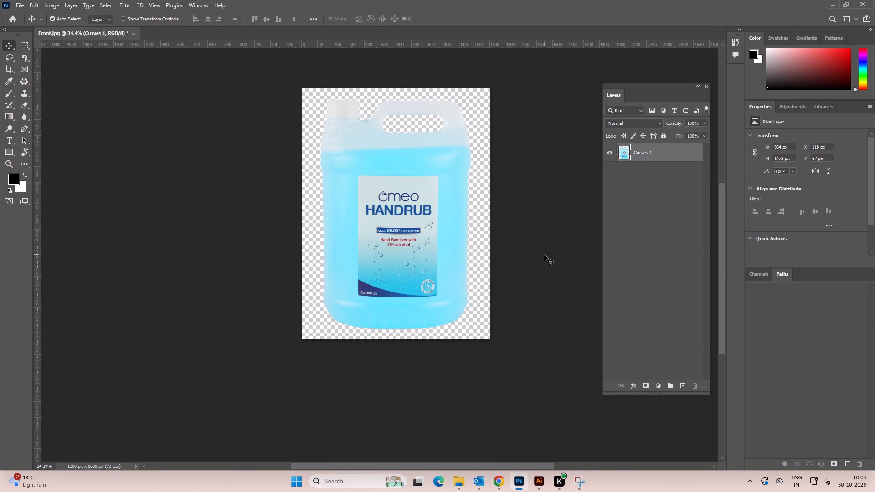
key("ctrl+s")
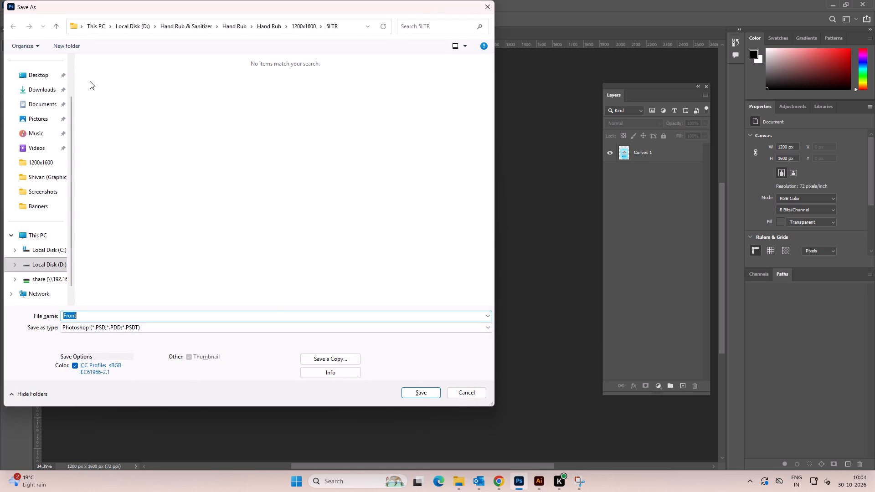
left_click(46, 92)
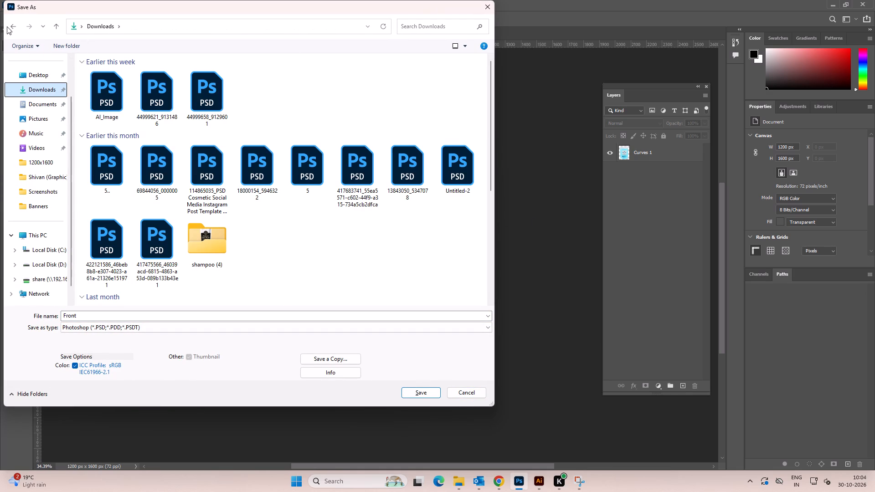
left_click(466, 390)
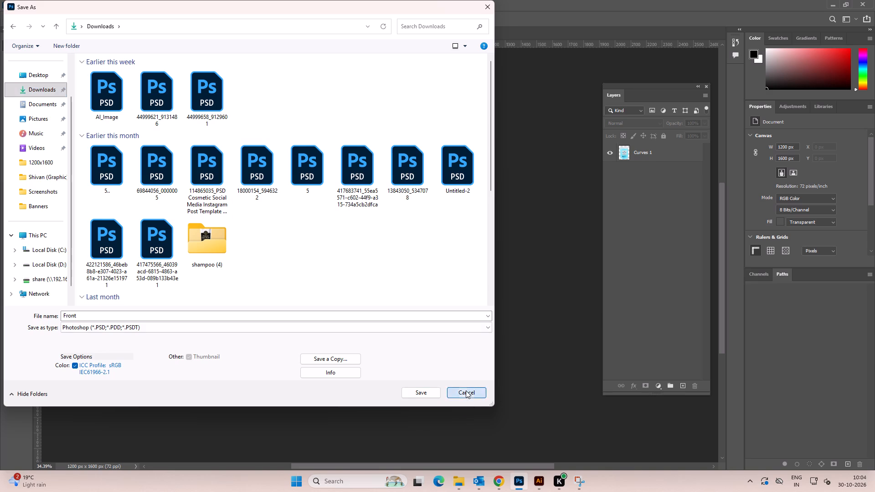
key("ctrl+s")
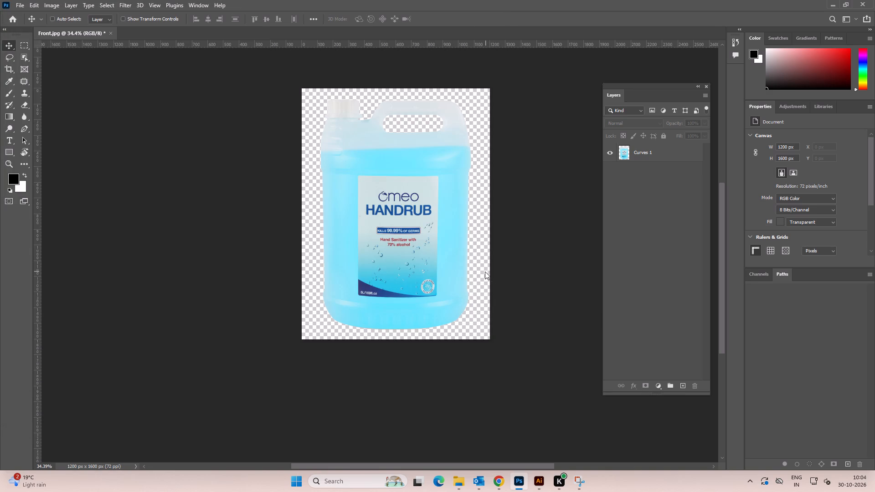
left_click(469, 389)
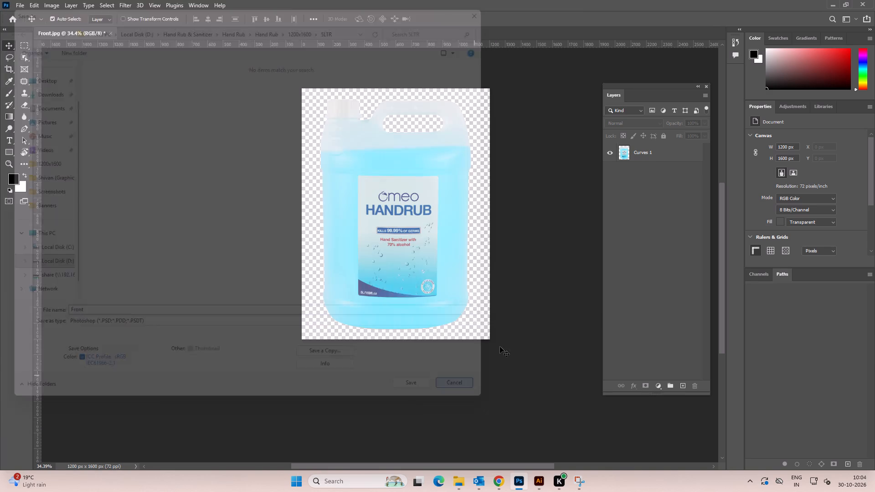
Export the cut-out can for web as a transparent PNG-24 named "Handrub 5L" in the Downloads folder.
key("ctrl+alt+shift+s")
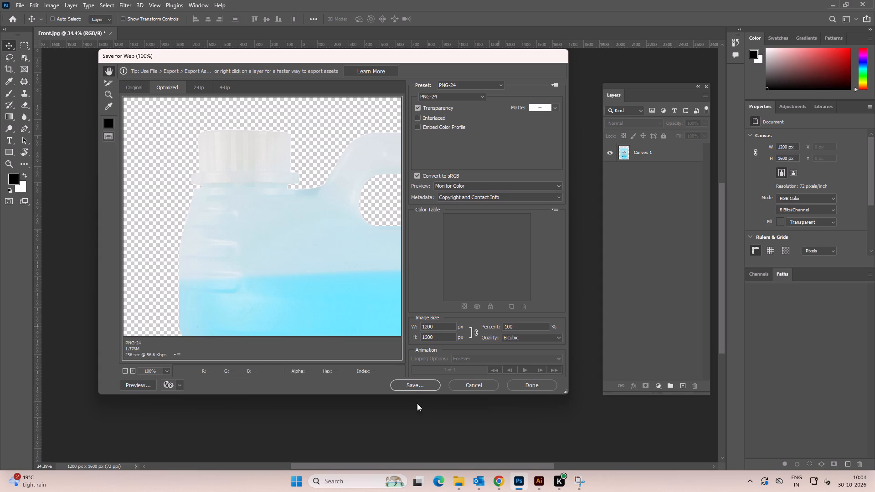
left_click(416, 390)
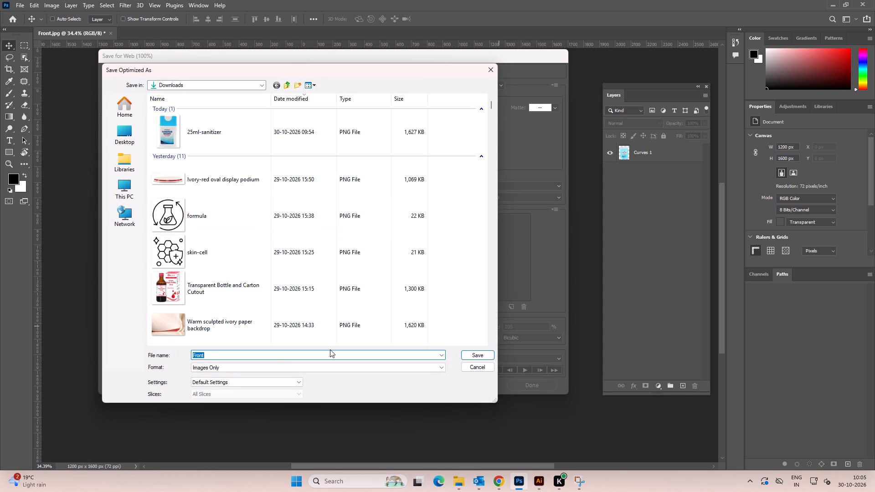
type("Hn")
key("BackSpace")
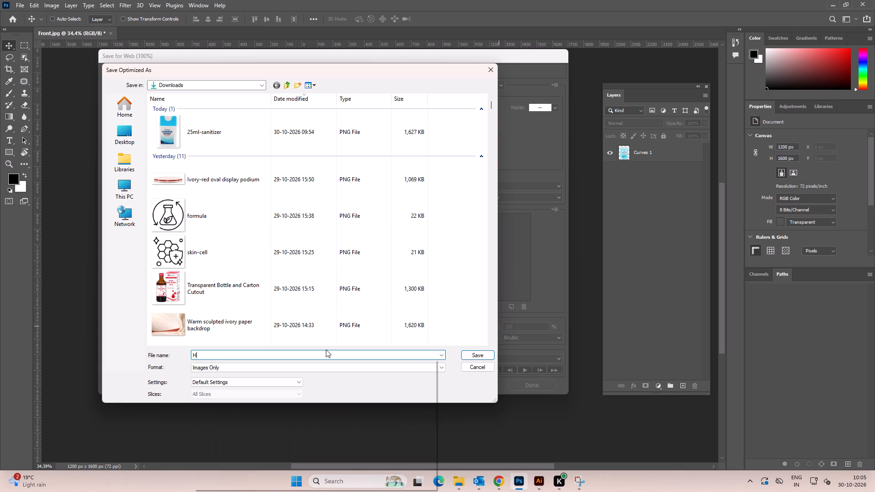
type("and")
key("space")
key("BackSpace")
type("tu")
key("BackSpace")
key("BackSpace")
type("ruv")
key("BackSpace")
key("b")
key("BackSpace")
key("BackSpace")
key("BackSpace")
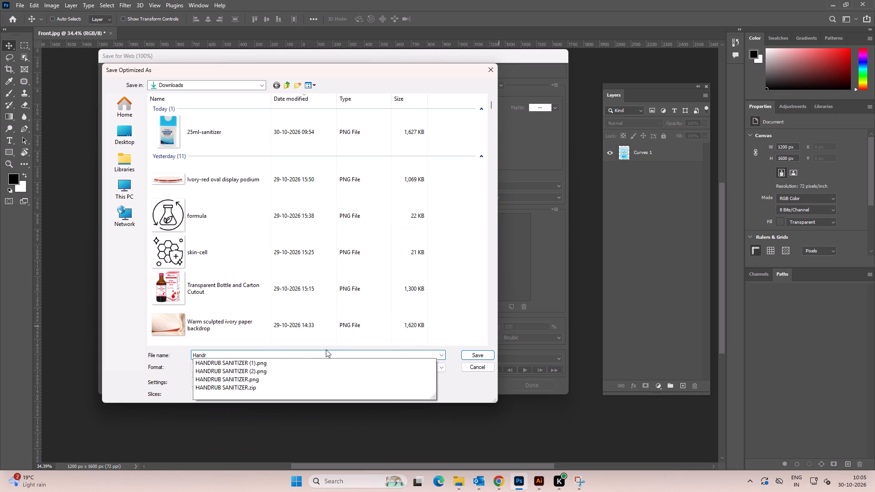
type("rub")
key("space")
key("5")
key("shift+l")
key("Return")
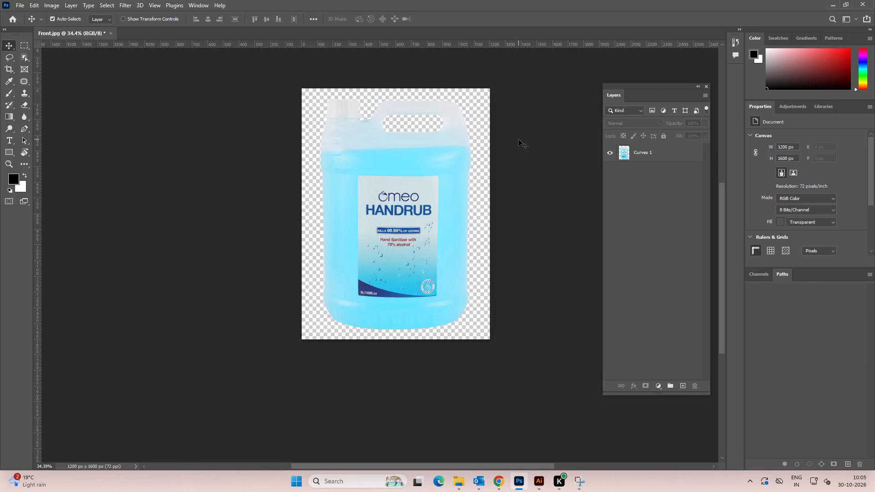
Switch to Illustrator and delete the linked Front.jpg can with the white background.
key("alt+Tab")
left_click(385, 192, "alt")
key("space")
left_click_drag(246, 184, 257, 185)
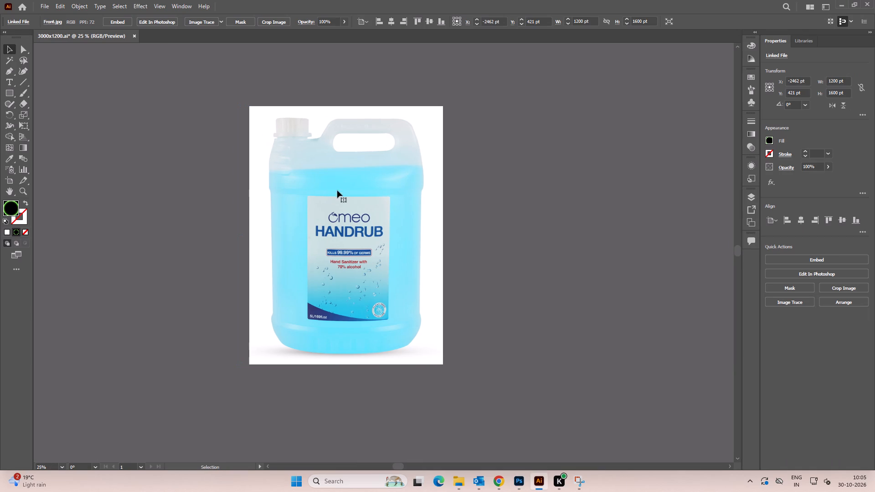
scroll(339, 185, "down", 5, "alt")
key("Delete")
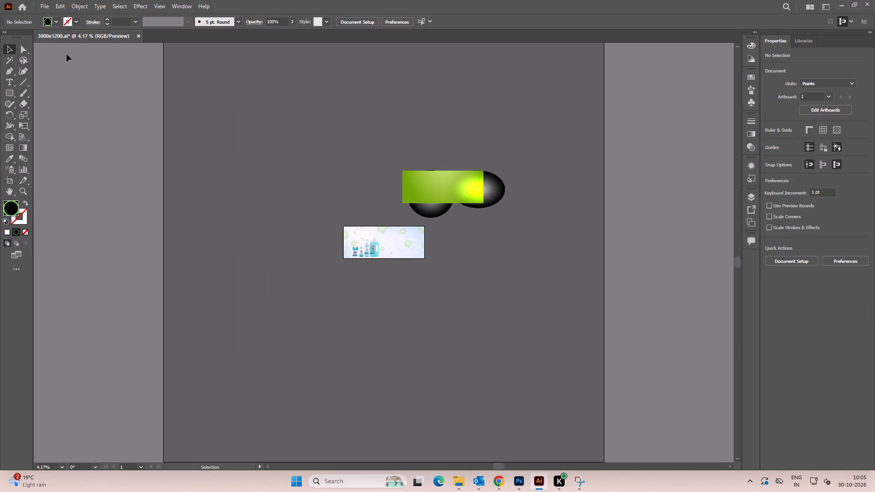
Place the exported Handrub 5L PNG from Downloads onto the banner as a linked image.
left_click(51, 8)
left_click(74, 170)
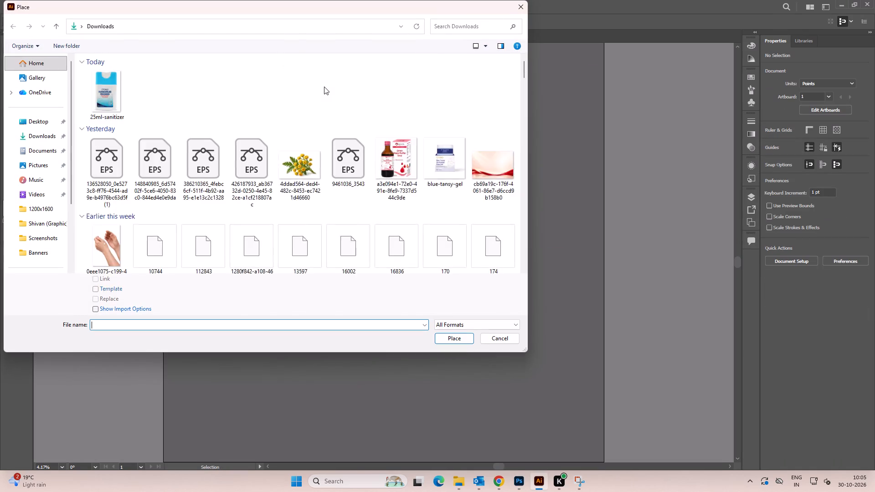
left_click(108, 87)
left_click(462, 339)
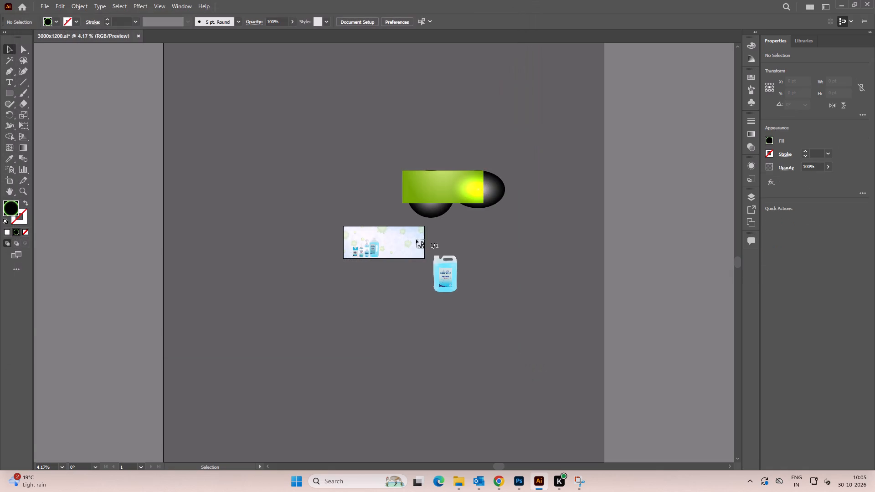
left_click(387, 237)
Scale the 5L can proportionally to about 772 x 1030 pt and move it onto the banner beside the 1L bottle.
scroll(436, 254, "up", 5, "alt")
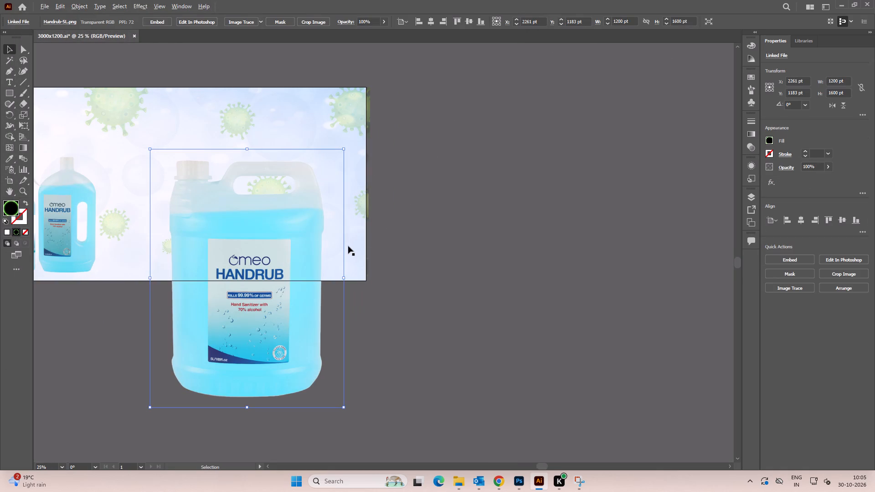
key("v")
left_click(443, 261)
key("space")
left_click_drag(447, 292, 591, 275)
left_click(428, 260)
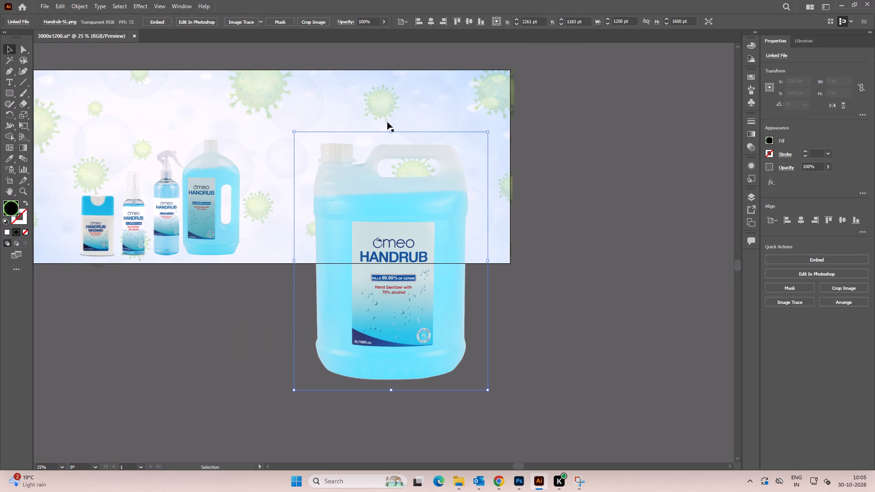
left_click_drag(390, 131, 394, 224, "shift")
left_click_drag(387, 297, 288, 165)
scroll(288, 179, "up", 2, "alt")
key("space")
left_click_drag(248, 201, 304, 206)
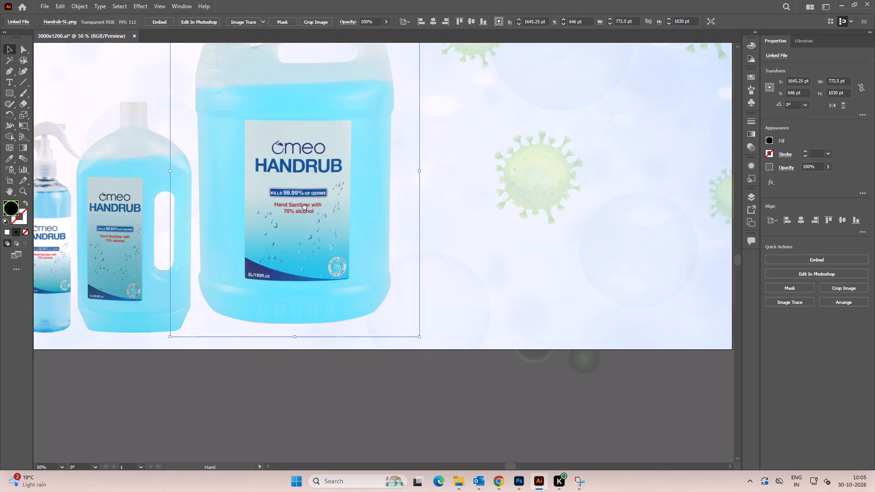
Shift the 5L can to about X 1665, Y 671 pt so its base lines up with the other bottles.
left_click_drag(304, 206, 418, 217)
scroll(417, 217, "down", 2, "alt")
key("space")
left_click_drag(443, 220, 378, 212)
left_click_drag(378, 210, 387, 214)
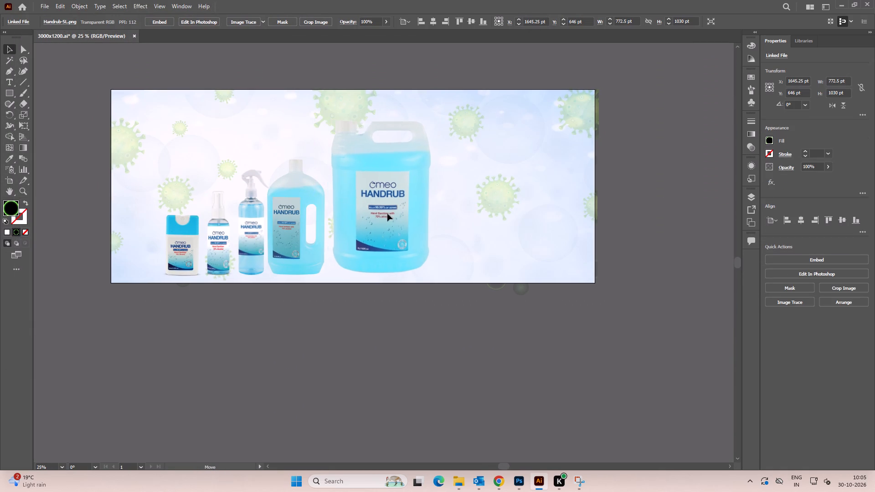
left_click_drag(387, 214, 381, 214)
left_click(405, 354)
left_click(385, 259)
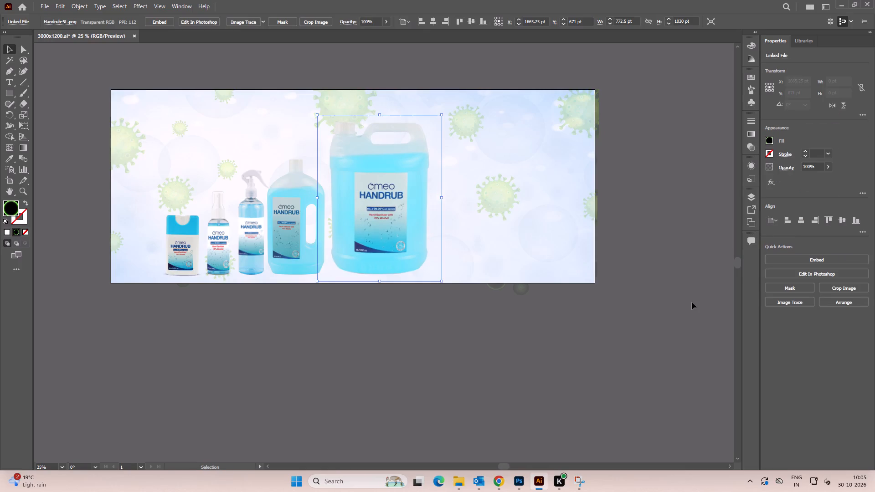
left_click(697, 261)
Switch to Photoshop and examine the lower edge of the cut-out 5L can.
key("alt+Tab")
left_click(366, 210, "alt")
key("space")
key("space")
key("space")
key("space")
scroll(408, 334, "up", 2)
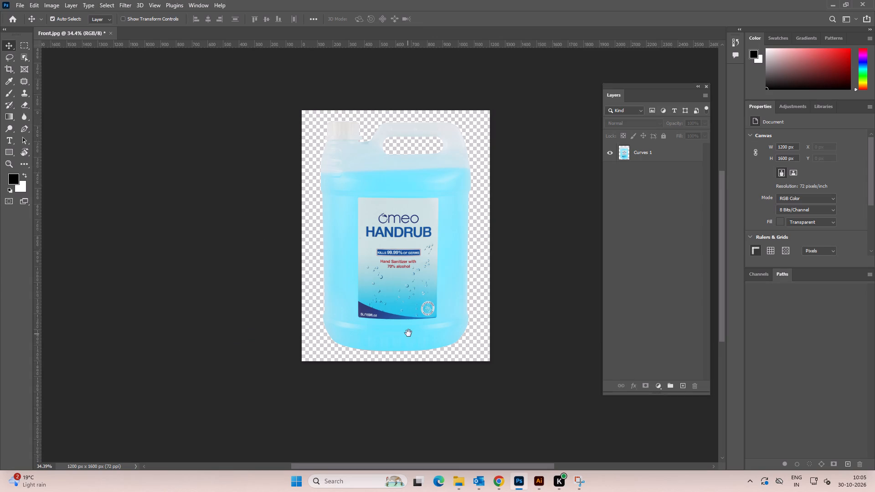
scroll(408, 333, "up", 5)
key("space")
key("space")
key("space")
key("space")
left_click_drag(397, 341, 373, 225)
scroll(360, 281, "up", 5, "alt")
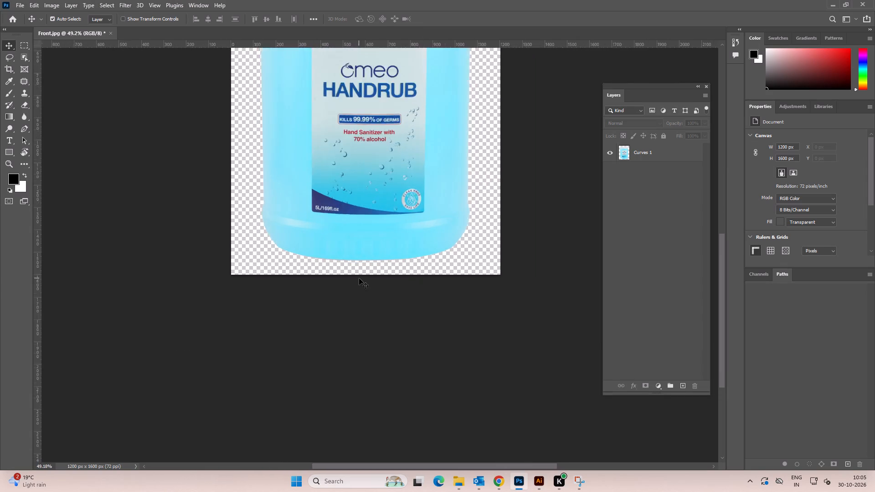
scroll(359, 278, "up", 10, "alt")
scroll(360, 277, "down", 1, "alt")
scroll(360, 277, "up", 1, "alt")
key("space")
left_click_drag(496, 224, 412, 266)
scroll(411, 262, "down", 4, "alt")
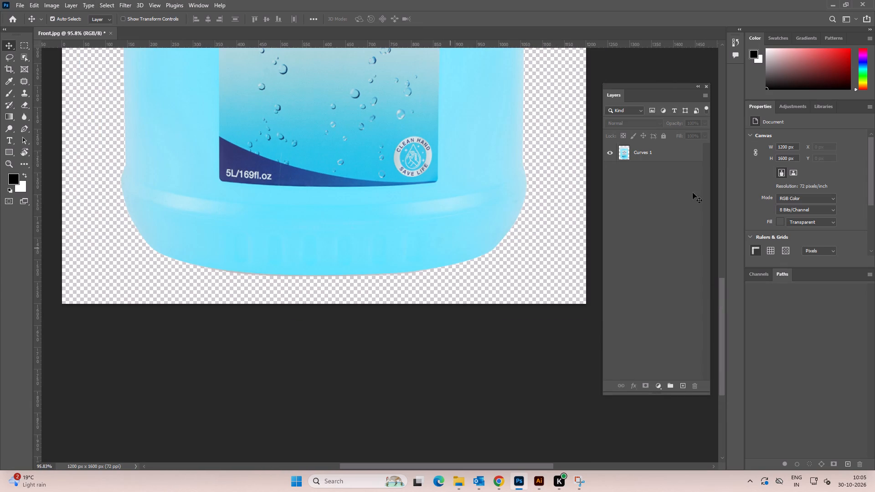
Duplicate the merged can layer.
left_click(651, 153)
key("ctrl+j")
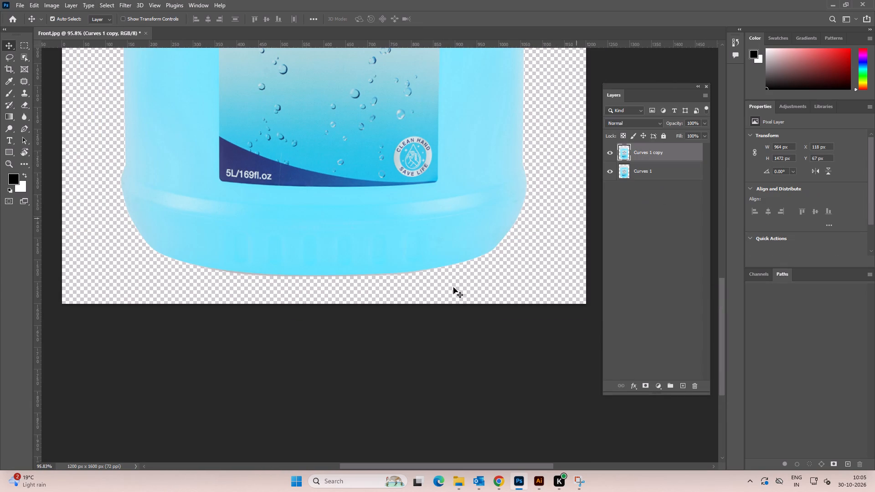
key("space")
left_click_drag(343, 340, 354, 334)
left_click(354, 324)
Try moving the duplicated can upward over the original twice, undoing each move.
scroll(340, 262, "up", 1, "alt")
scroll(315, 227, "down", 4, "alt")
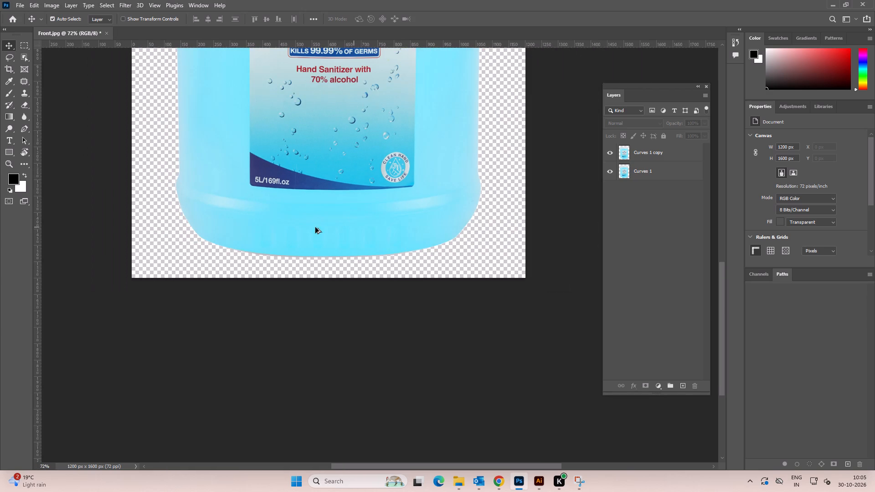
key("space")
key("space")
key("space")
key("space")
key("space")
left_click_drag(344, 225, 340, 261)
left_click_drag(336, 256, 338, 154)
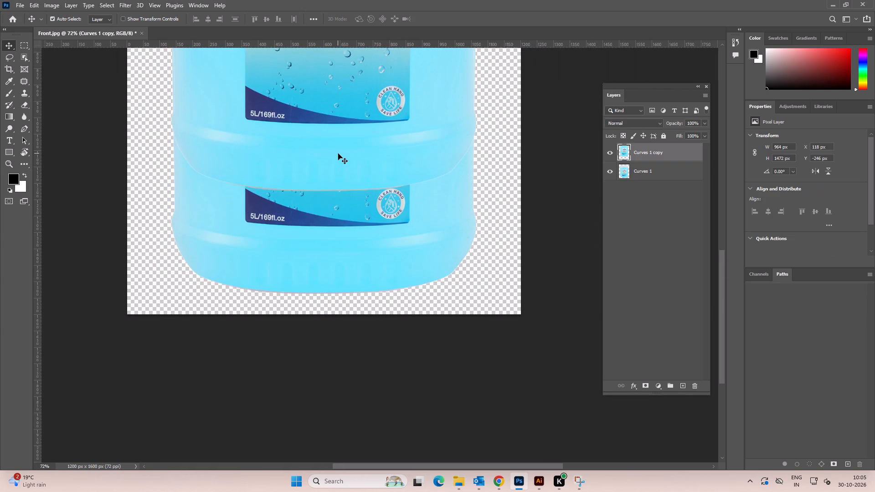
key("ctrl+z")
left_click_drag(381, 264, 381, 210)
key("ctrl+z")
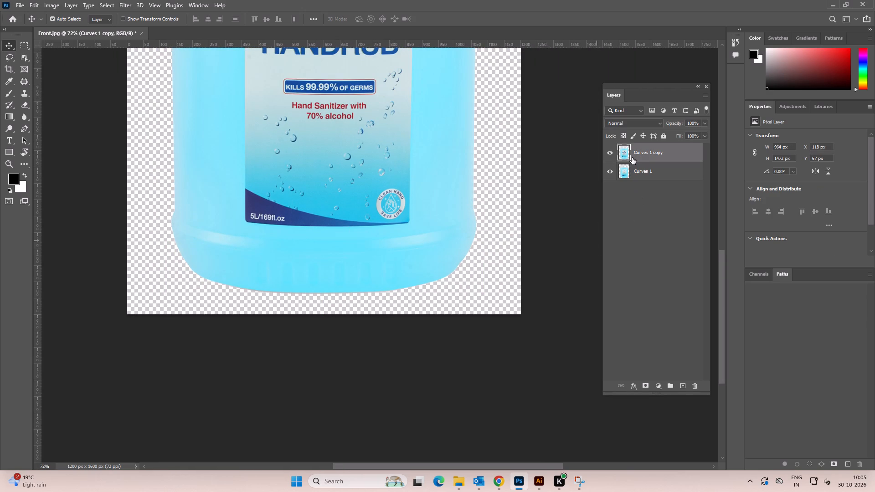
Delete the duplicated can layer.
key("Delete")
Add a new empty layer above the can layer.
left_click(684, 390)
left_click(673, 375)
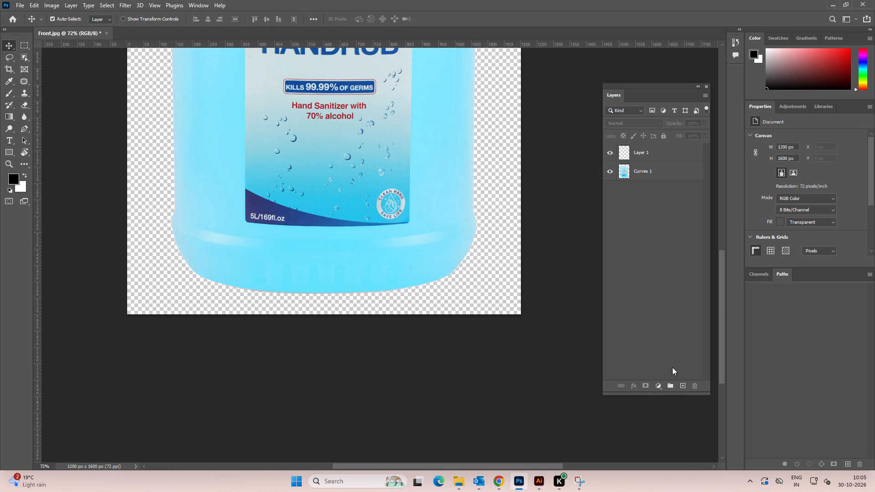
Move the 5L can up the canvas to about Y -211 px, leaving free space beneath its base.
left_click(582, 262)
left_click_drag(398, 240, 400, 149)
key("space")
key("space")
key("space")
key("space")
key("space")
left_click_drag(354, 136, 368, 214)
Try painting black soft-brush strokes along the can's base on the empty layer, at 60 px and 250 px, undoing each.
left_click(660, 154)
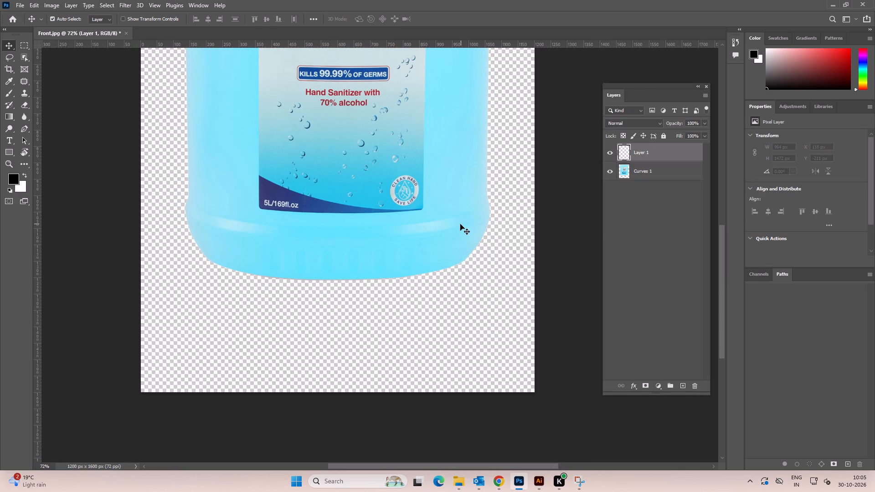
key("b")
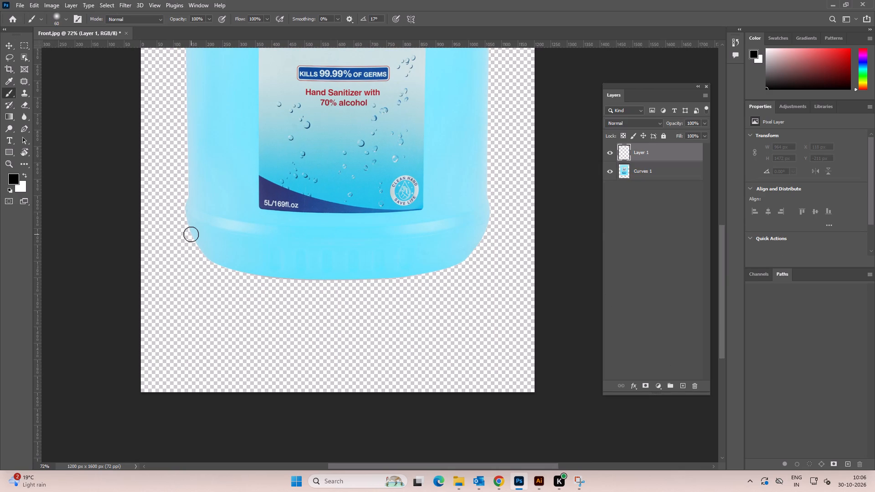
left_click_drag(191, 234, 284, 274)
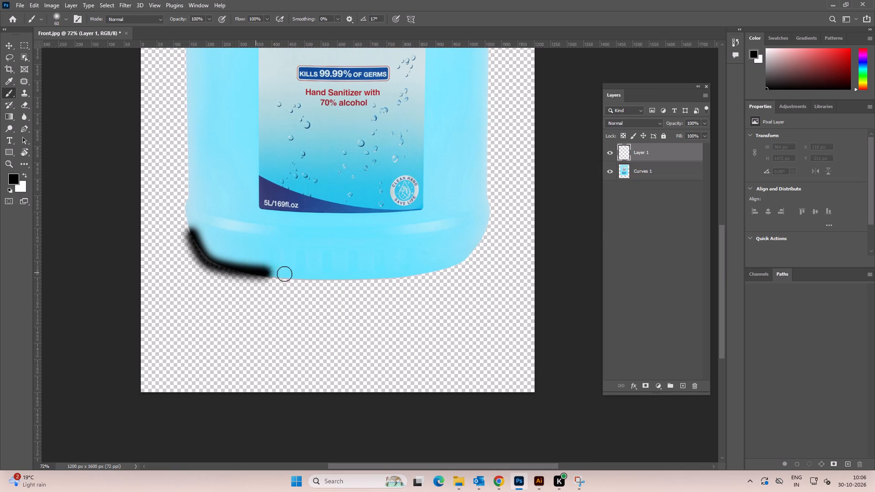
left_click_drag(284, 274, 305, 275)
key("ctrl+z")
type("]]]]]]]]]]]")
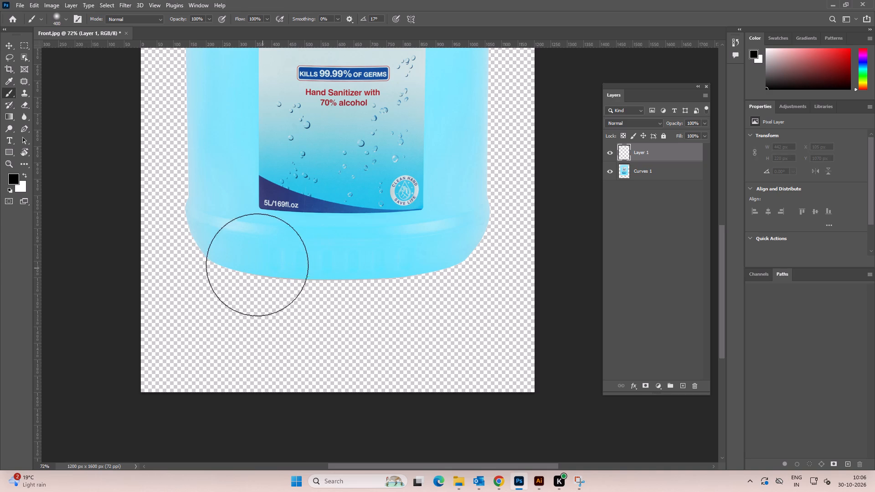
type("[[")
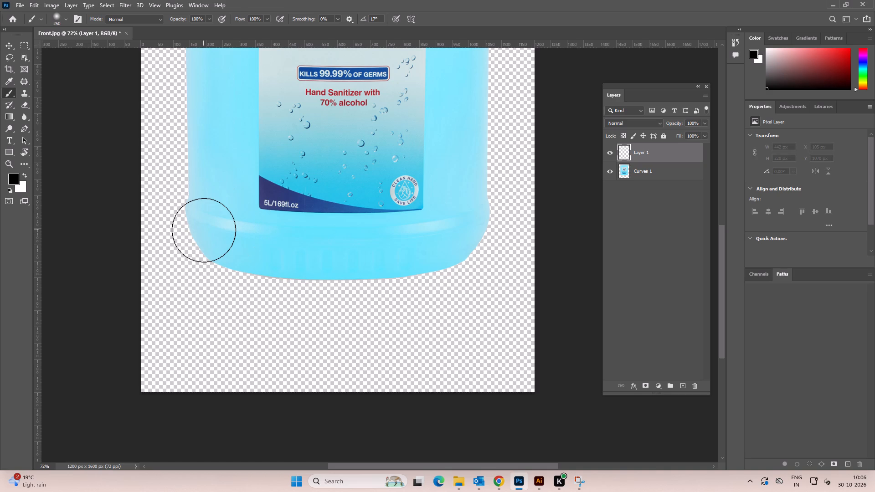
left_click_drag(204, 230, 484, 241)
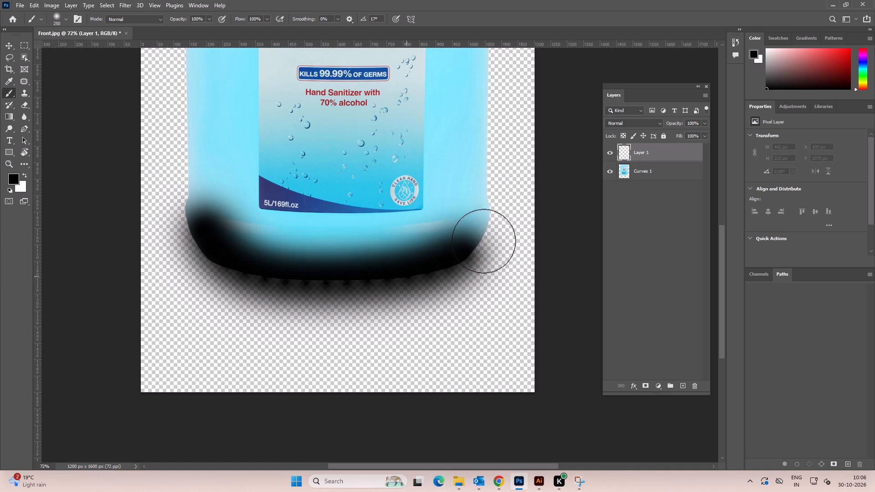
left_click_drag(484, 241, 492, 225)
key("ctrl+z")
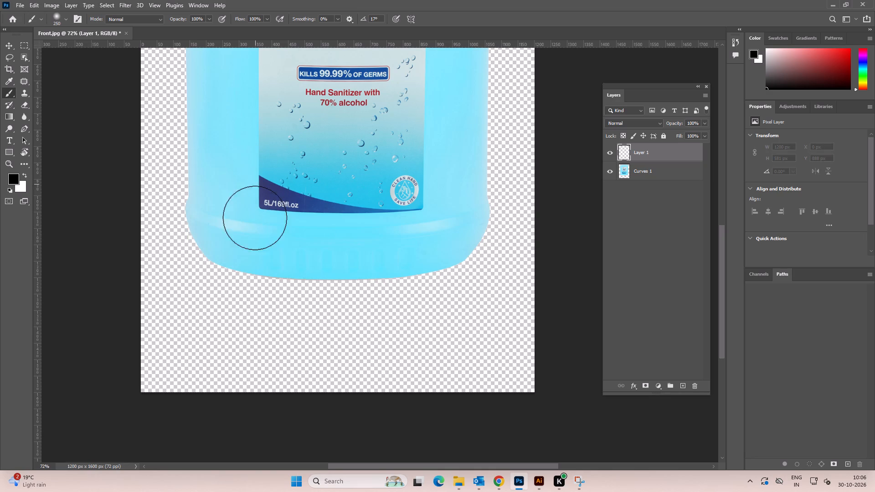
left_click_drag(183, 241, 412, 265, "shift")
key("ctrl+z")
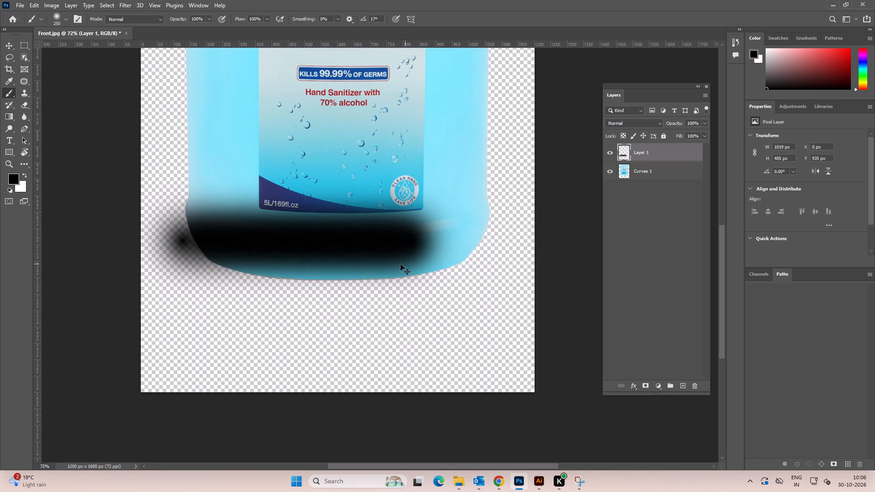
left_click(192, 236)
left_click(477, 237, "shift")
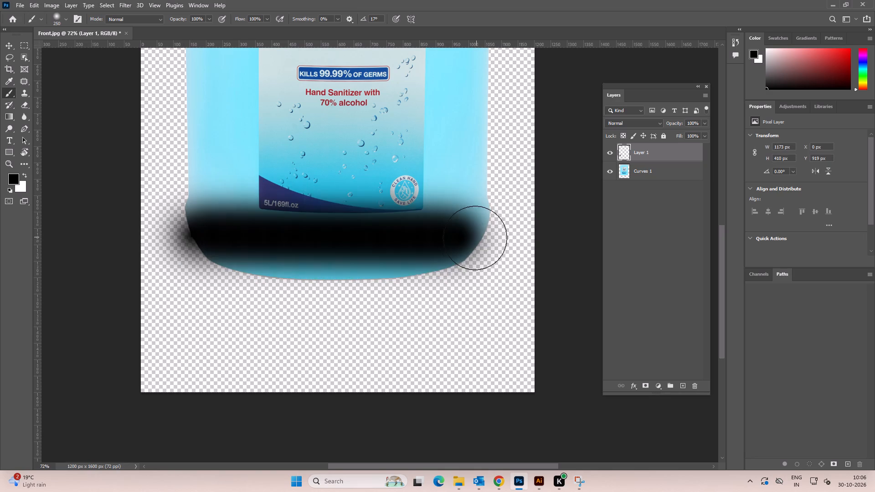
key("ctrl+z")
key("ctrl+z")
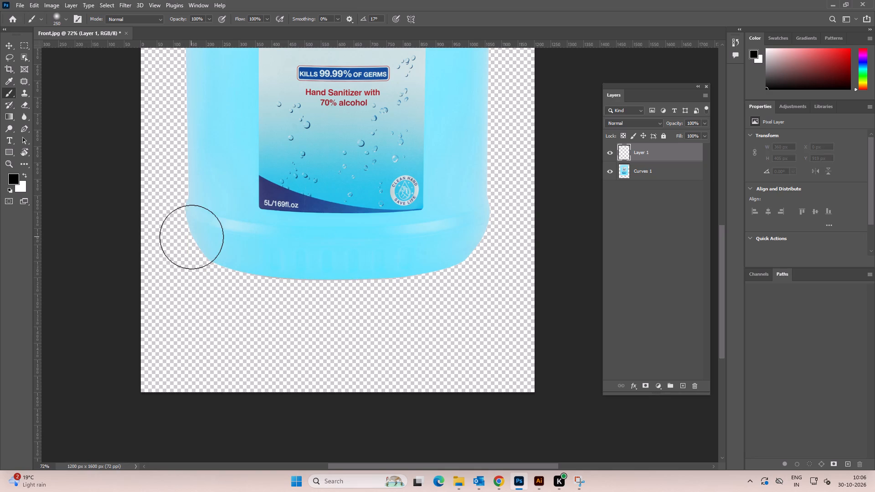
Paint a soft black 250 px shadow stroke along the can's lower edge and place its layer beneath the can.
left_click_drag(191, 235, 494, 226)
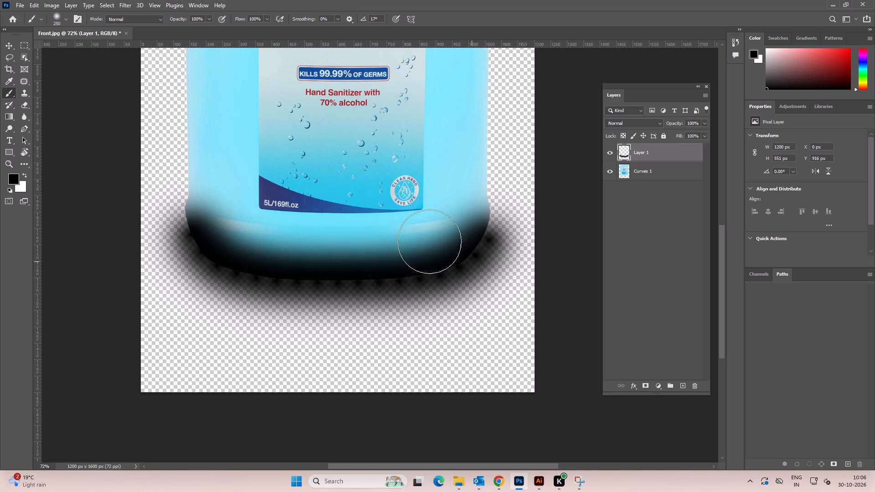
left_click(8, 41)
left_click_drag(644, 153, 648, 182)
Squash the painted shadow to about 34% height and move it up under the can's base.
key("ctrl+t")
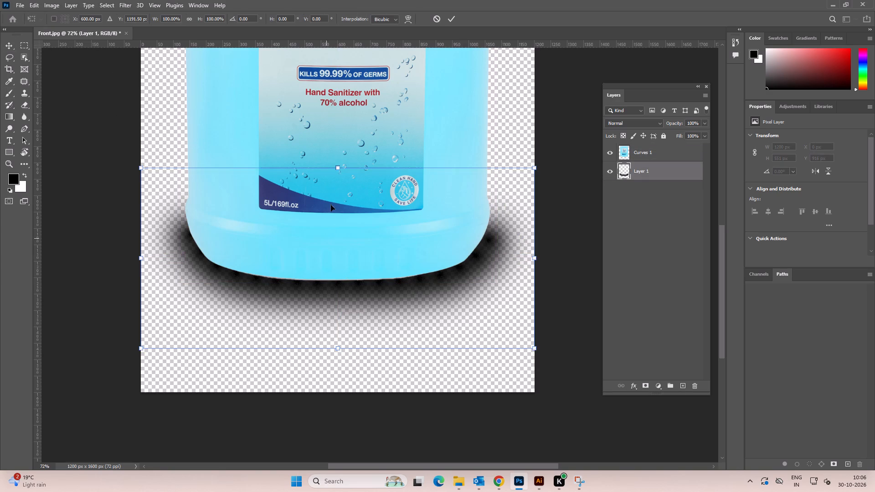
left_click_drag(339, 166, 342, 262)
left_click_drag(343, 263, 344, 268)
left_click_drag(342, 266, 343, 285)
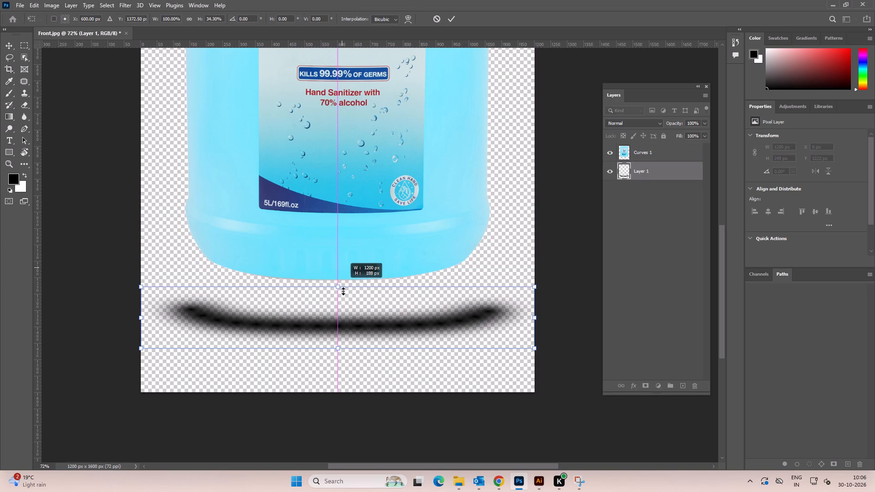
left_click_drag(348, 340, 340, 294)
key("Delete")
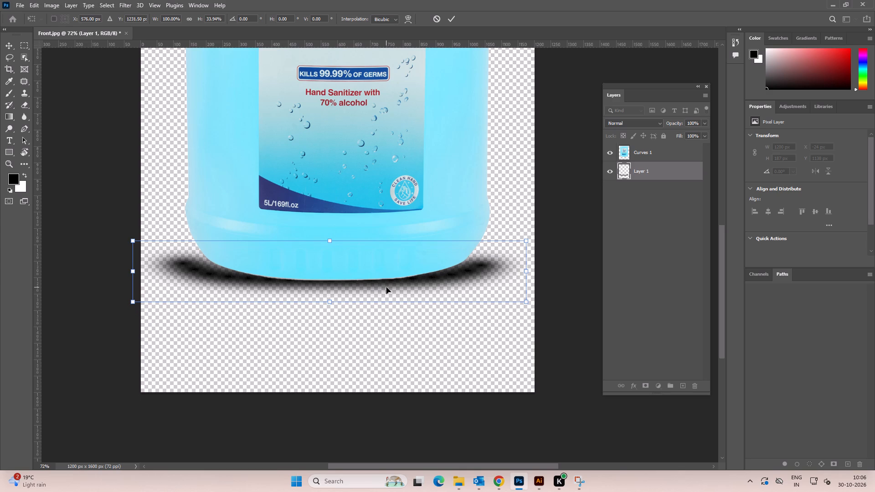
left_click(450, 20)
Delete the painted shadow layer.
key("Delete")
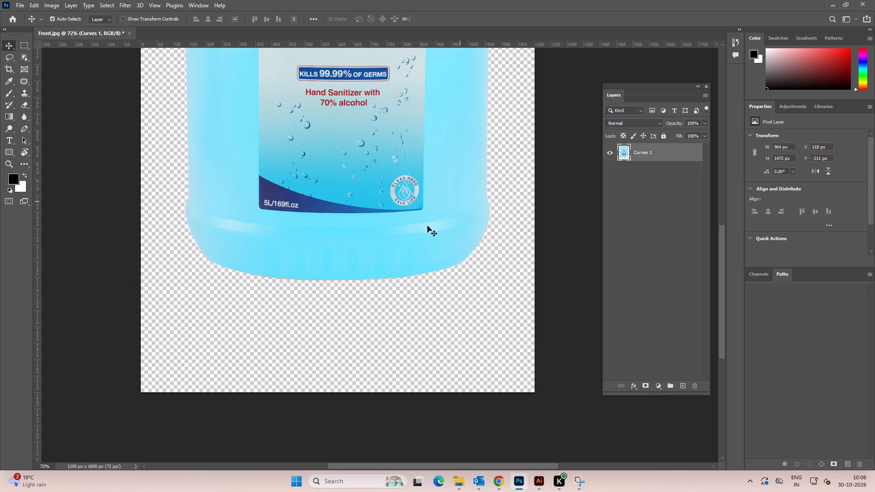
On a new layer, draw a closed curved Pen path about 1057 x 283 px around the bottom of the can.
key("p")
left_click(682, 387)
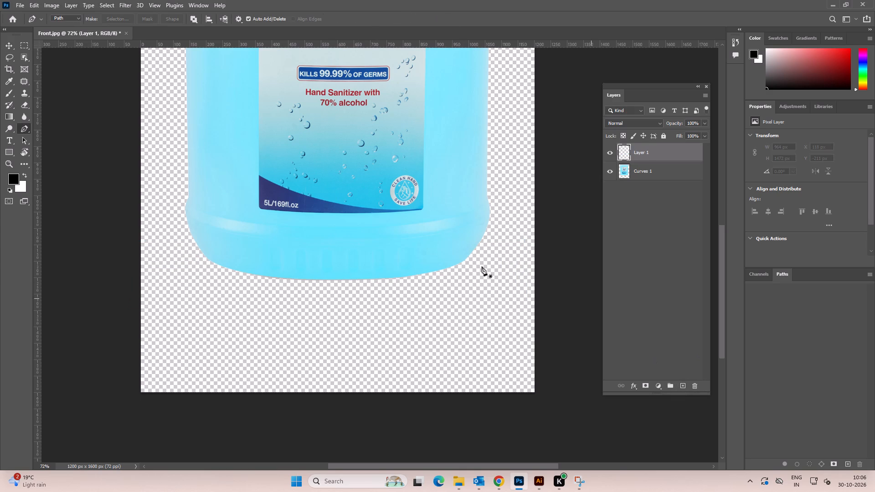
key("v")
key("b")
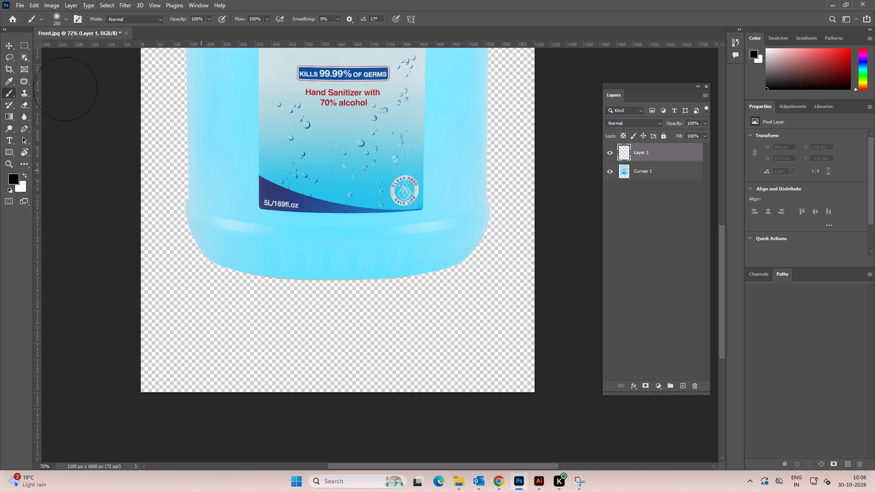
key("p")
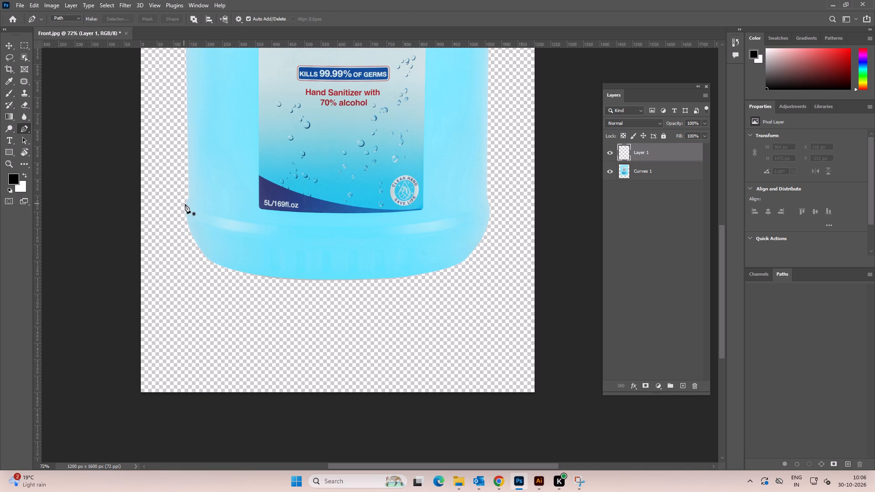
left_click(185, 205)
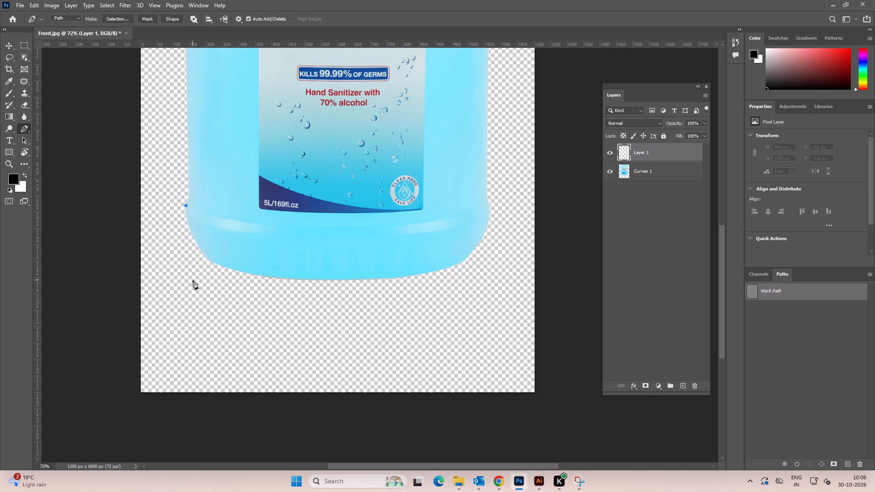
left_click_drag(193, 283, 239, 312)
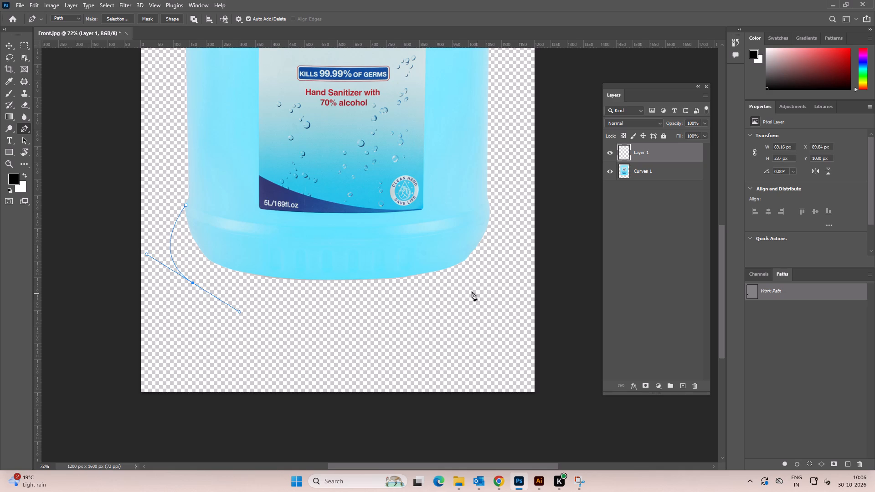
left_click_drag(481, 289, 501, 287)
left_click_drag(503, 222, 473, 236)
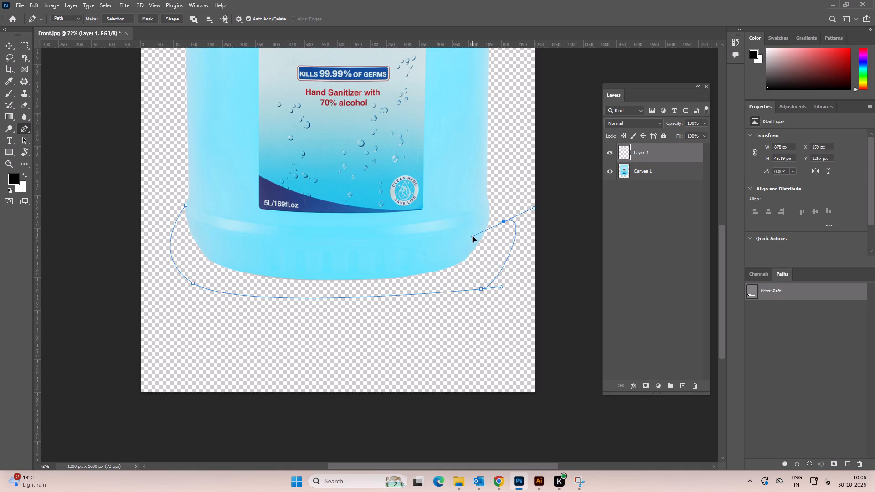
left_click_drag(473, 236, 470, 236)
left_click_drag(293, 234, 288, 233)
left_click(185, 205)
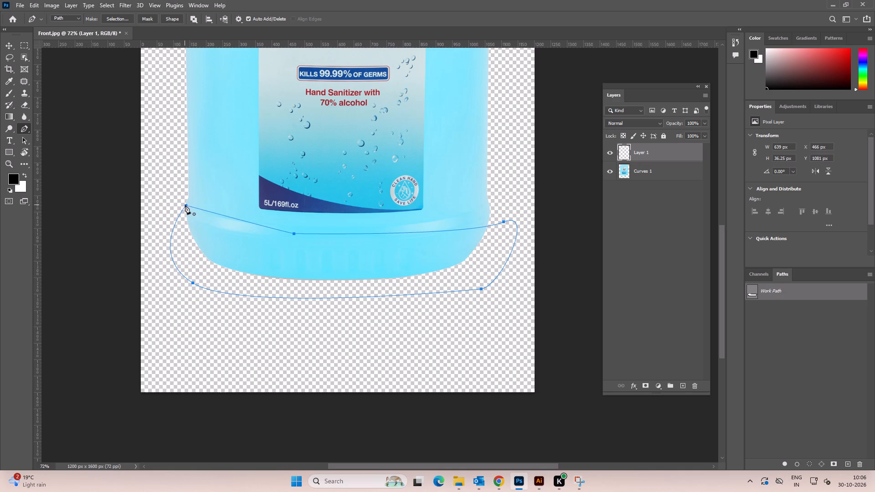
Fill the closed path with a black Solid Color fill layer.
left_click(3, 43)
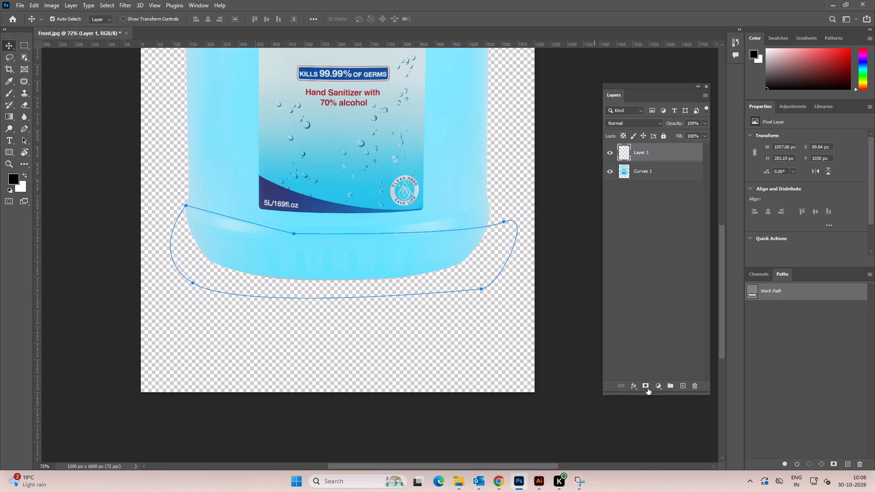
left_click(635, 387)
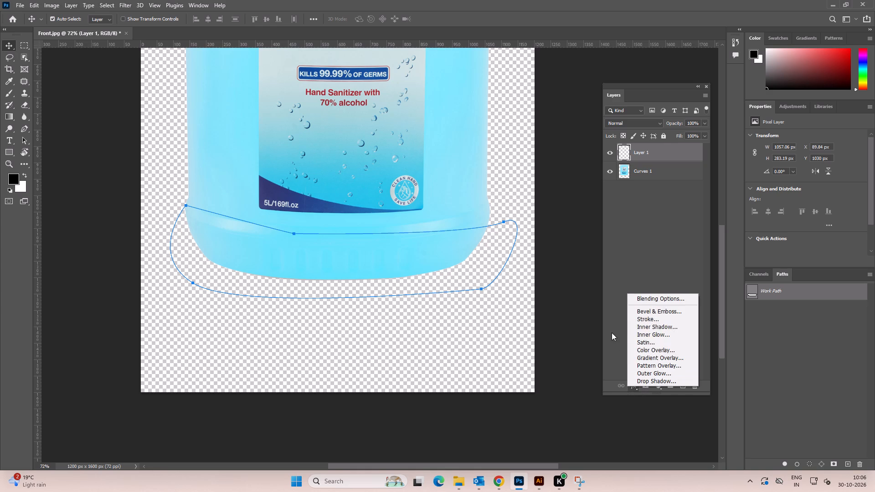
left_click(617, 346)
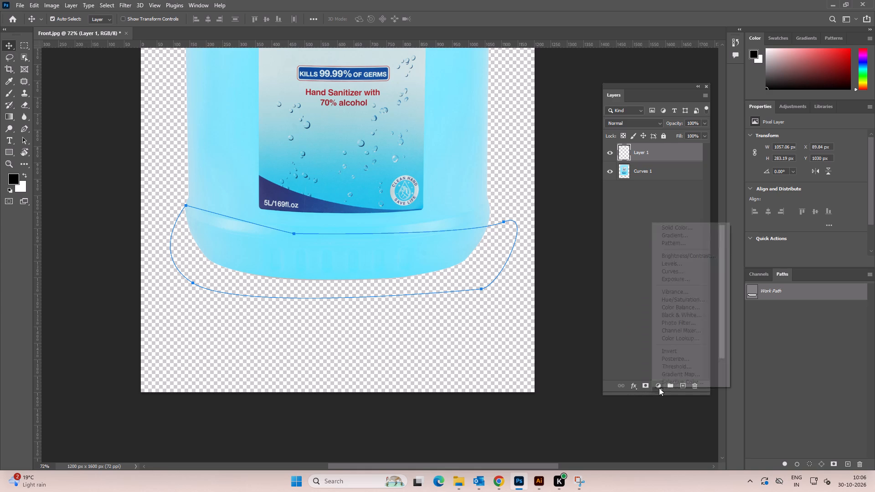
left_click(659, 388)
left_click(666, 229)
left_click_drag(525, 191, 432, 202)
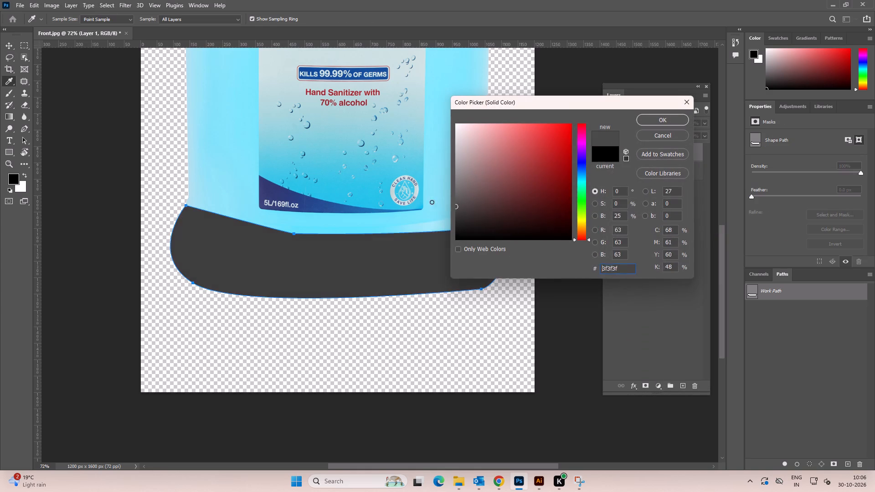
left_click_drag(432, 202, 384, 255)
left_click(671, 121)
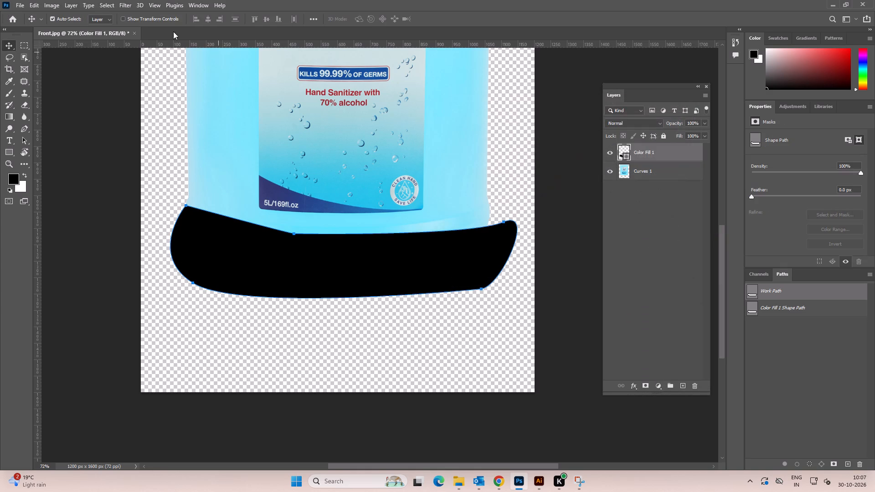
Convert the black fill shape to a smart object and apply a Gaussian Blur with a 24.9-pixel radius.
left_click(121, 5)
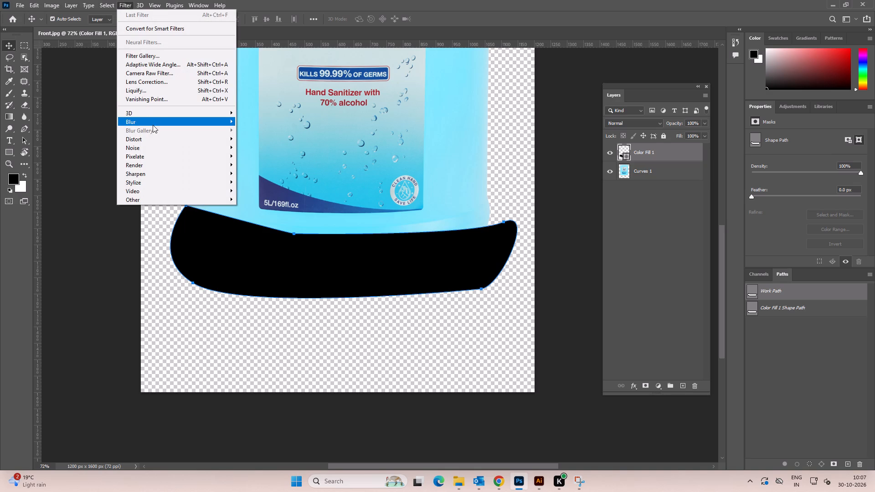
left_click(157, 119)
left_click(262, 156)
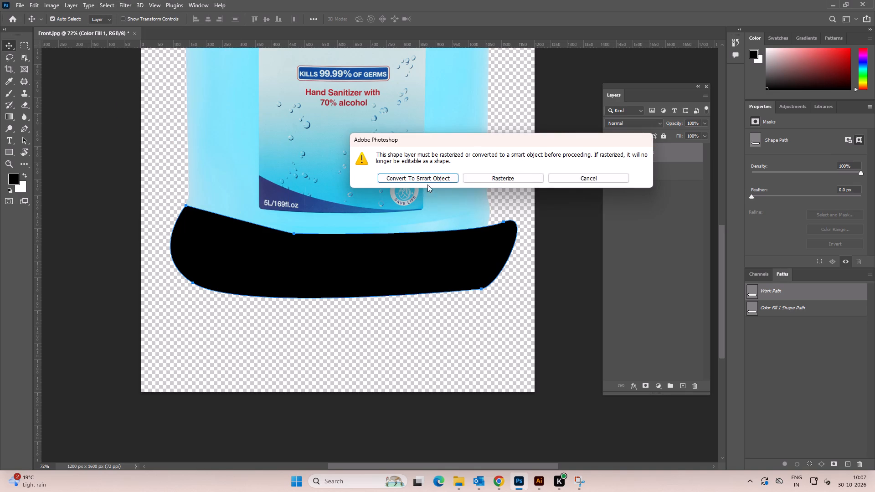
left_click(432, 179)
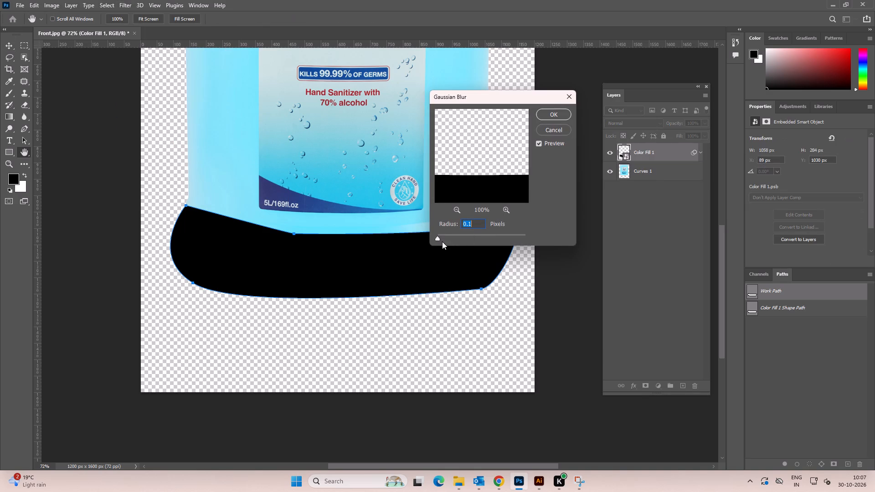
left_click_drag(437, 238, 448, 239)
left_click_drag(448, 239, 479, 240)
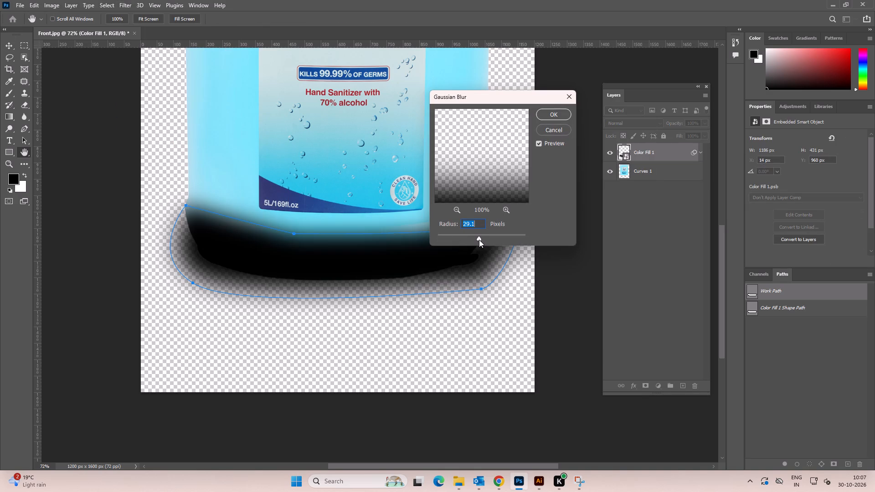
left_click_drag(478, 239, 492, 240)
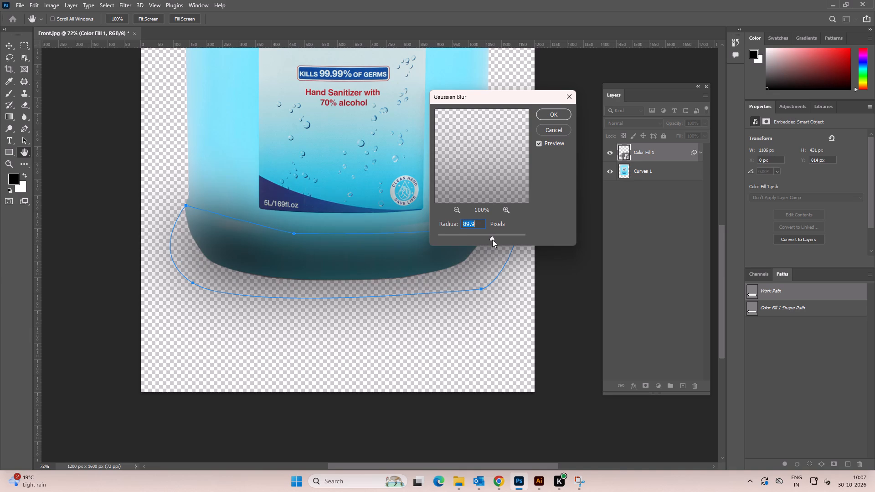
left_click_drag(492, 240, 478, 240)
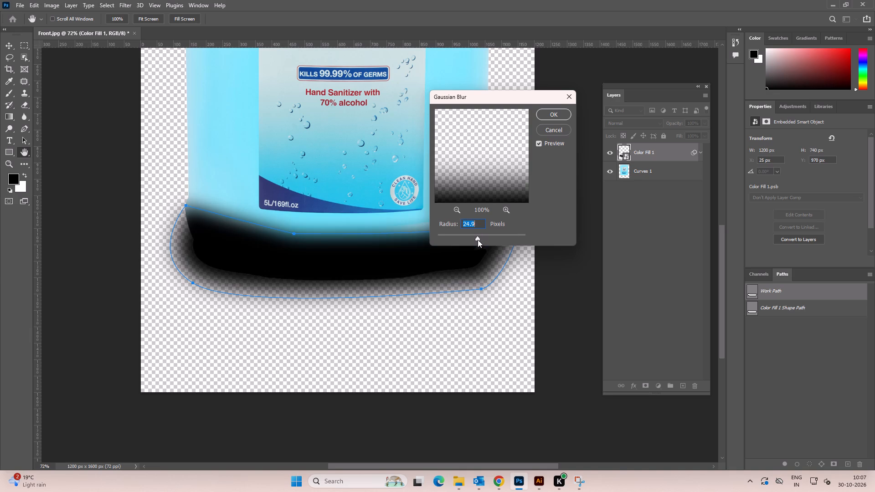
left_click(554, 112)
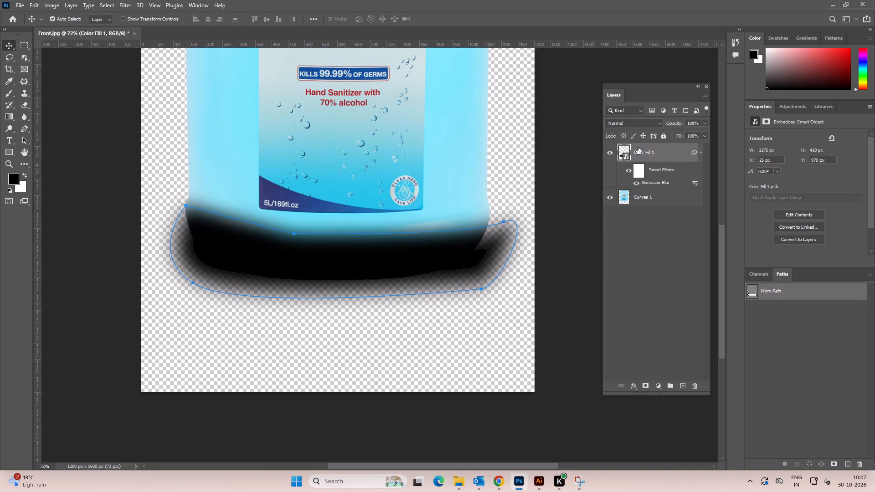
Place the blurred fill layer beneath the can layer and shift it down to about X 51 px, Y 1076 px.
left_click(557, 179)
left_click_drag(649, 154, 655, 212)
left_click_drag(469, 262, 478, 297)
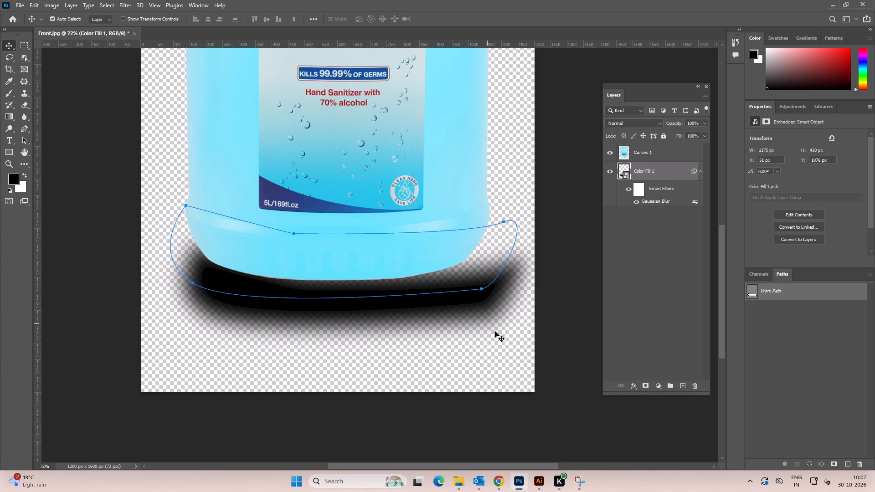
Delete the leftover work path and the blurred fill layer.
key("Delete")
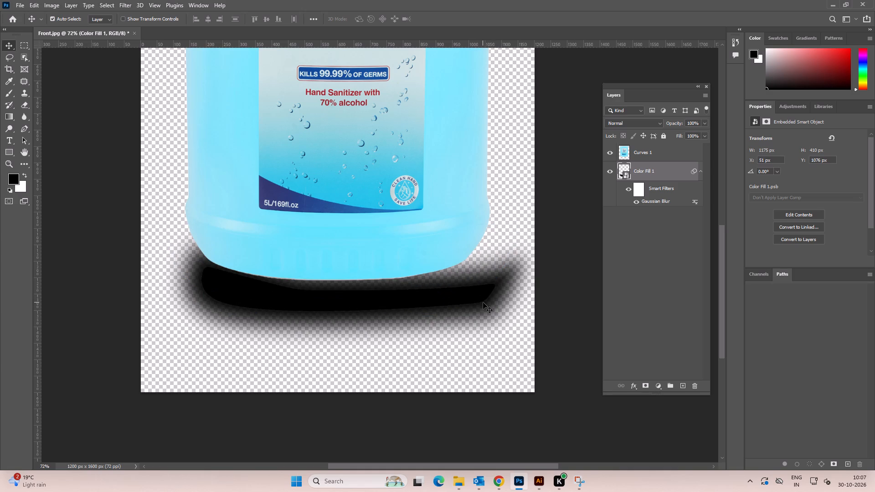
left_click(483, 302)
key("Delete")
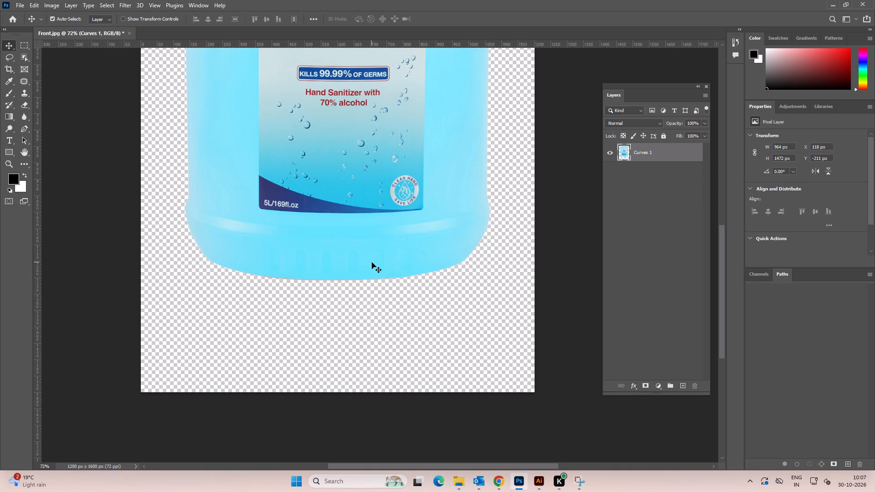
Add a new empty layer above the can layer for brush painting.
left_click(682, 381)
key("b")
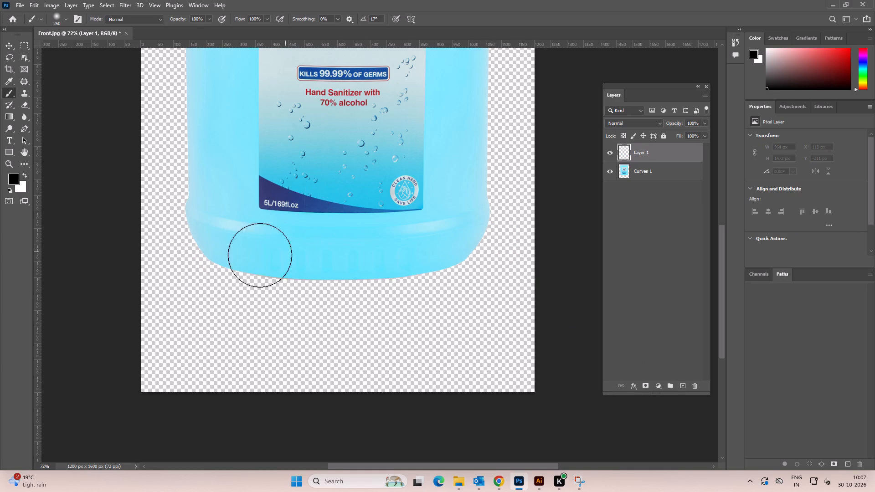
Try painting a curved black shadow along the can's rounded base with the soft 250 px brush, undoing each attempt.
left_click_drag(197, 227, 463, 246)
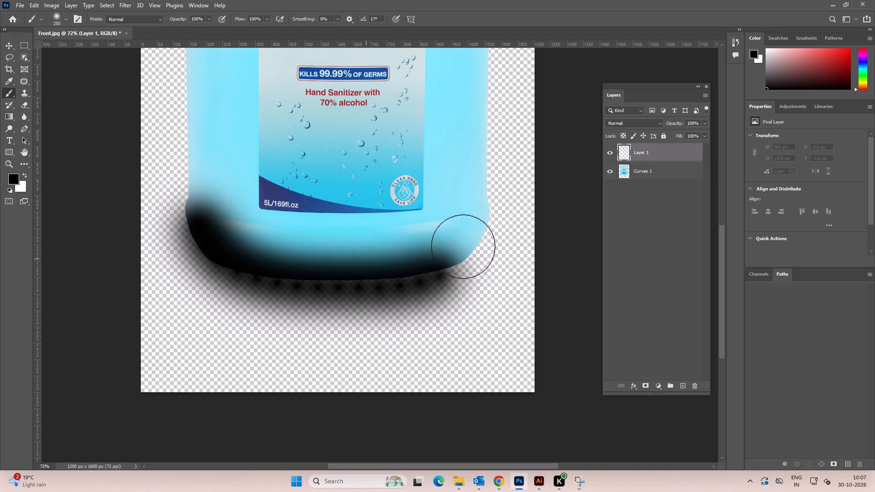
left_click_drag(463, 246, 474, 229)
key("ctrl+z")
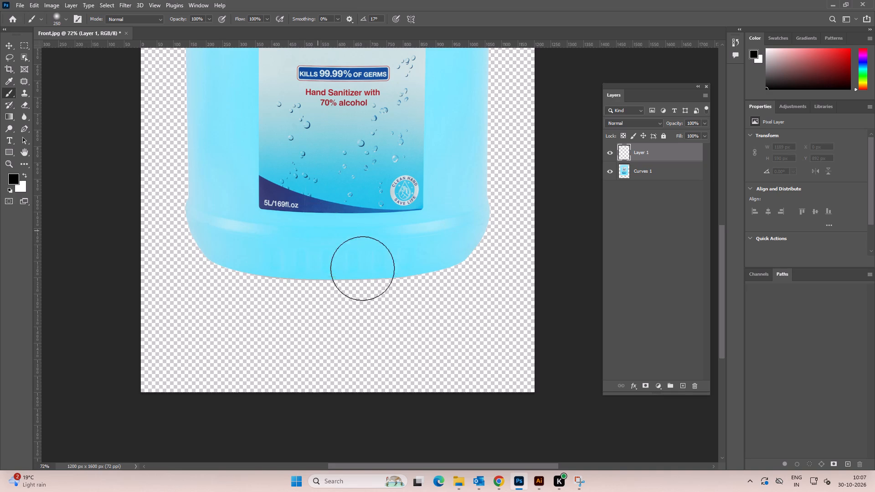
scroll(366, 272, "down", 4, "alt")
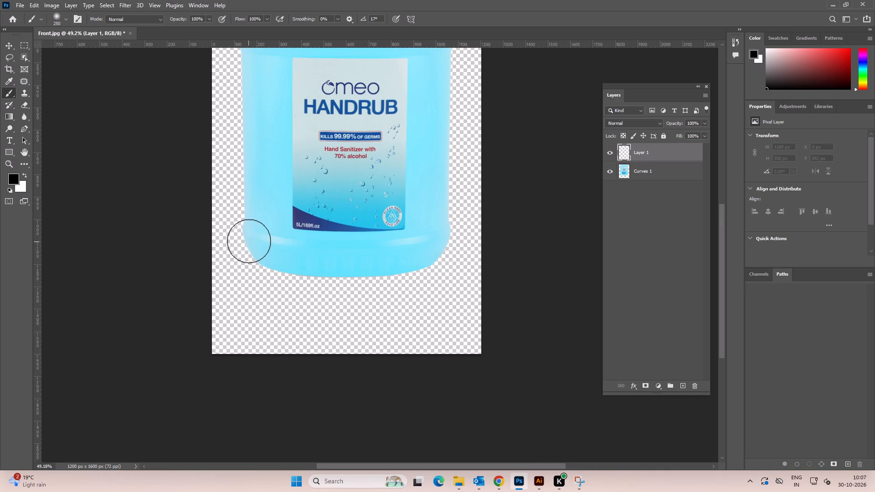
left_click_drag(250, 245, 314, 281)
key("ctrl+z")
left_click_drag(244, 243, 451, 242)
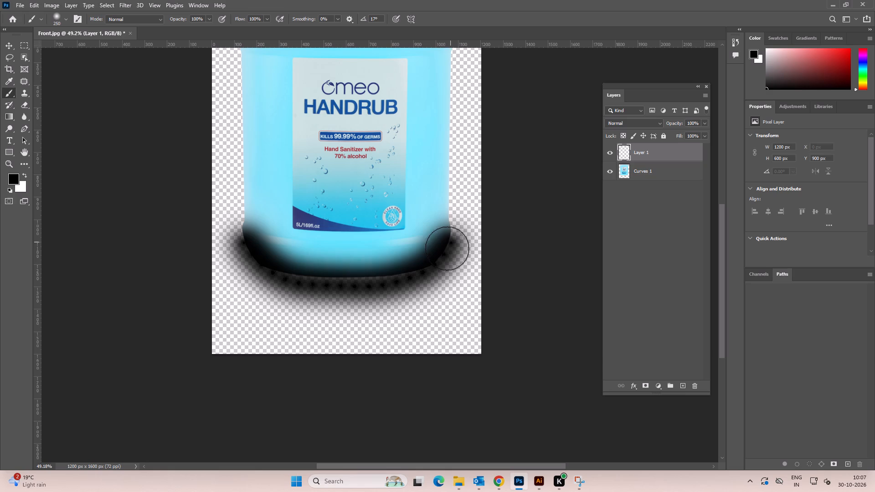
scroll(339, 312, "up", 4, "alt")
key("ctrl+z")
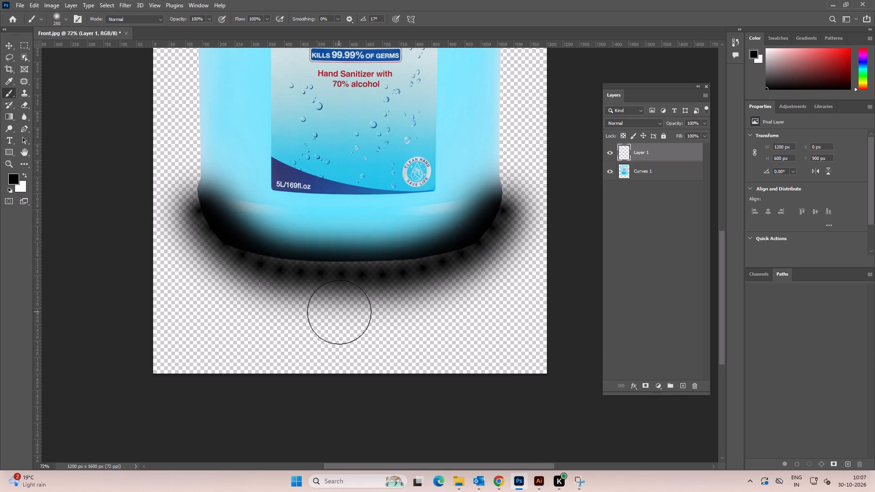
Paint one straight horizontal black stroke across the can's lower body with the soft 250 px brush.
left_click_drag(207, 210, 503, 208, "shift")
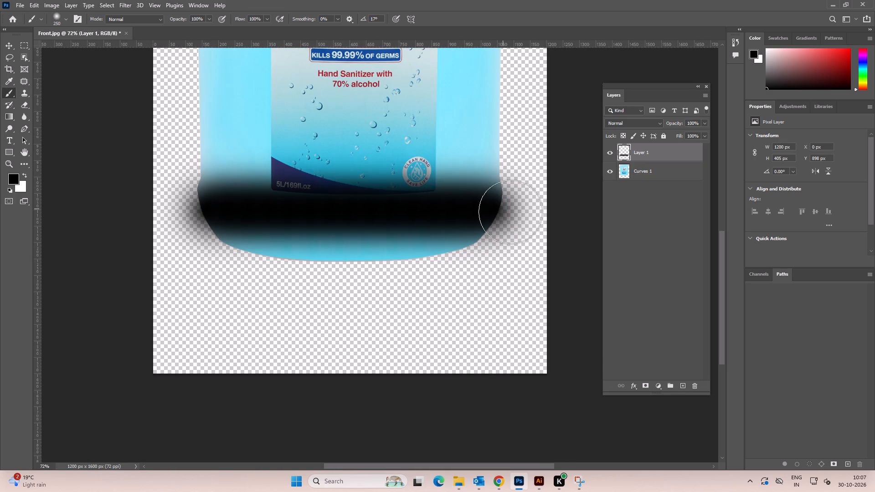
left_click(8, 46)
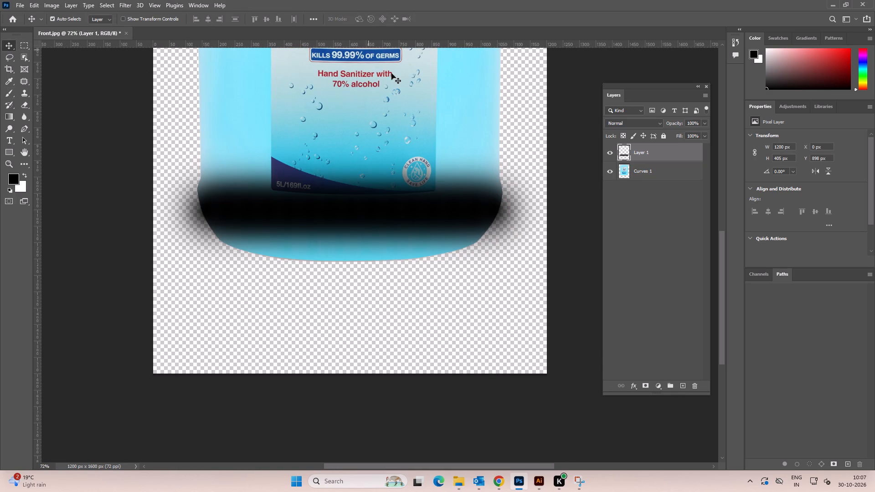
Move the painted stroke's layer beneath the can layer.
key("ctrl+t")
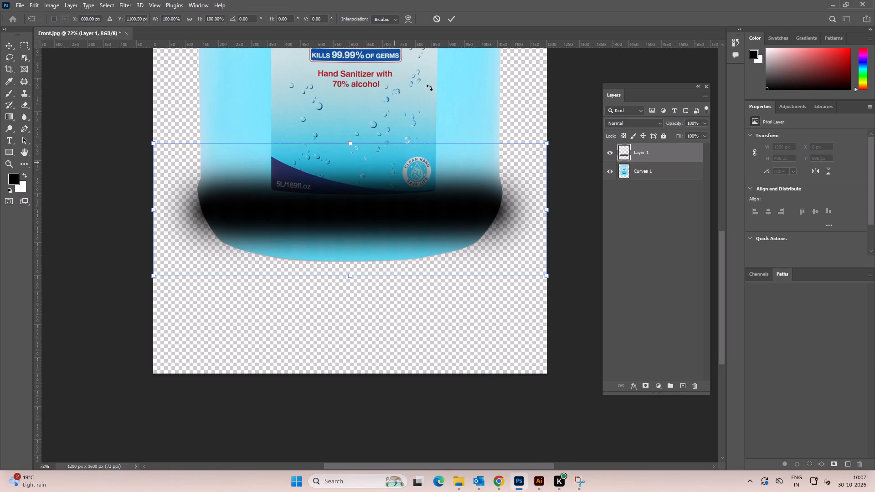
left_click(410, 23)
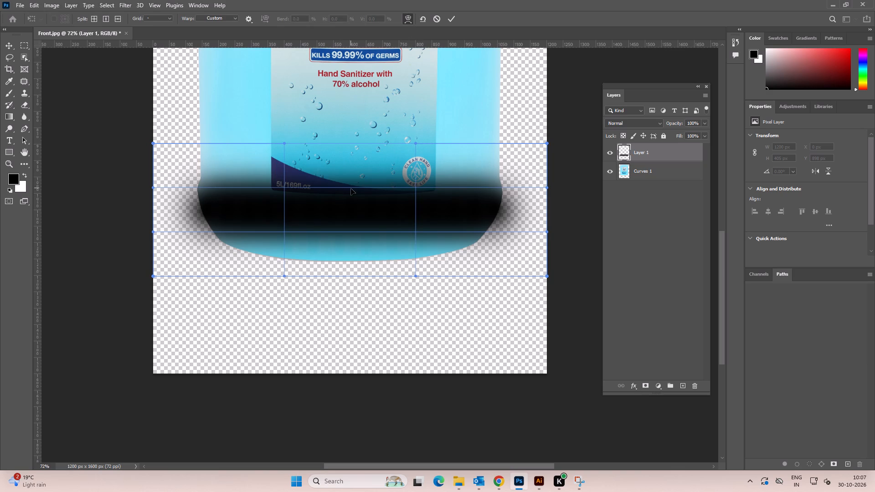
left_click_drag(649, 152, 656, 190)
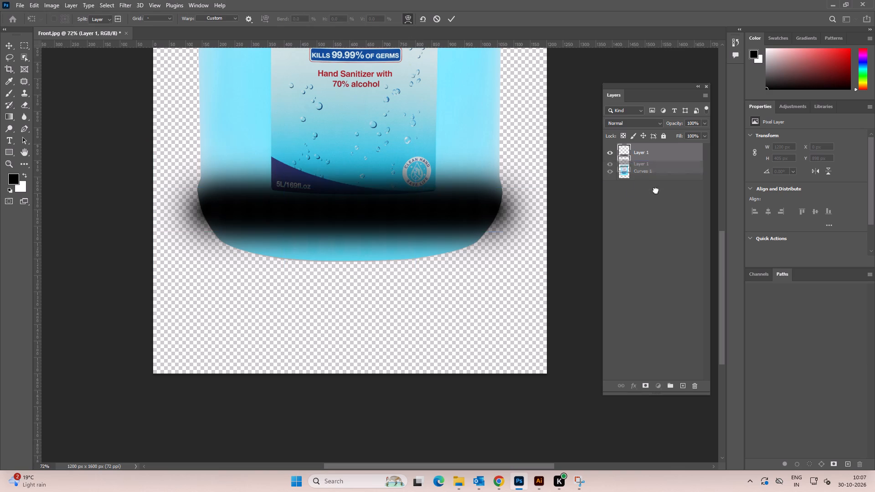
left_click_drag(656, 190, 657, 195)
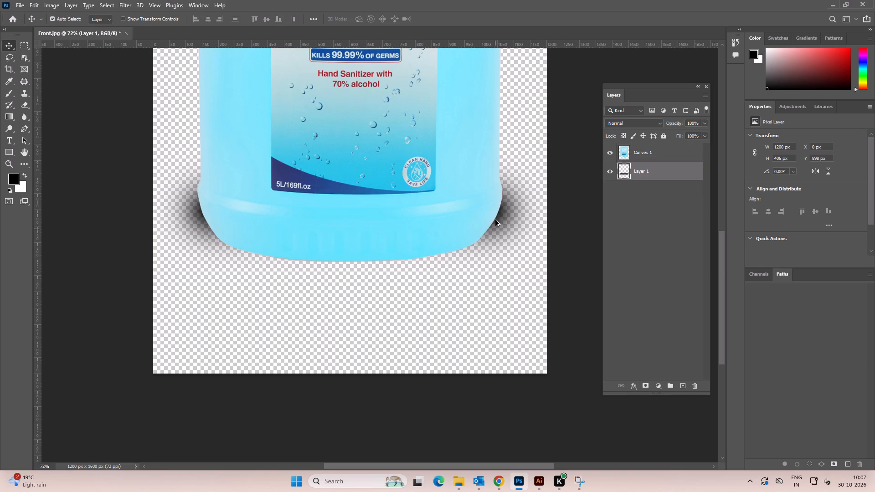
Warp the painted stroke into a downward curve by pulling the middle of its lower edge and lower interior down.
key("ctrl+t")
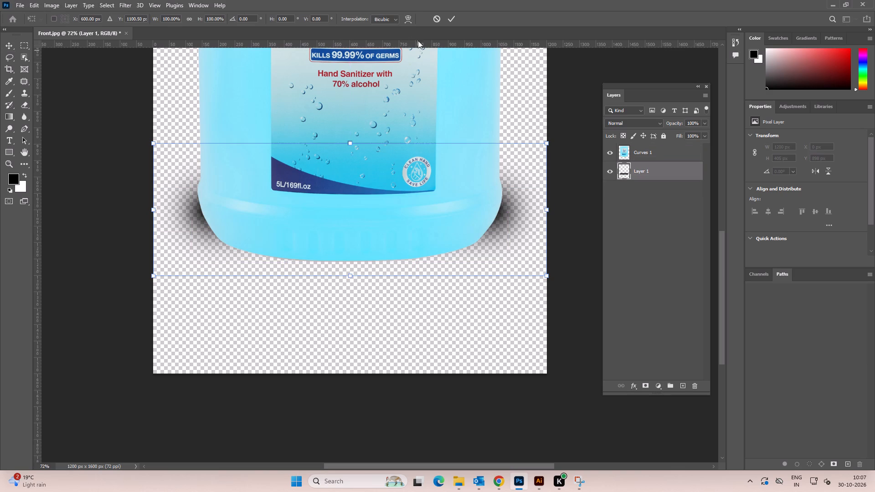
left_click(408, 25)
left_click(407, 18)
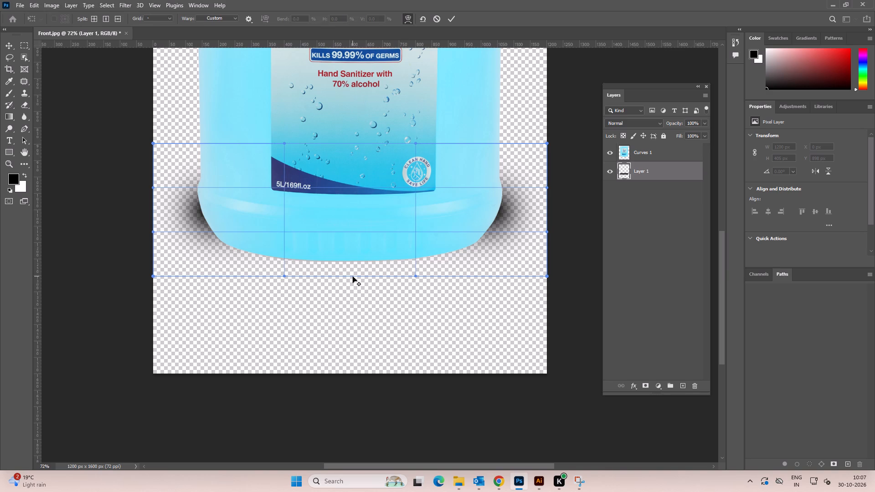
left_click_drag(353, 277, 356, 308, "alt")
left_click_drag(351, 232, 353, 258, "alt")
left_click_drag(351, 232, 350, 276, "alt")
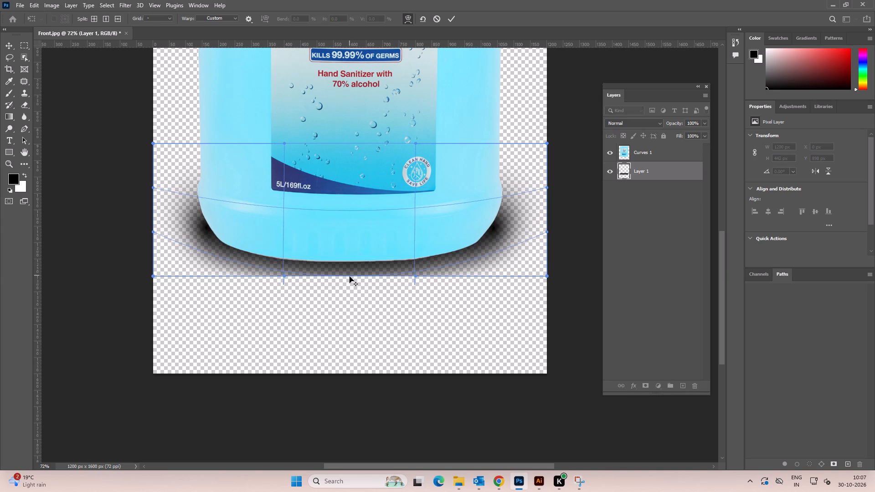
key("ctrl+z")
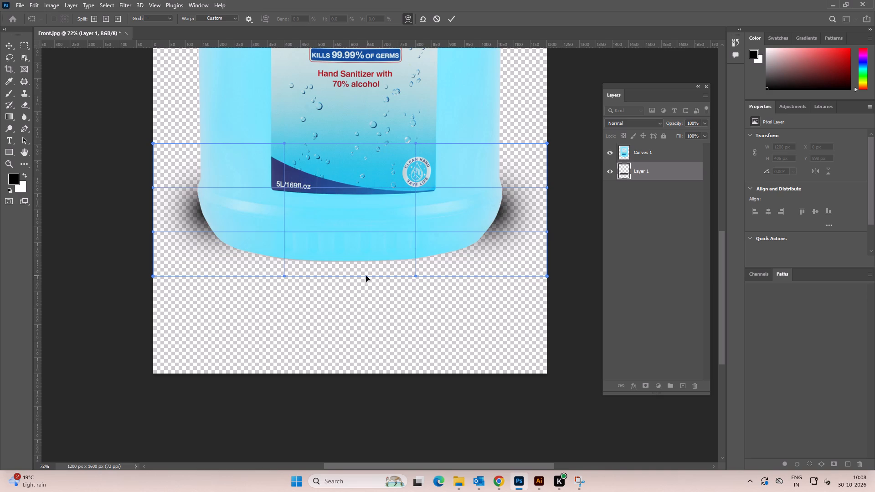
left_click_drag(357, 276, 358, 333, "alt")
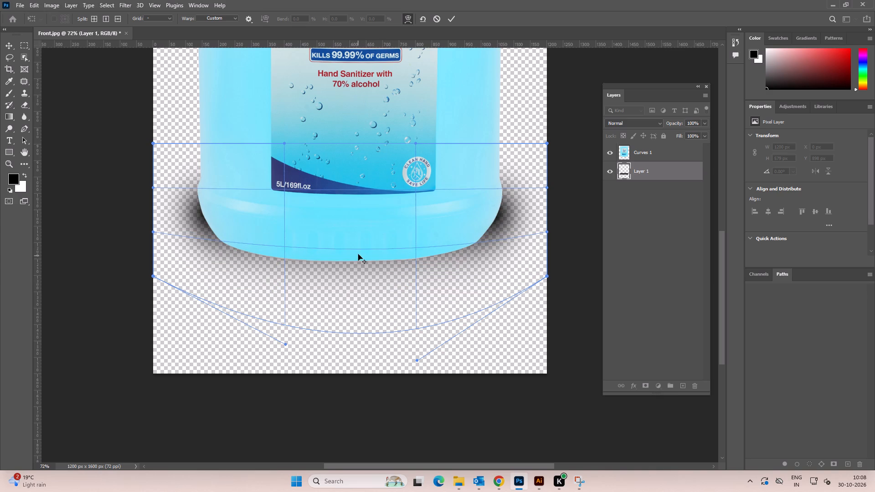
left_click_drag(358, 248, 359, 281, "alt")
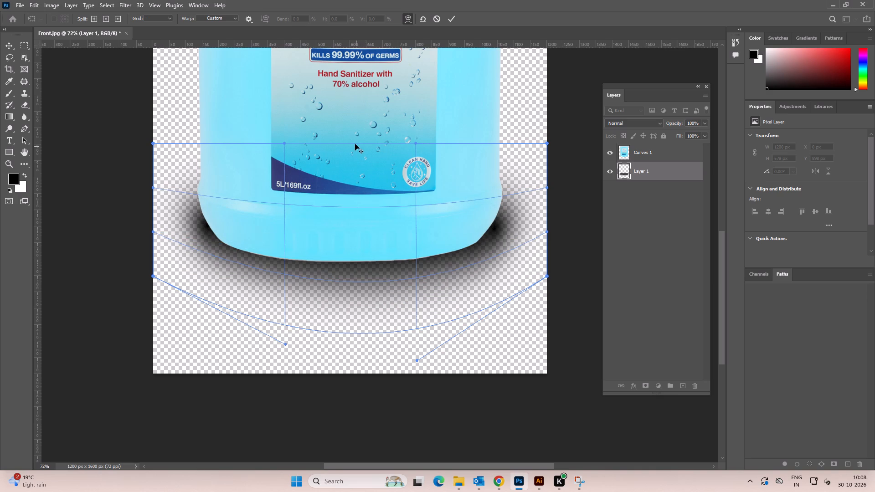
Refine the warp of the painted shadow, curving its upper edge and interior downward and raising its lower edge under the can's base.
left_click_drag(355, 143, 355, 208, "alt")
left_click_drag(355, 226, 354, 259, "alt")
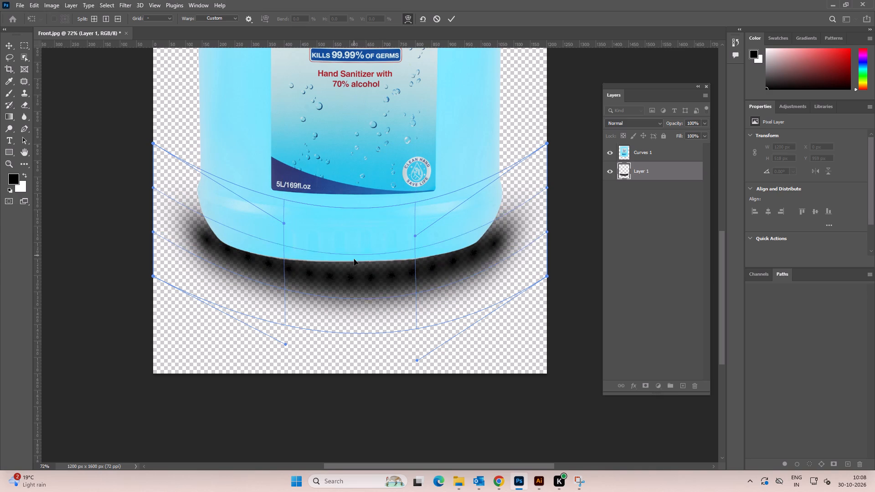
left_click_drag(354, 259, 354, 260, "alt")
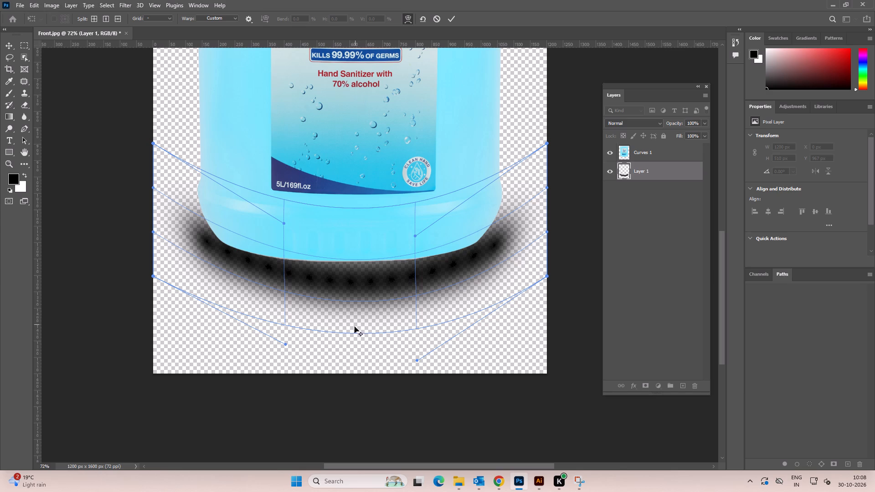
left_click_drag(355, 333, 345, 311, "alt")
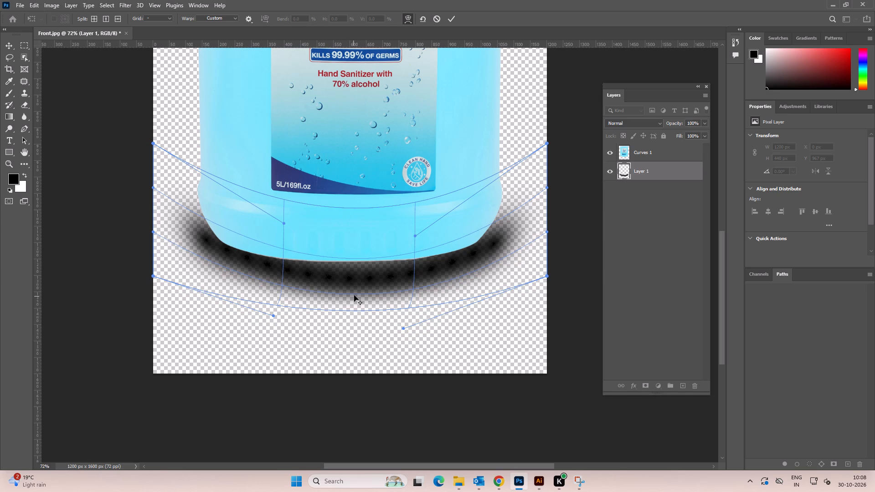
left_click_drag(354, 294, 354, 286, "alt")
left_click_drag(359, 207, 357, 225, "alt")
left_click_drag(357, 208, 358, 224, "alt")
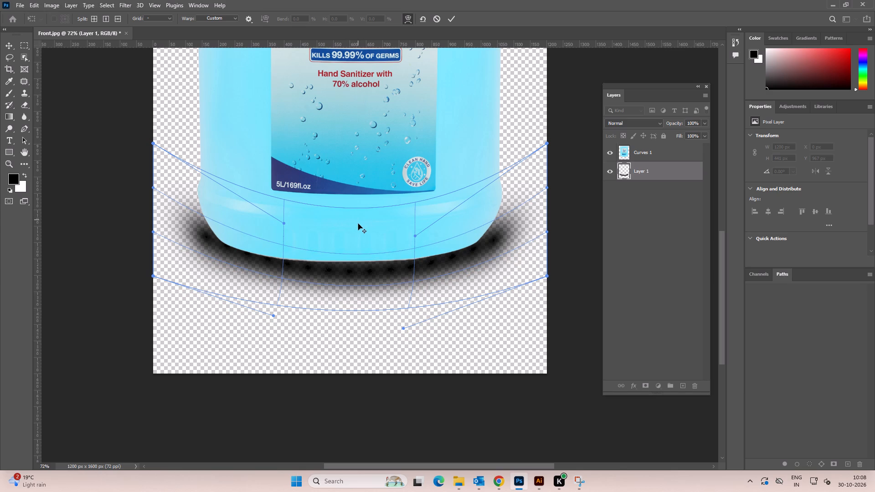
left_click_drag(358, 224, 358, 225, "alt")
left_click_drag(355, 209, 349, 213, "alt")
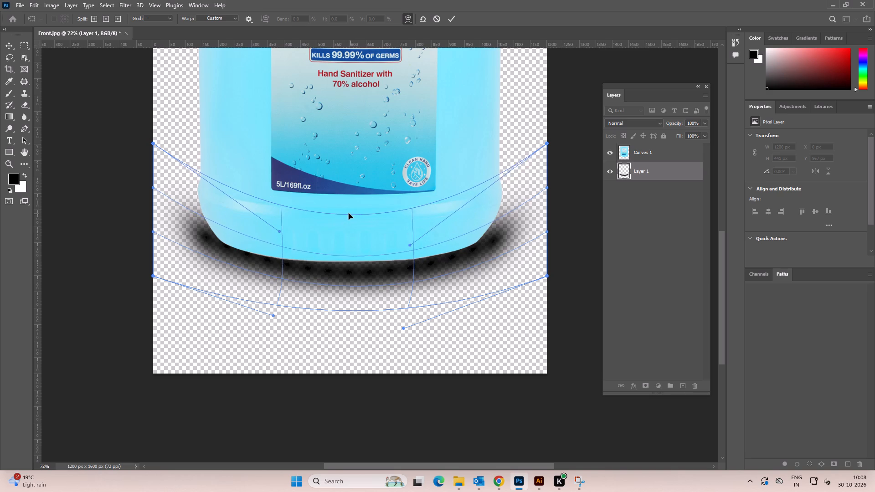
left_click_drag(349, 213, 348, 212, "alt")
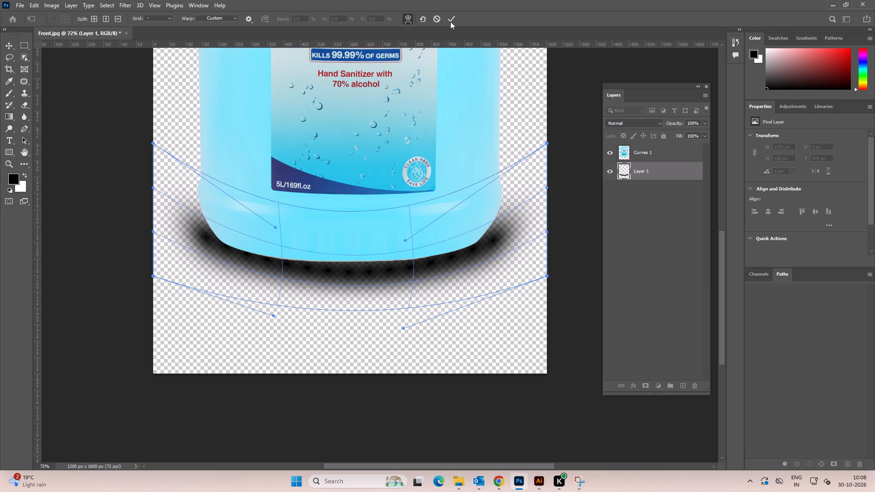
left_click(450, 16)
Nudge the curved shadow straight up behind the can's base to Y 936 px.
key("Up")
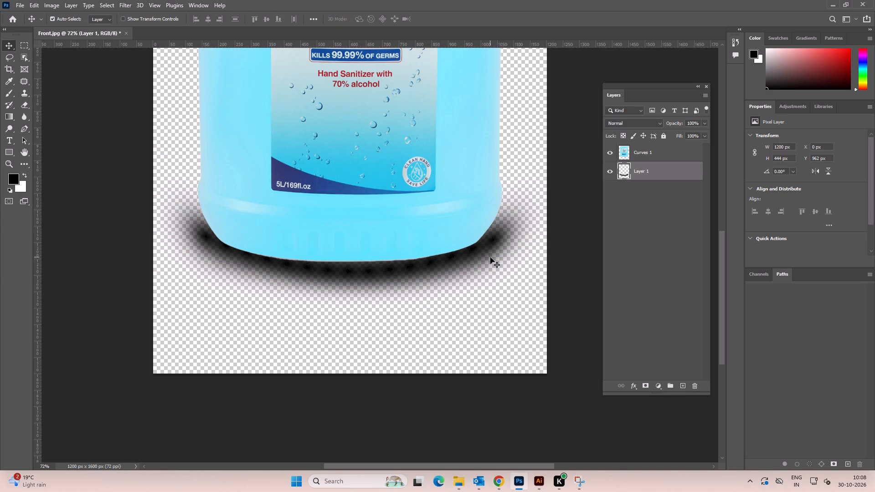
key("Up")
key("Up")
key("Up")
key("Up")
key("Up")
key("Up")
key("Up")
key("Up")
key("Up")
key("Up")
key("Up")
key("Up")
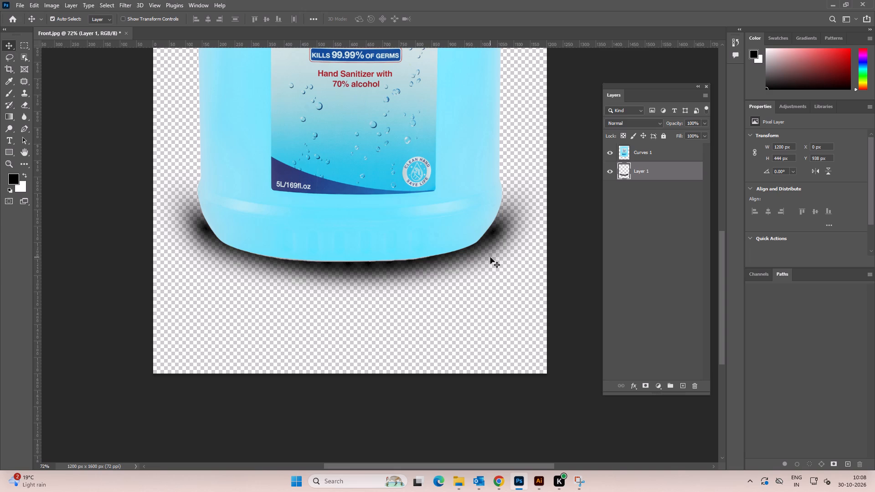
key("Up")
Transform the shadow to about 89% width and 40% height, and place it just under the can's rounded bottom.
key("ctrl+t")
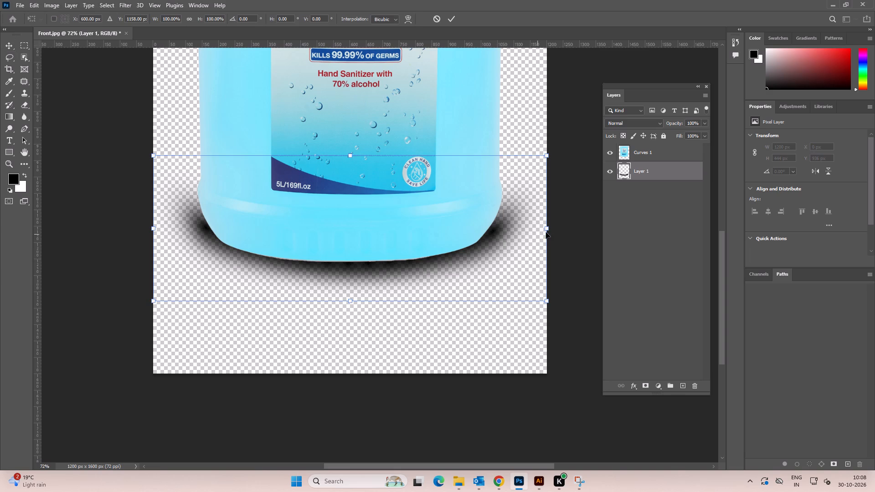
left_click_drag(550, 231, 529, 233, "alt")
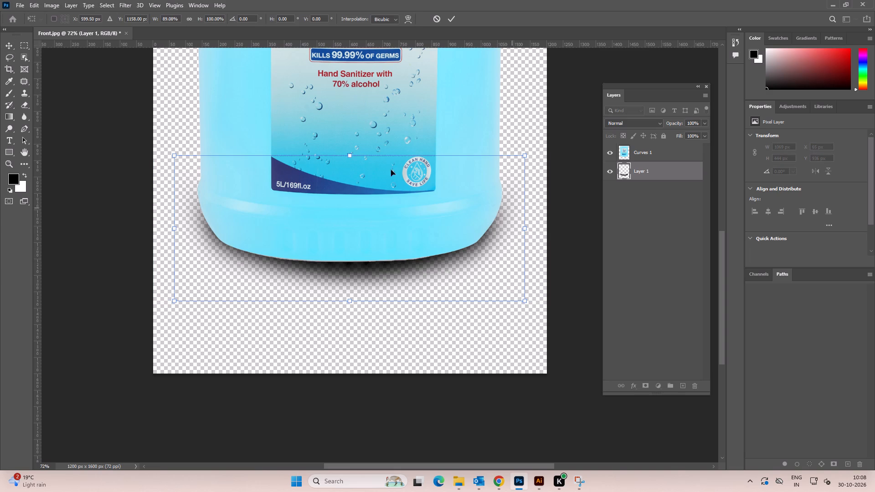
left_click_drag(350, 154, 338, 241)
left_click_drag(355, 284, 354, 273)
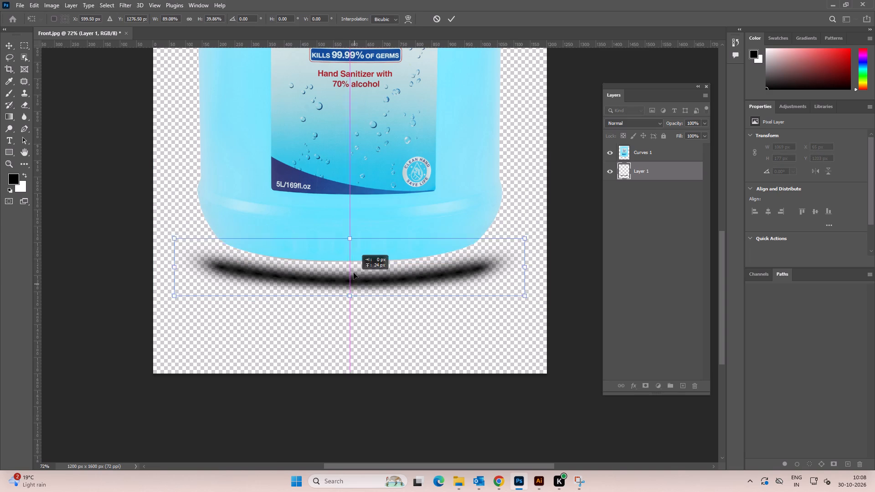
left_click_drag(354, 273, 355, 261)
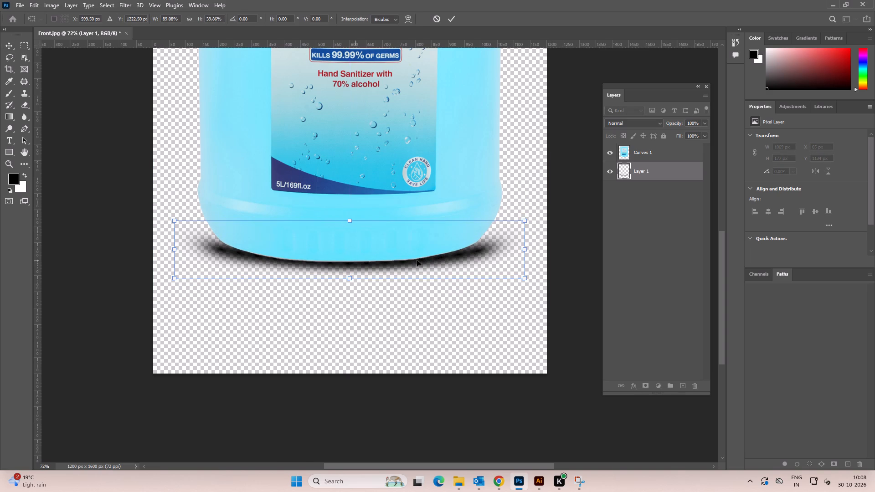
Warp the flattened shadow by pulling its upper corners and sides inward and upward to follow the can's lower corners.
left_click(405, 21)
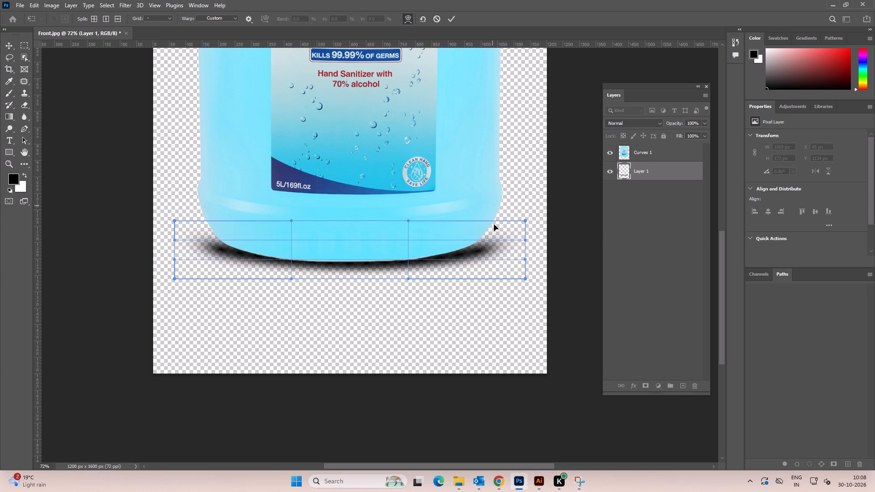
left_click_drag(525, 221, 515, 208, "alt")
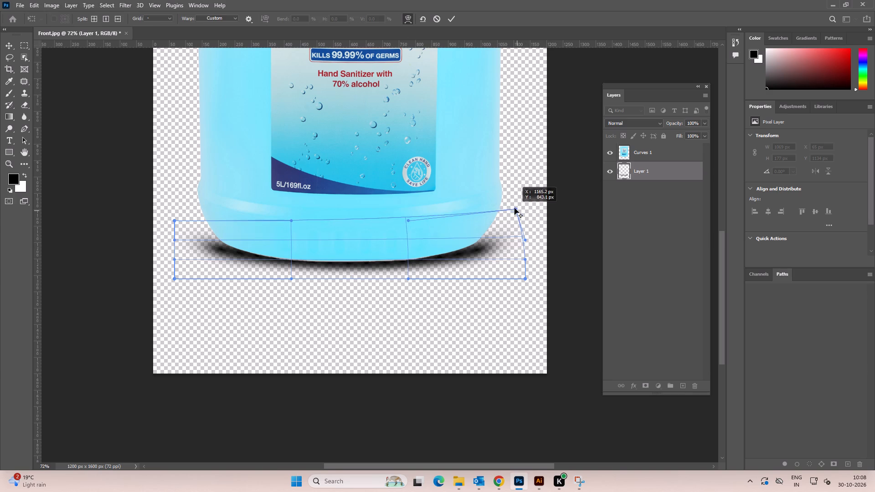
left_click_drag(515, 208, 507, 187, "alt")
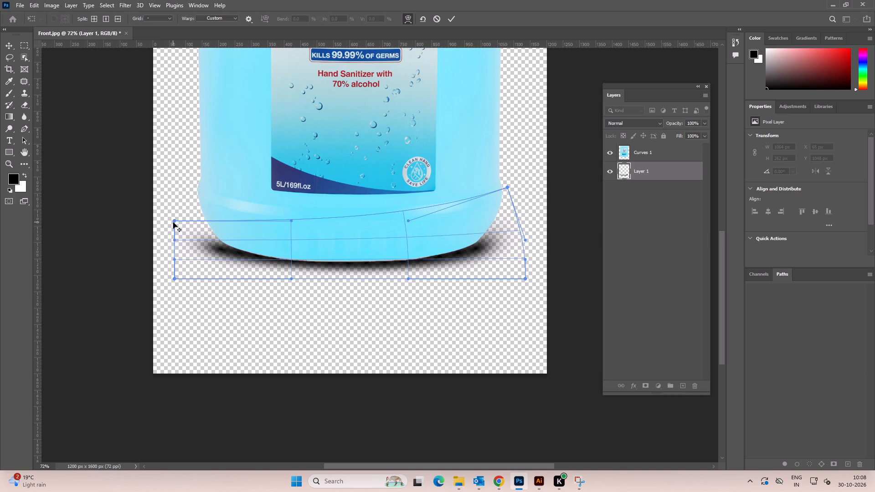
left_click_drag(173, 222, 185, 203, "alt")
left_click_drag(175, 260, 179, 252, "alt")
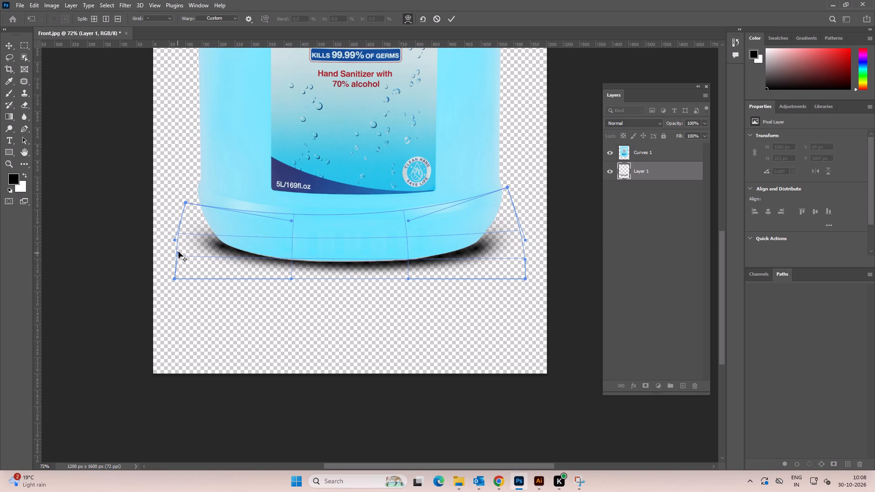
left_click_drag(179, 252, 180, 254, "alt")
left_click_drag(520, 230, 514, 219, "alt")
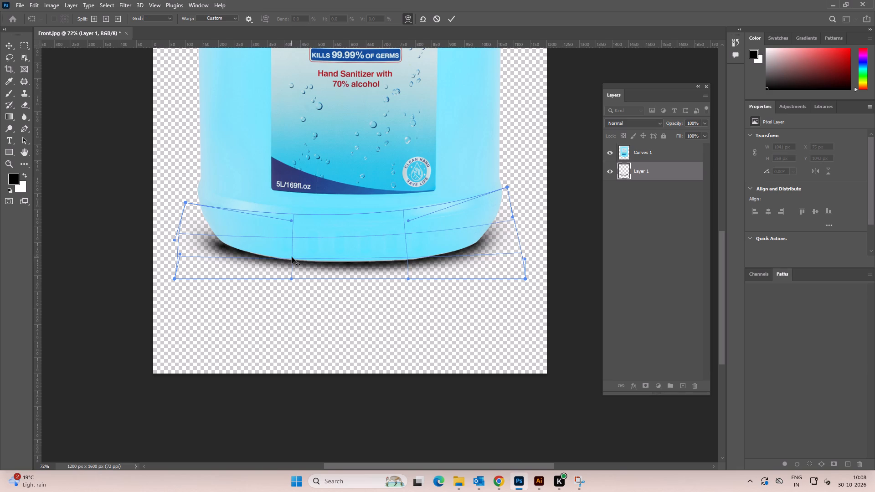
left_click(292, 258, "alt")
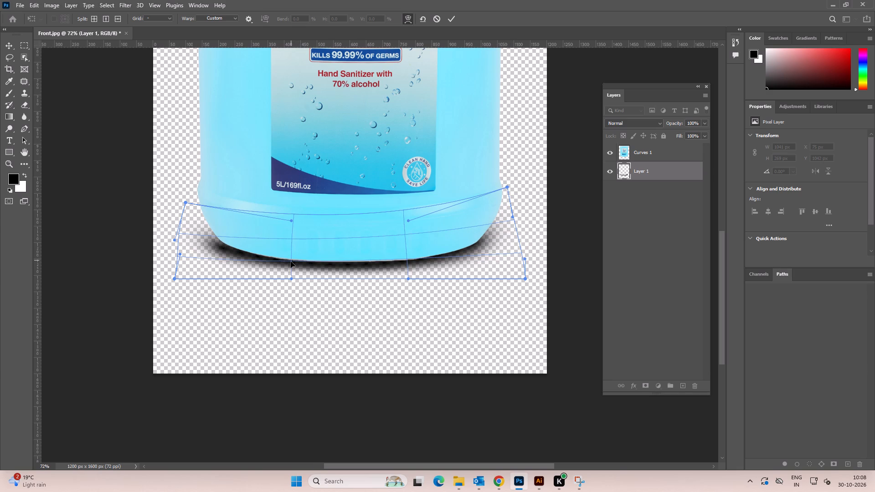
left_click_drag(179, 233, 183, 228, "alt")
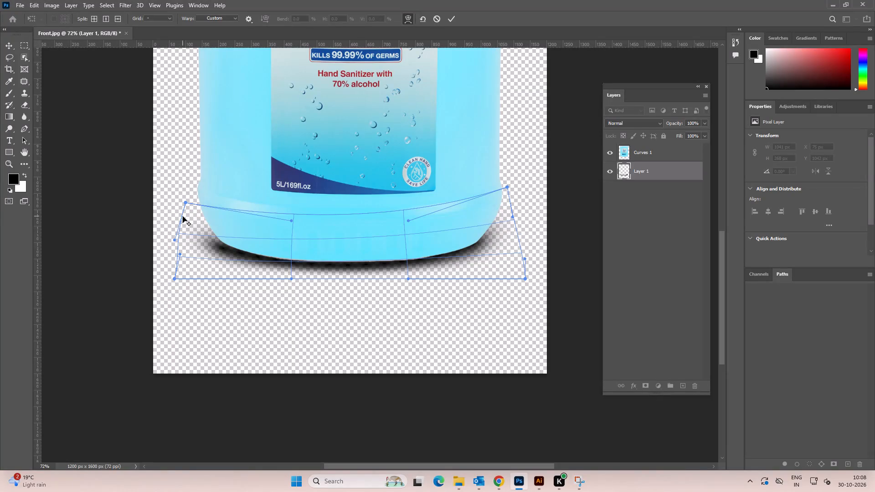
left_click_drag(186, 203, 199, 186, "alt")
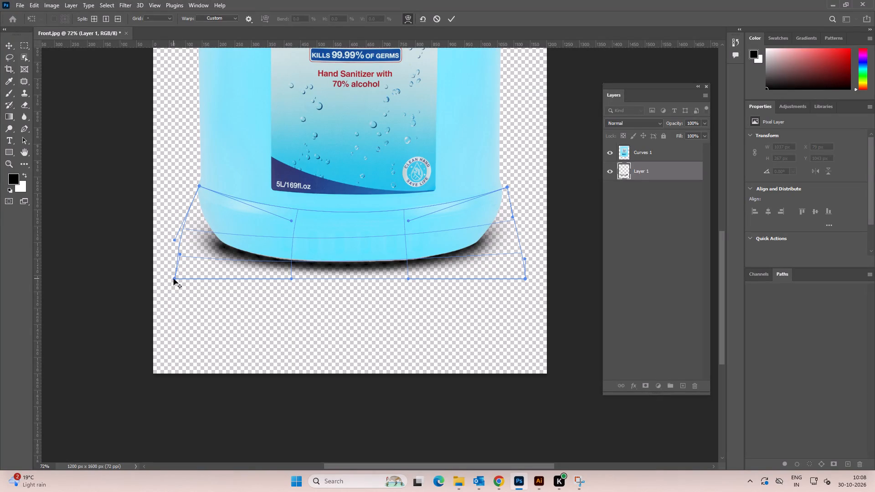
Warp the shadow's lower left corner outward and upward, and bow its lower edge downward along the base.
left_click_drag(174, 279, 162, 266, "alt")
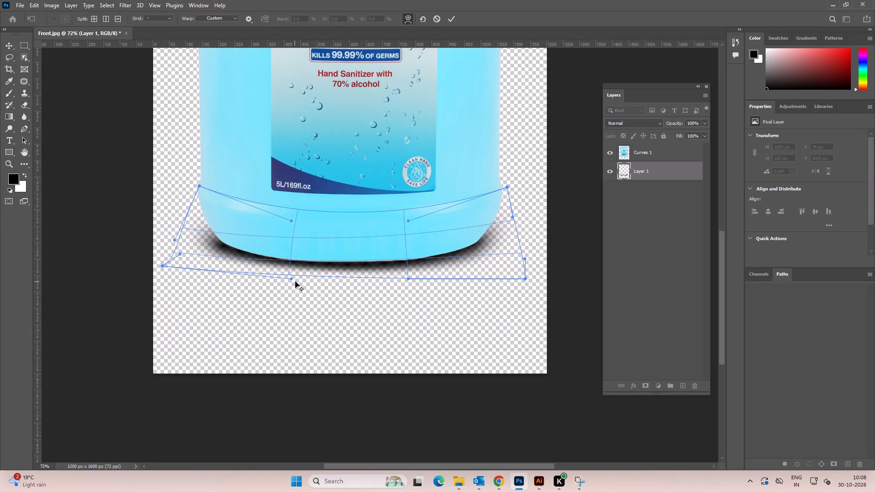
left_click_drag(292, 279, 266, 296, "alt")
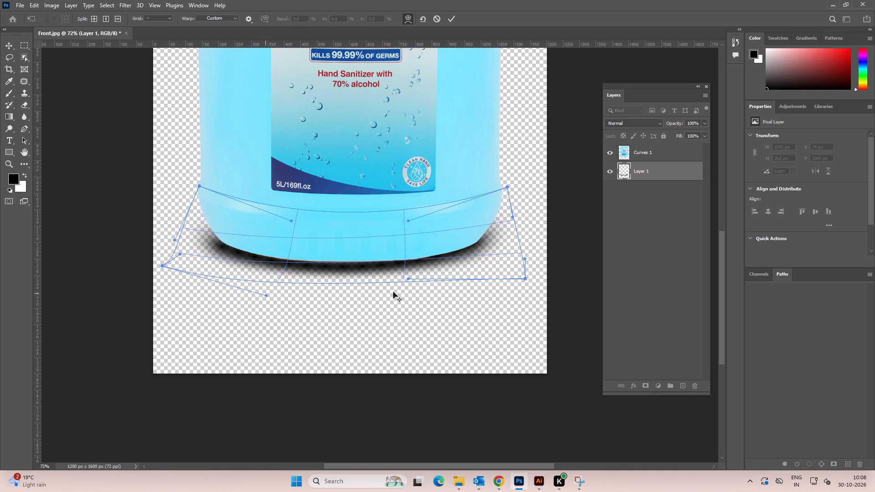
left_click_drag(408, 279, 434, 292, "alt")
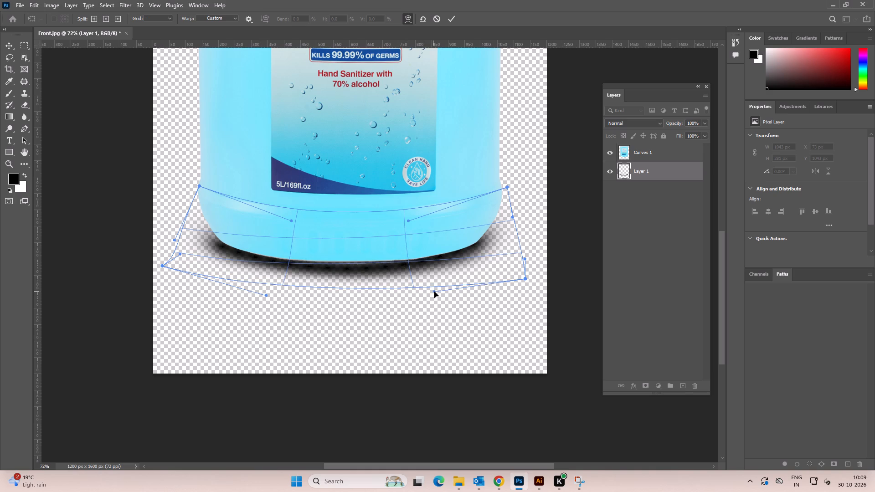
left_click_drag(434, 292, 428, 292, "alt")
left_click(354, 263, "alt")
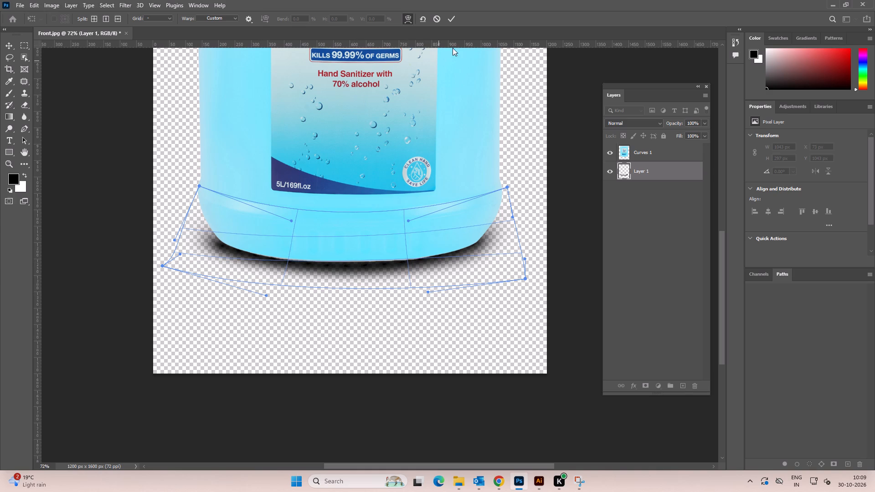
left_click(453, 20)
Nudge the warped shadow up closer beneath the can to X 73 px, Y 1024 px.
key("Up")
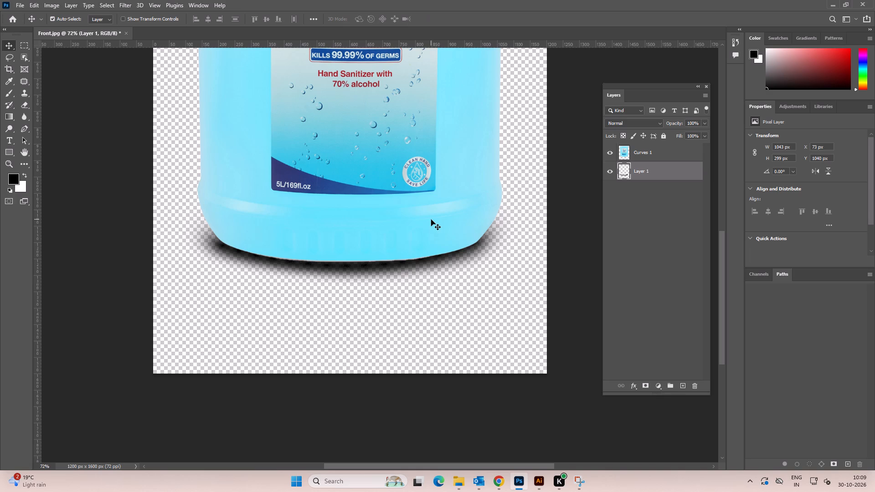
key("Up")
key("Up")
key("Right")
key("Up")
key("Up")
key("Up")
key("Up")
key("Right")
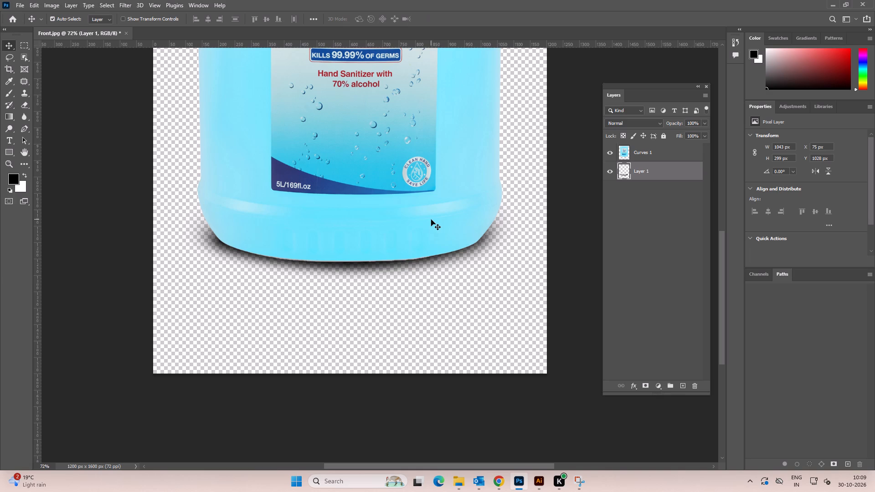
key("Up")
key("Up")
key("Left")
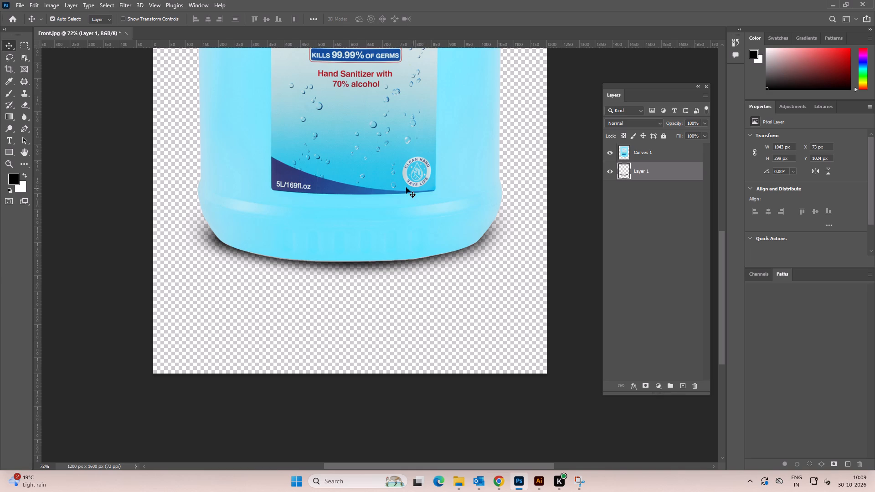
Reduce the shadow layer's opacity to 79%.
left_click(705, 123)
left_click_drag(700, 133, 696, 133)
left_click_drag(696, 133, 695, 133)
Examine the softened shadow against the whole can and up close along its base.
scroll(452, 260, "down", 3, "alt")
scroll(452, 260, "up", 1, "alt")
scroll(452, 260, "down", 7, "alt")
left_click(530, 255)
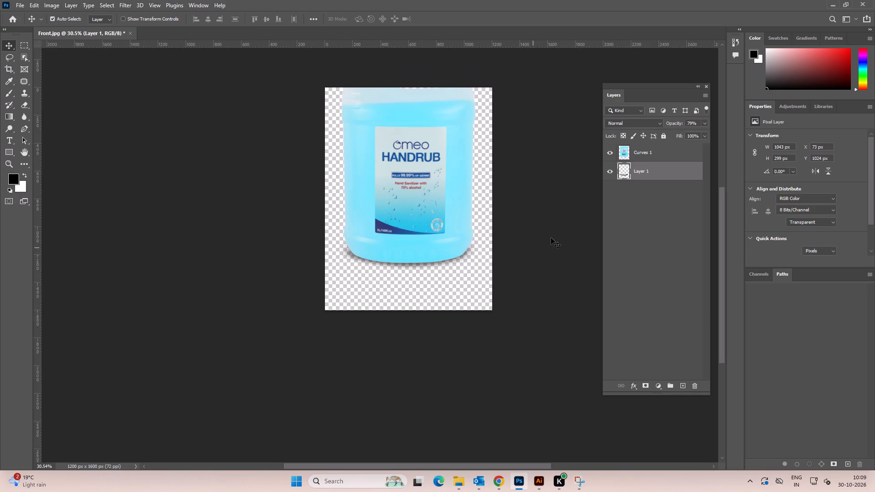
key("space")
left_click_drag(551, 238, 548, 242)
scroll(453, 275, "up", 3, "alt")
left_click(420, 266)
scroll(407, 281, "up", 7, "alt")
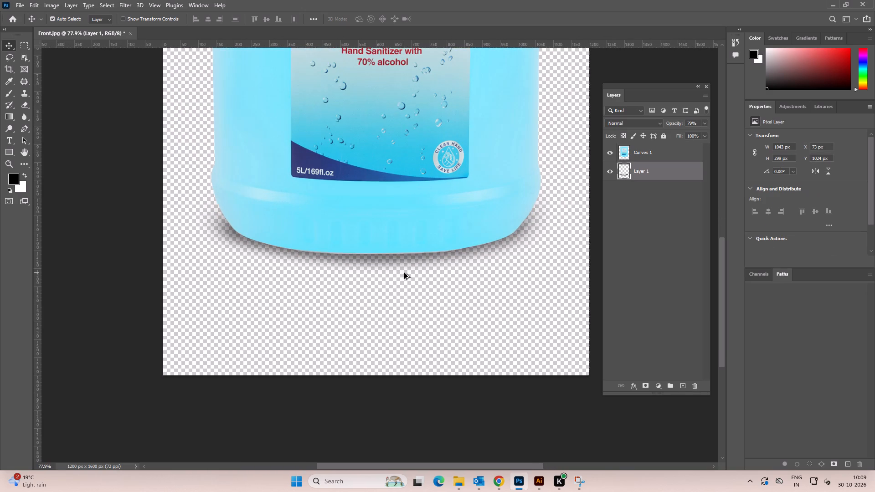
Create a new layer at the bottom of the layer stack and turn it into a white (#ffffff) solid colour fill.
left_click(679, 265)
left_click(687, 390)
left_click_drag(647, 147, 646, 198)
left_click(661, 388)
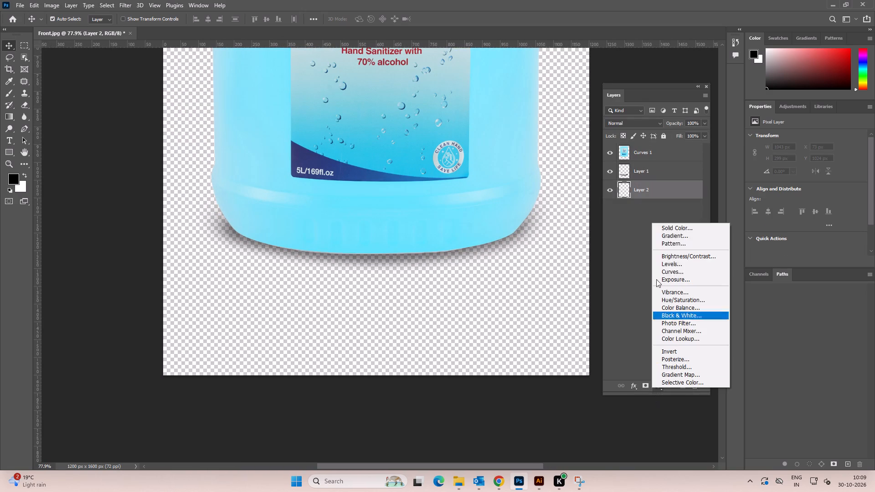
left_click(664, 228)
left_click_drag(458, 193, 343, 113)
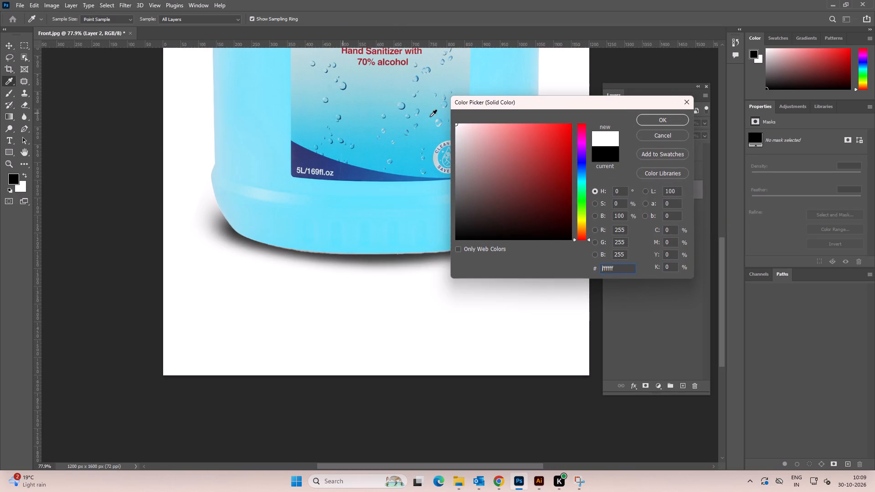
left_click(652, 119)
scroll(463, 299, "down", 5, "alt")
key("space")
left_click_drag(494, 301, 490, 307)
left_click(579, 276)
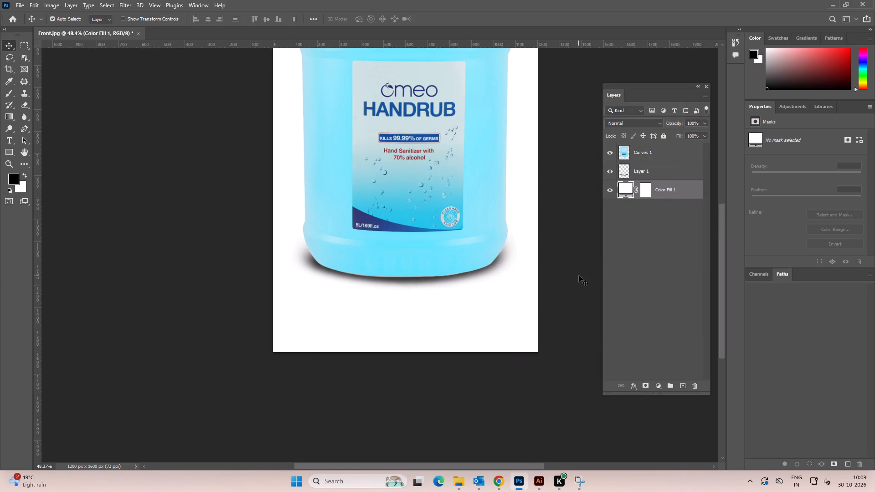
Flatten the can's base shadow to about 45% of its height and nudge it up against the can's bottom edge.
left_click(424, 282)
key("ctrl+t")
scroll(421, 272, "up", 4, "alt")
left_click(395, 202)
left_click_drag(397, 203, 395, 233)
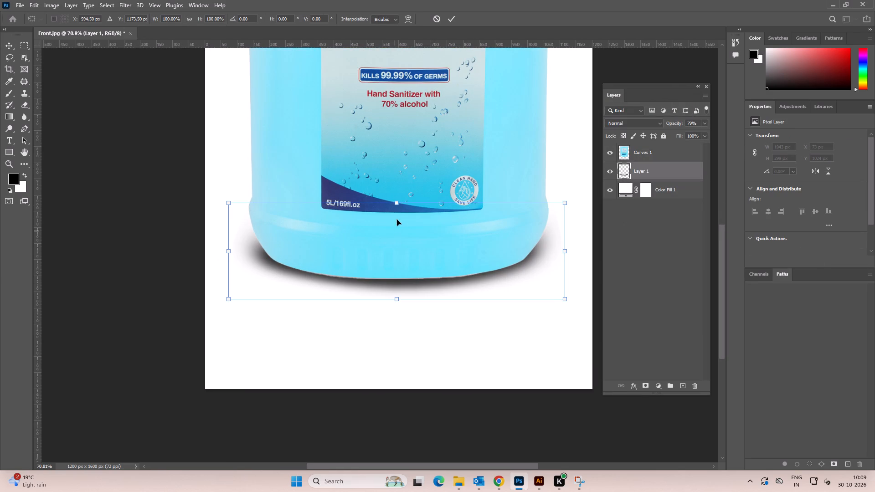
left_click(396, 204)
left_click_drag(396, 204, 396, 251)
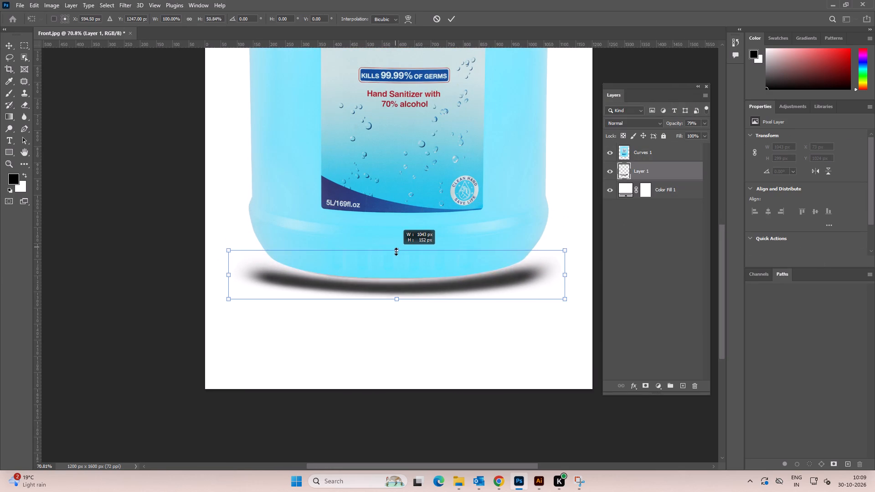
left_click_drag(396, 251, 397, 257)
key("Up")
key("Up")
key("Up")
key("Up")
key("Up")
key("Up")
key("Up")
key("Up")
key("Up")
key("Up")
key("Up")
key("Up")
key("Up")
key("Up")
key("Up")
key("Up")
key("Up")
key("Up")
key("Up")
key("Up")
key("Up")
key("Up")
key("Up")
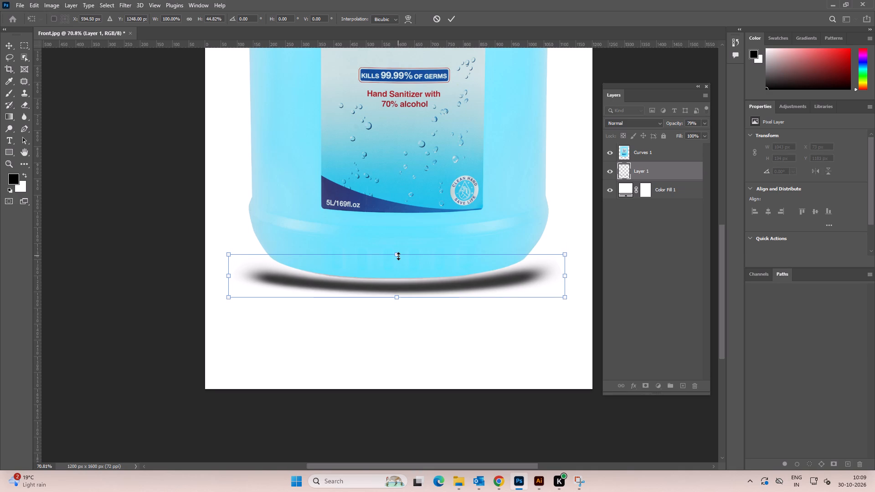
key("Up")
key("Up")
key("Up")
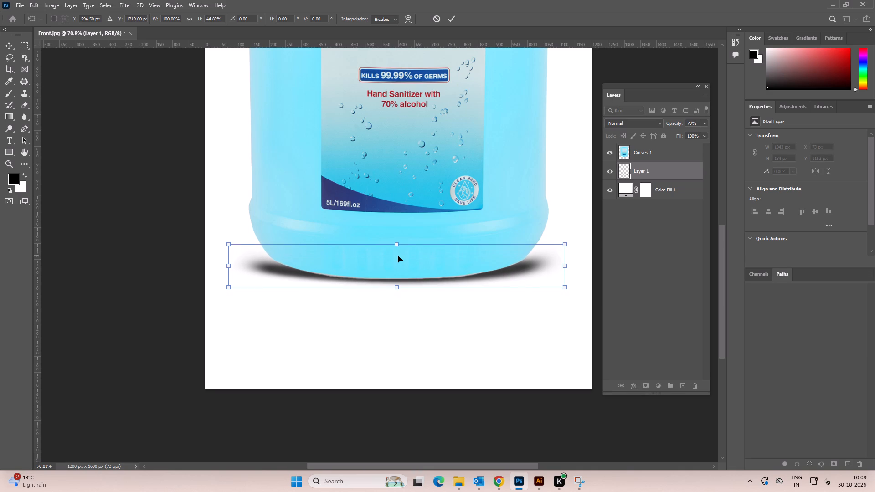
key("Up")
Flatten the base shadow further to about 34.5% height and nudge its centre to Y 1228.50 px.
left_click_drag(399, 243, 402, 264)
key("Up")
key("Up")
key("Up")
key("Up")
key("Up")
key("Up")
key("Up")
key("Up")
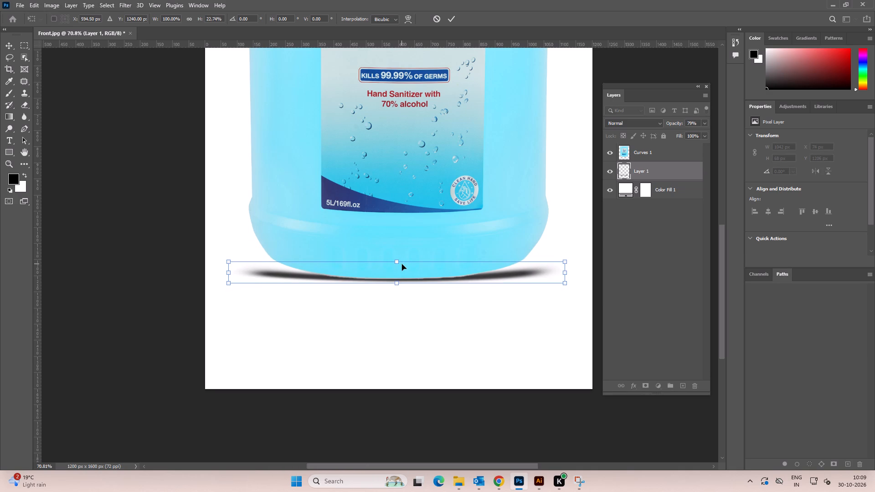
left_click_drag(396, 262, 396, 254)
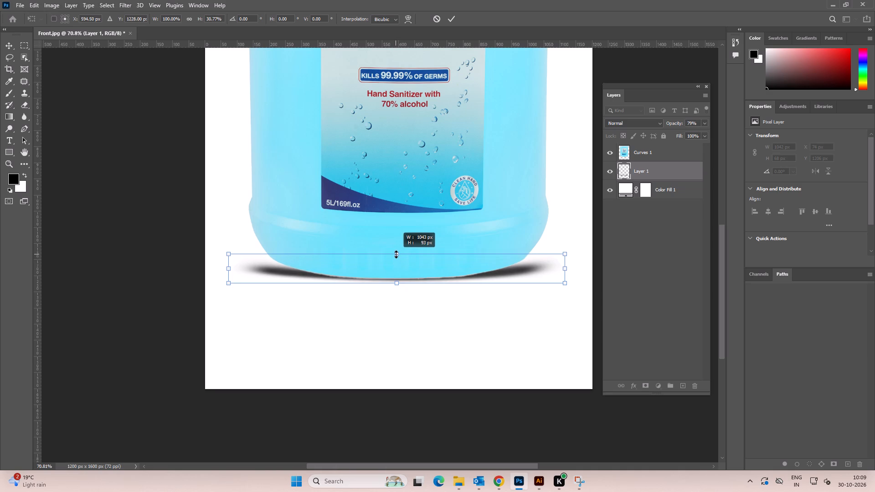
left_click_drag(396, 254, 396, 251)
key("Down")
key("Down")
key("Down")
key("Down")
key("Down")
key("Down")
key("Down")
key("Up")
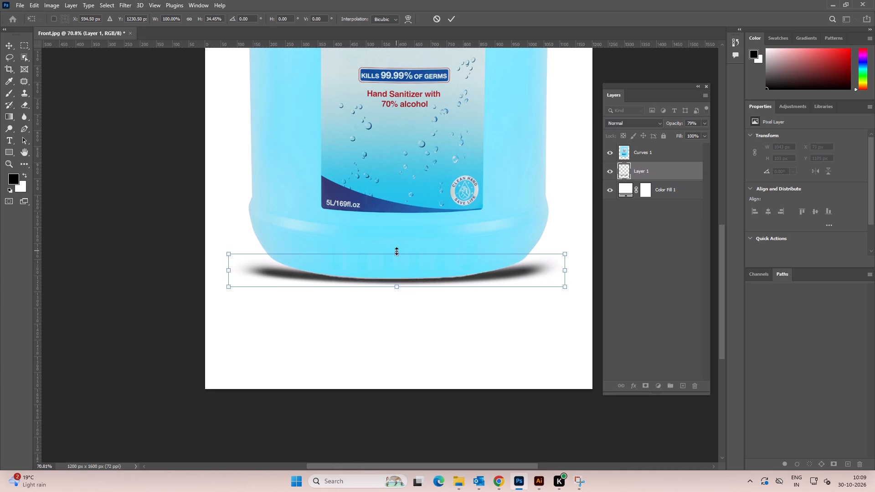
key("Up")
key("Up")
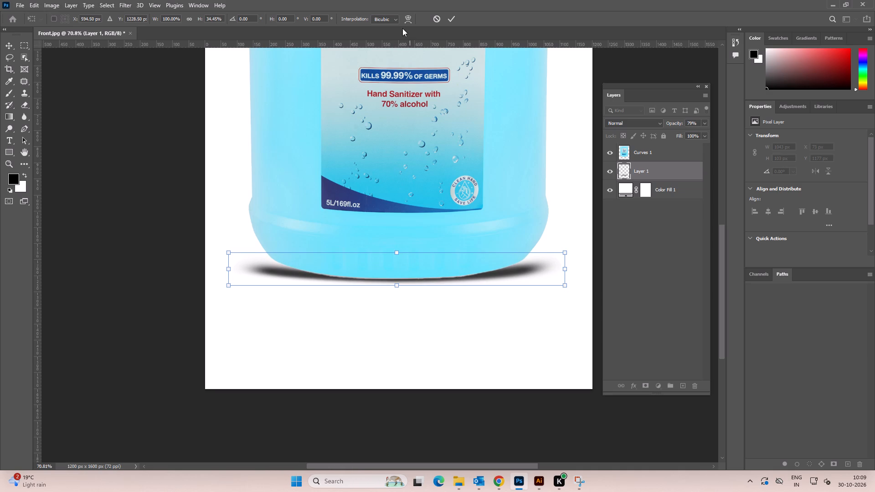
Warp the base shadow by raising both upper corners and bringing them inward so its ends curl up around the can.
left_click(404, 20)
key("space")
key("space")
key("space")
key("space")
key("space")
key("space")
key("space")
key("space")
key("space")
key("space")
left_click_drag(469, 151, 371, 148)
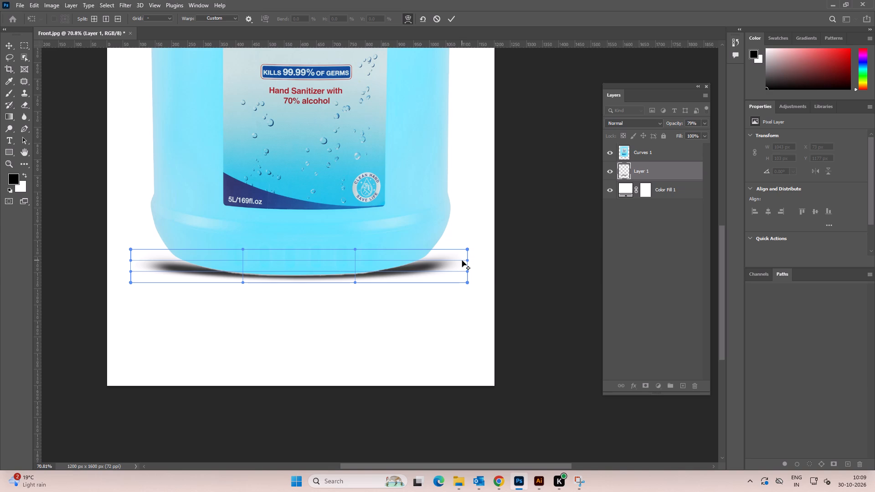
left_click_drag(462, 261, 462, 255, "alt")
left_click_drag(467, 249, 467, 212, "alt")
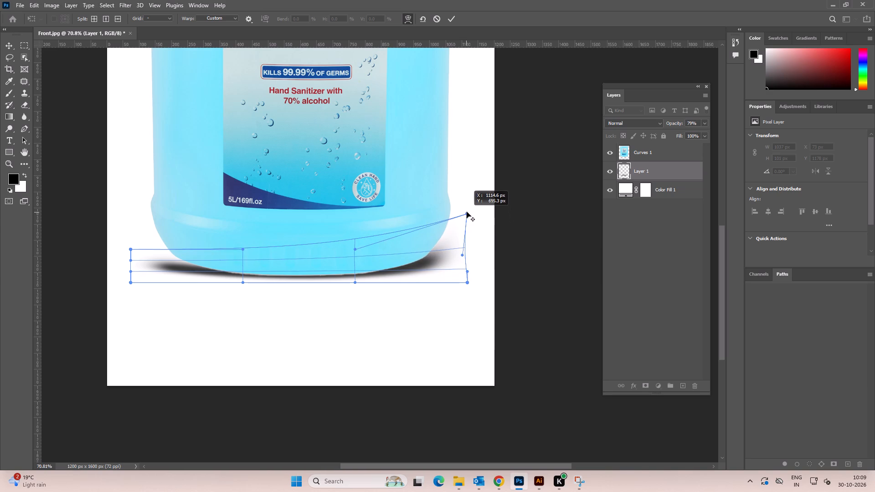
left_click_drag(467, 212, 452, 212, "alt")
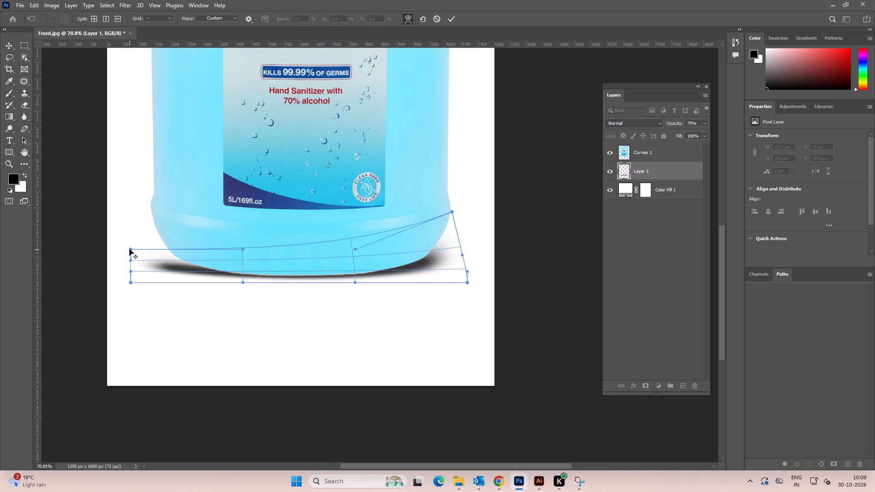
left_click_drag(129, 249, 142, 213, "alt")
left_click_drag(138, 251, 140, 241, "alt")
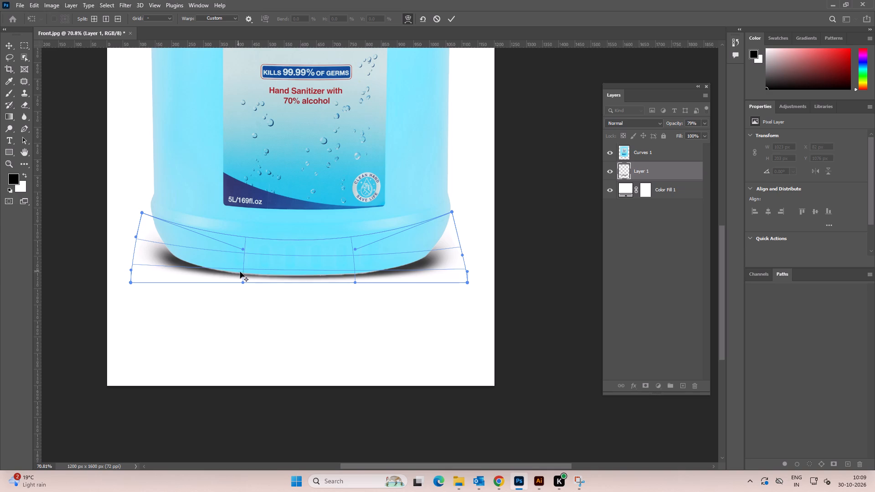
Bow the lower edge of the warped shadow downward so it shows under the middle of the can's base.
left_click(237, 269, "alt")
left_click_drag(277, 282, 277, 284, "alt")
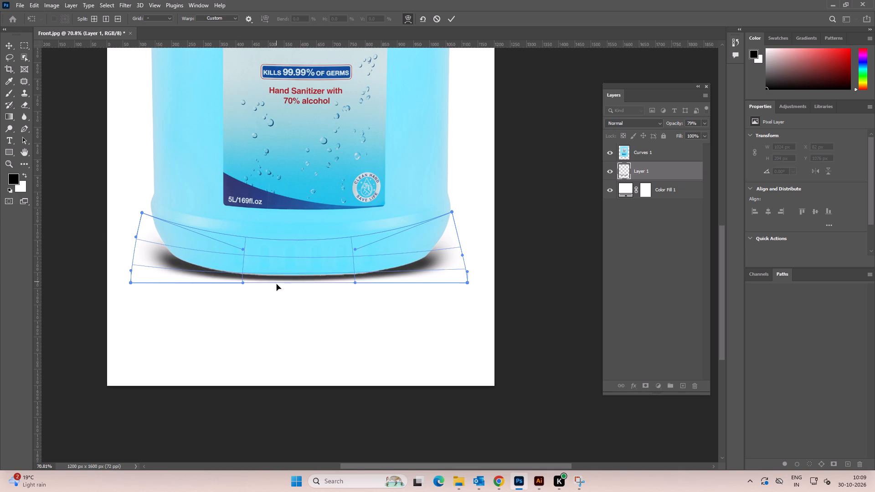
left_click_drag(277, 284, 274, 290, "alt")
left_click_drag(290, 259, 291, 251, "alt")
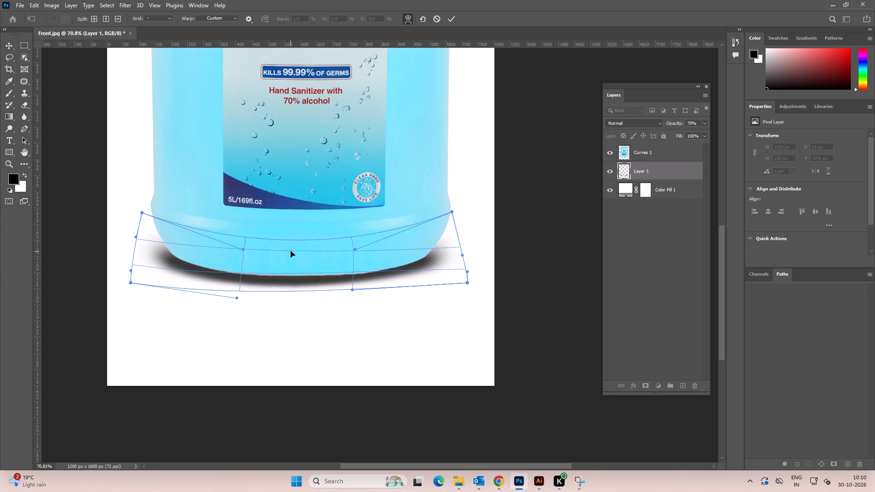
left_click_drag(291, 251, 290, 251, "alt")
left_click_drag(343, 272, 343, 269, "alt")
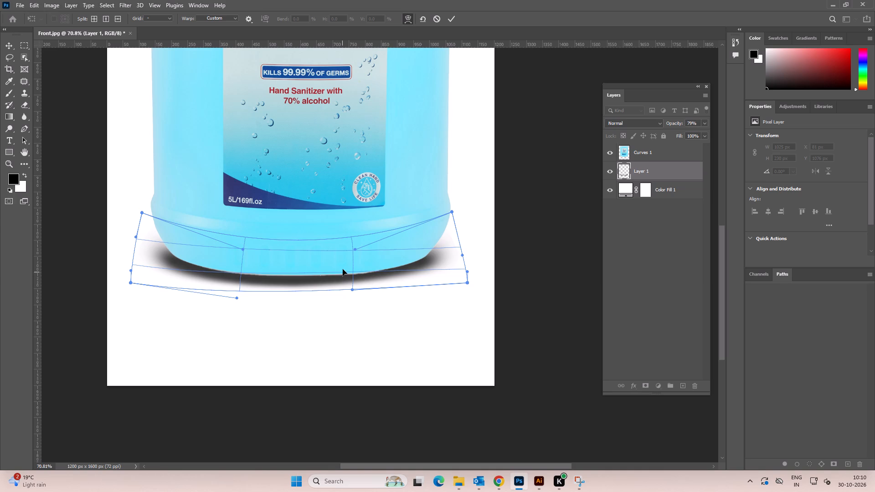
left_click_drag(343, 269, 338, 269, "alt")
Bend both side edges of the warped shadow inward to tighten its ends against the can's rounded corners.
left_click(238, 271, "alt")
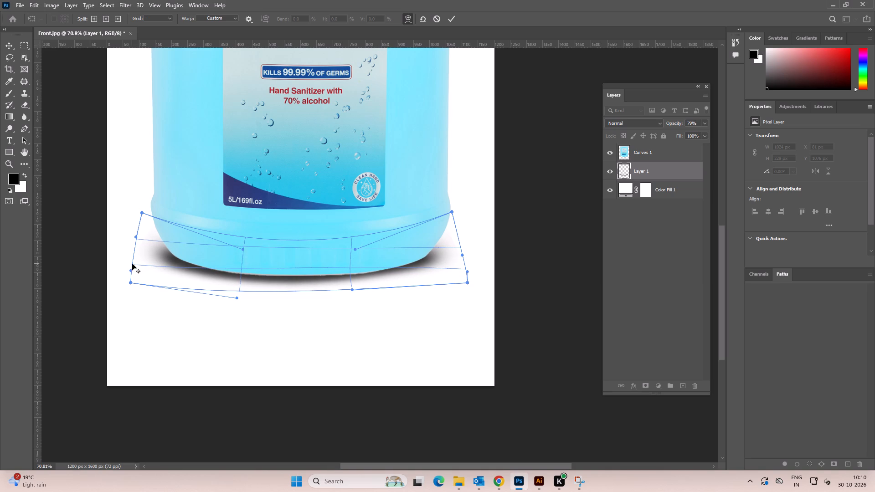
left_click_drag(132, 264, 139, 261, "alt")
left_click_drag(134, 265, 139, 264, "alt")
left_click(139, 239, "alt")
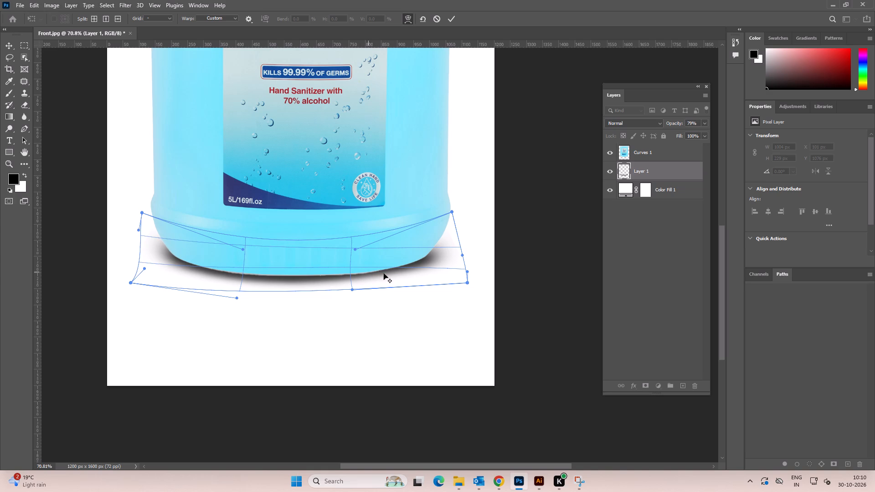
left_click(351, 267, "alt")
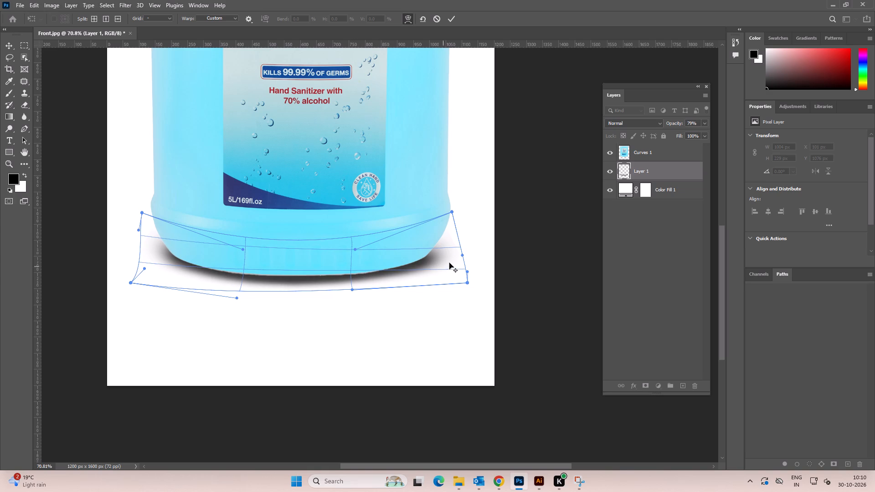
left_click_drag(461, 247, 455, 242, "alt")
left_click_drag(459, 247, 454, 245, "alt")
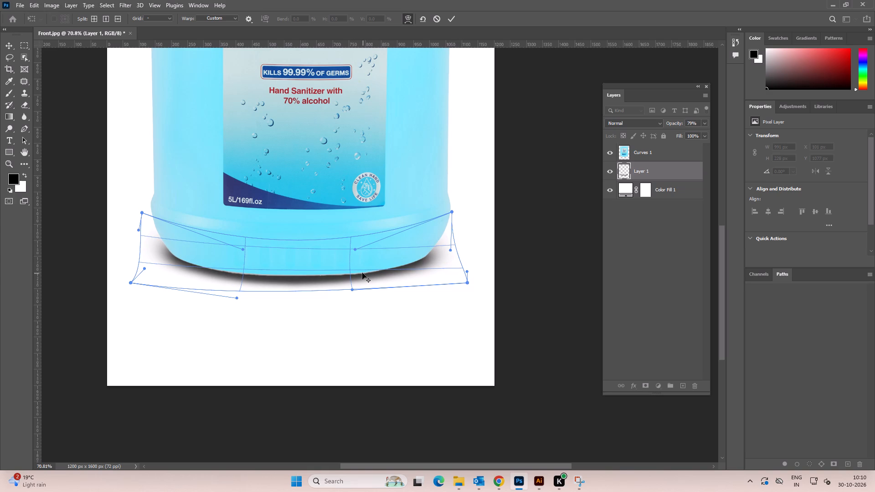
Pull down the right half of the shadow's lower warp edge and smooth it to match the left half.
left_click(292, 290, "alt")
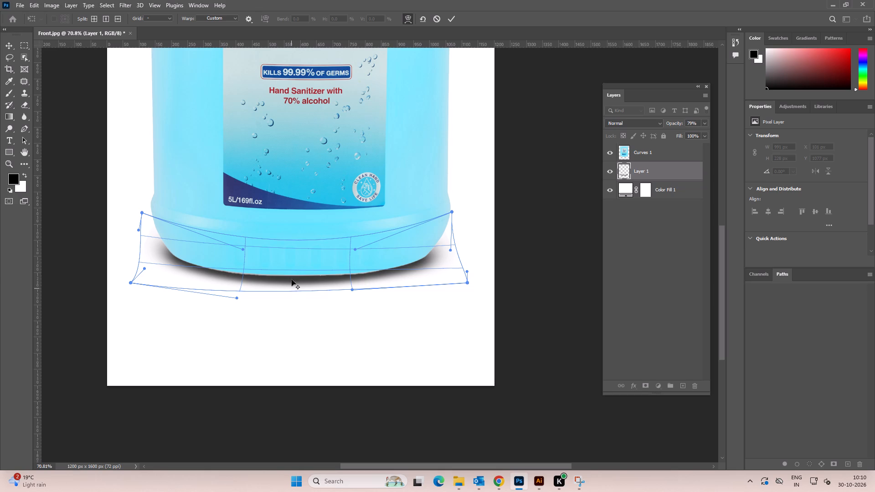
left_click(294, 271, "alt")
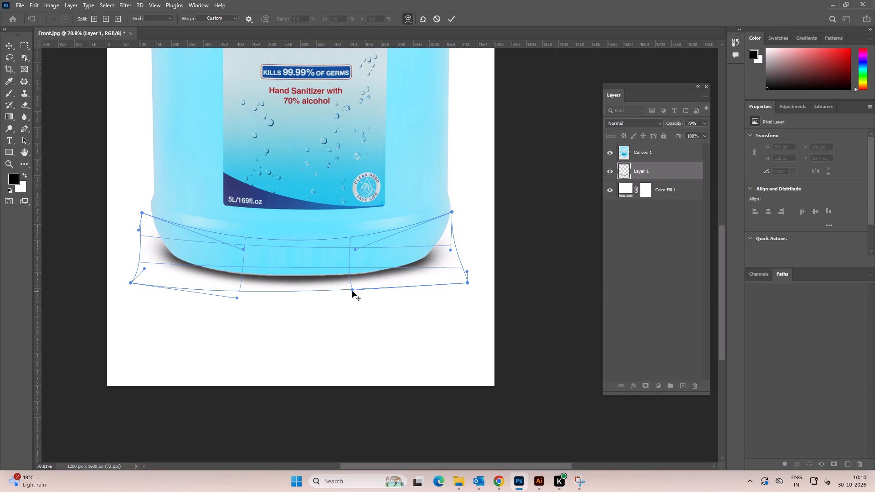
left_click_drag(352, 291, 374, 299, "alt")
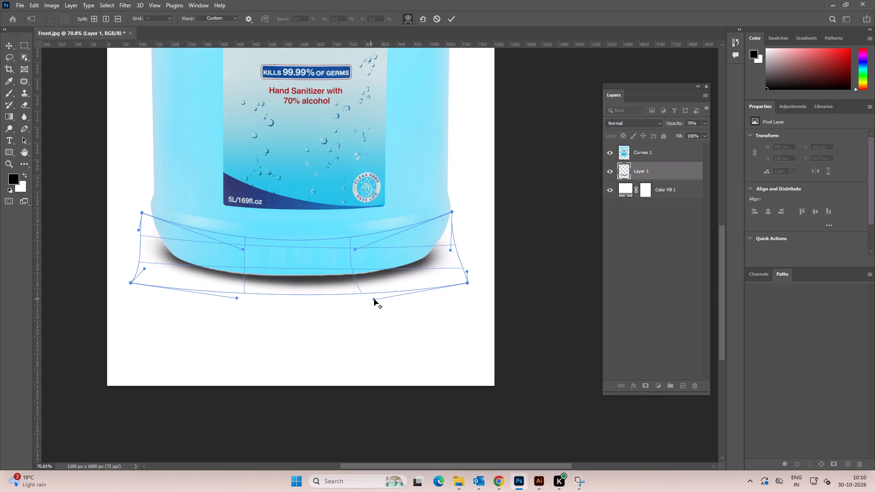
left_click_drag(374, 299, 365, 298, "alt")
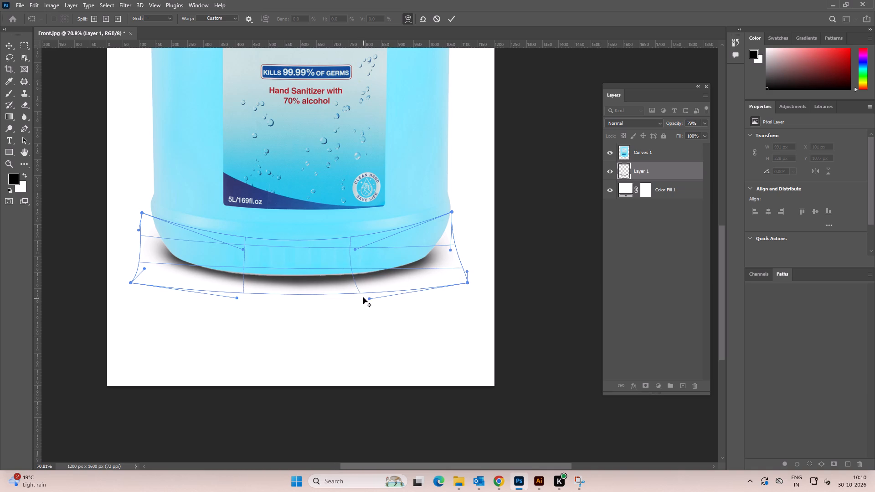
left_click_drag(335, 294, 331, 290, "alt")
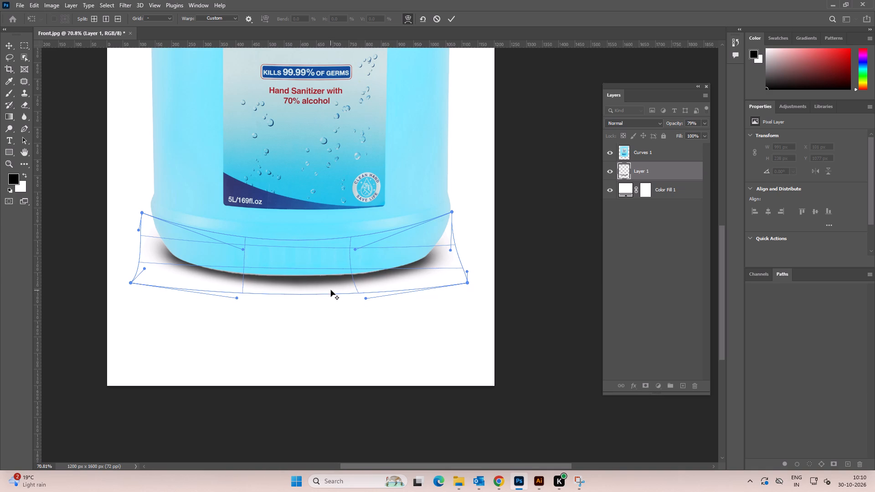
left_click_drag(331, 290, 330, 290, "alt")
left_click_drag(335, 295, 330, 292, "alt")
left_click_drag(332, 295, 328, 290, "alt")
left_click_drag(324, 294, 320, 290, "alt")
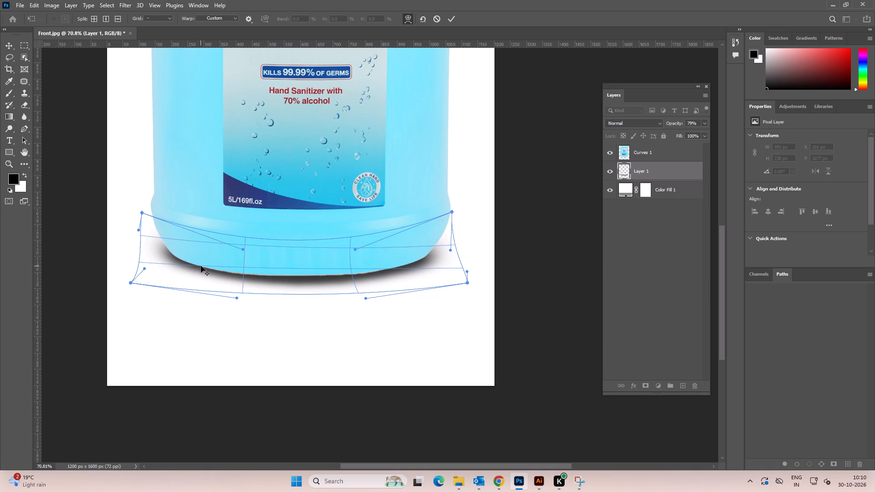
Refine the left side of the shadow's warp inward and apply the warp.
left_click(202, 266, "alt")
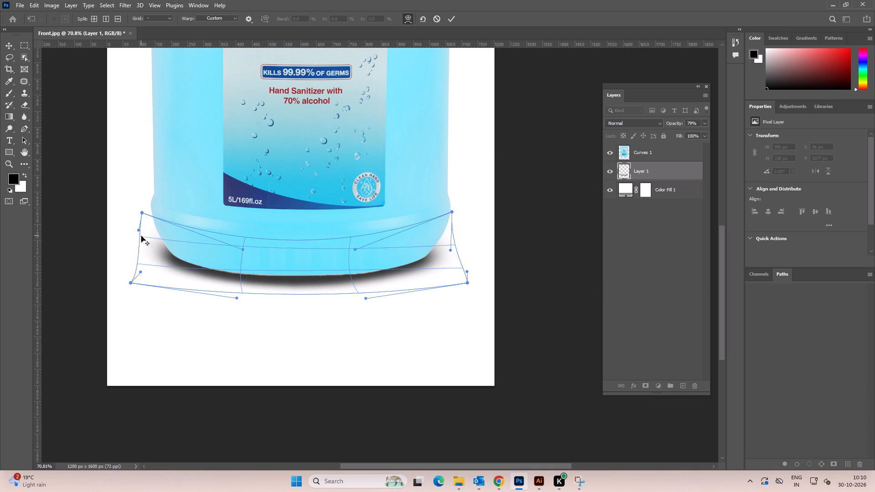
left_click_drag(140, 236, 144, 236, "alt")
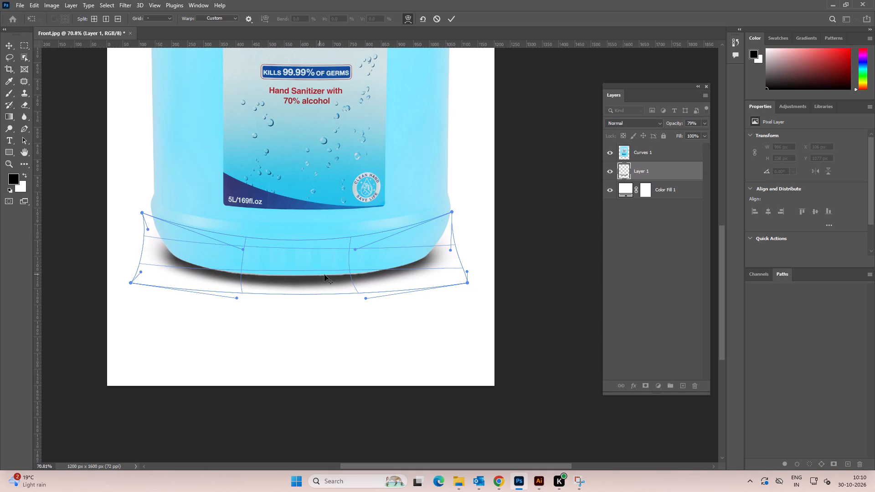
left_click(454, 20)
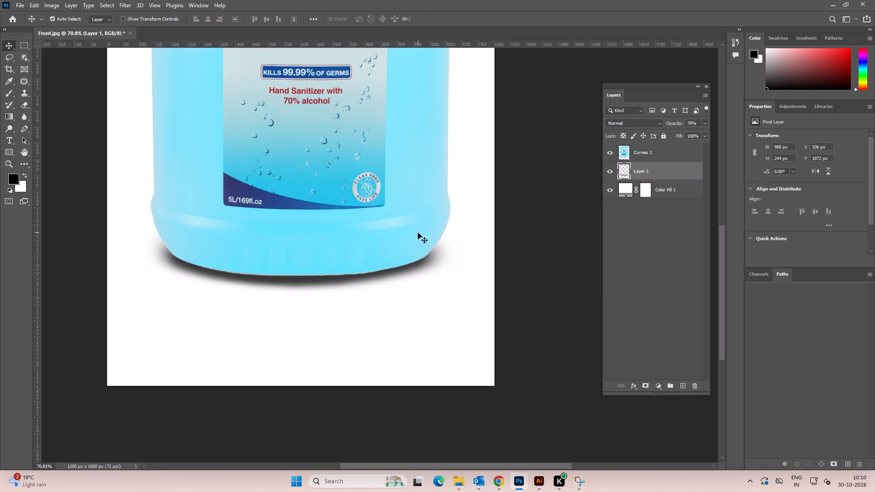
Nudge the warped shadow up beneath the can to Y 1052 px.
key("Up")
key("Up")
key("Up")
key("Up")
key("Up")
key("Up")
key("Up")
key("Up")
key("Up")
key("Up")
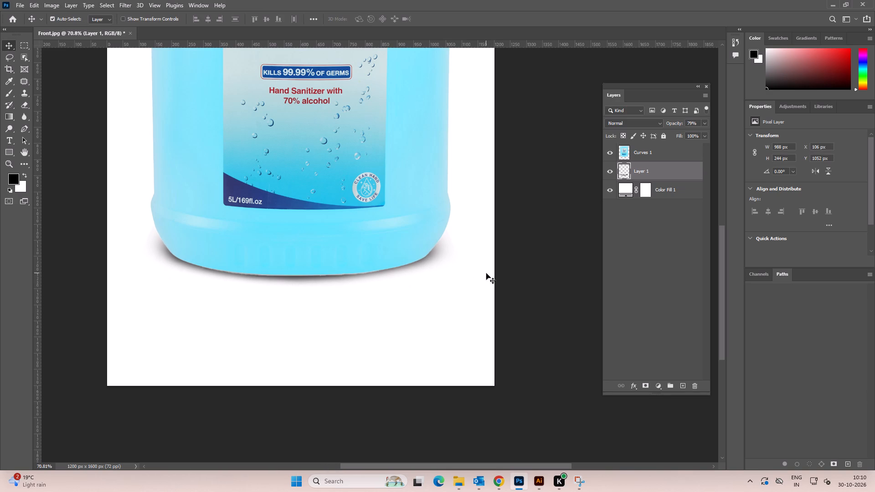
Select the can together with its shadow and move them down the canvas, placing the shadow at Y 1286 px.
scroll(447, 265, "down", 11, "alt")
key("space")
key("space")
key("space")
key("space")
left_click_drag(512, 256, 491, 292)
left_click(491, 289)
left_click_drag(484, 344, 250, 214)
left_click_drag(350, 211, 351, 238)
left_click(473, 342)
scroll(398, 339, "up", 8, "alt")
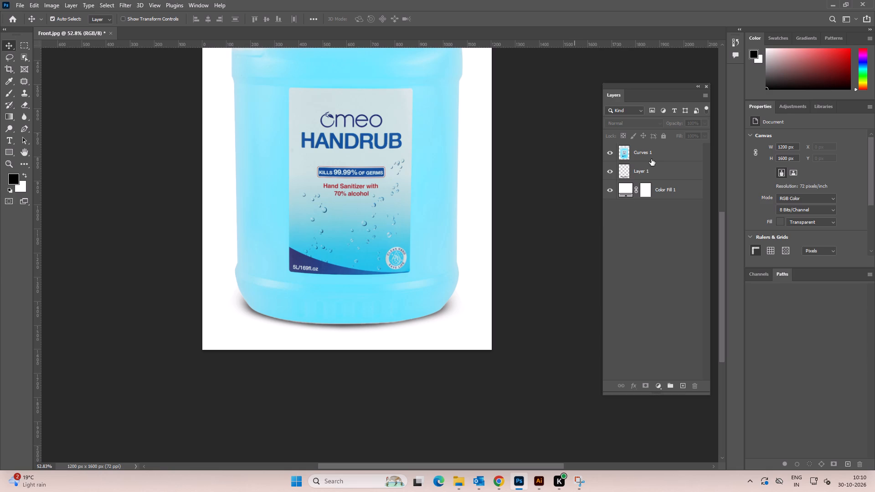
Lower the shadow layer's opacity to below 76% and deselect the layer.
left_click(650, 169)
left_click(706, 123)
left_click_drag(694, 133, 693, 134)
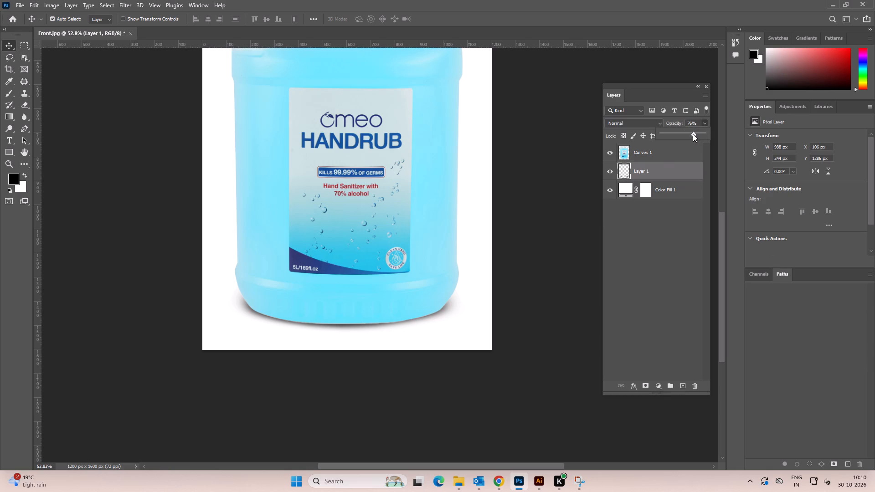
left_click_drag(693, 134, 689, 134)
double_click(547, 246)
Examine the lightened shadow against the whole can and up close along its base.
scroll(545, 241, "down", 5, "alt")
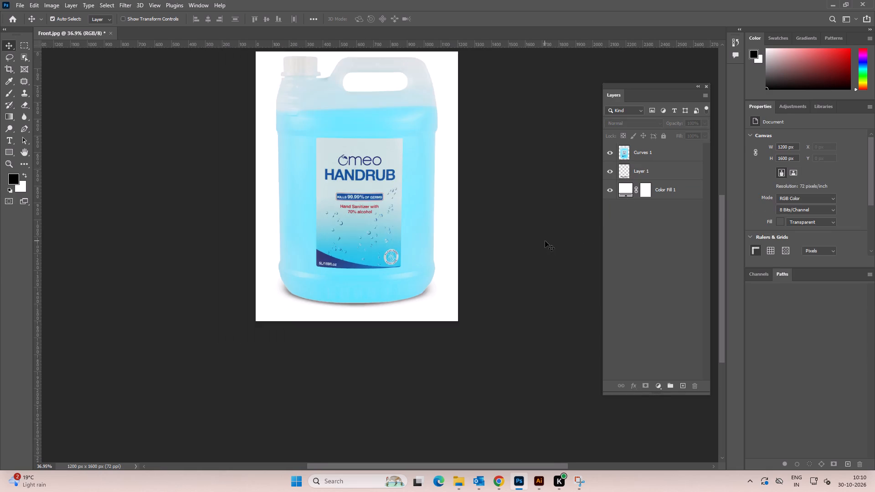
scroll(545, 241, "down", 2, "alt")
key("space")
key("space")
left_click_drag(528, 228, 531, 243)
scroll(418, 338, "up", 12, "alt")
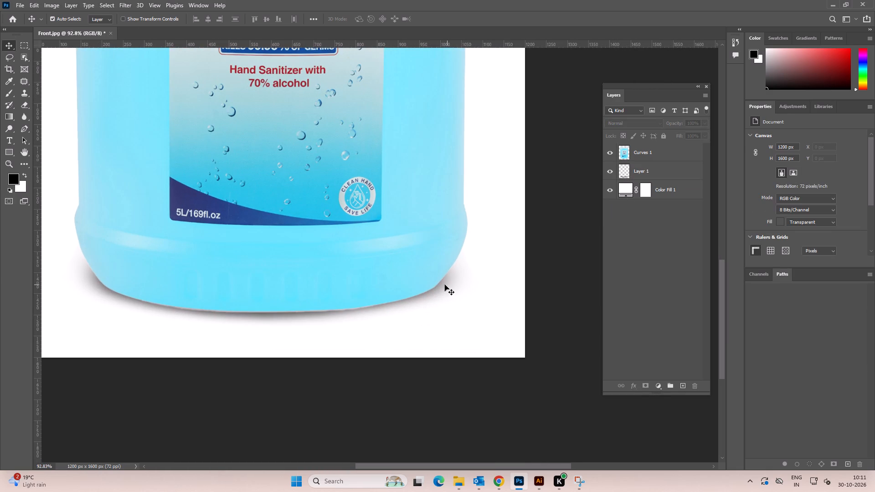
Select the shadow layer beneath the can and set its opacity to 65%.
left_click(444, 284)
left_click(707, 124)
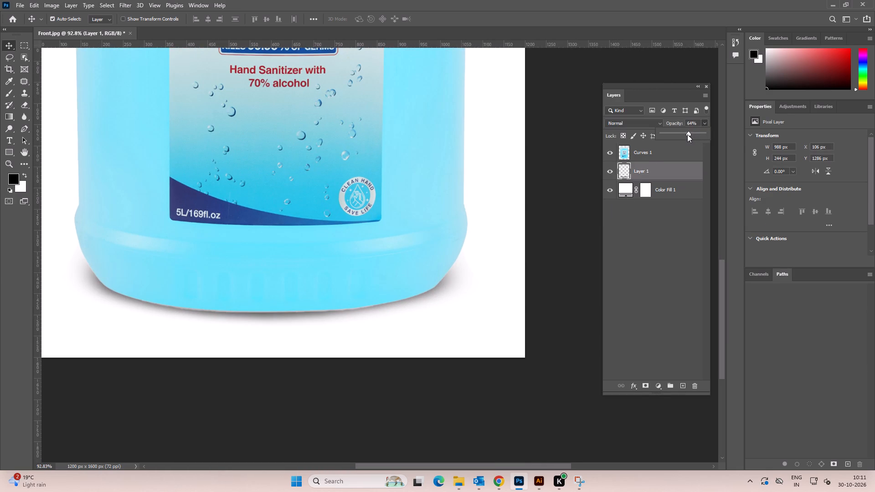
left_click(687, 134)
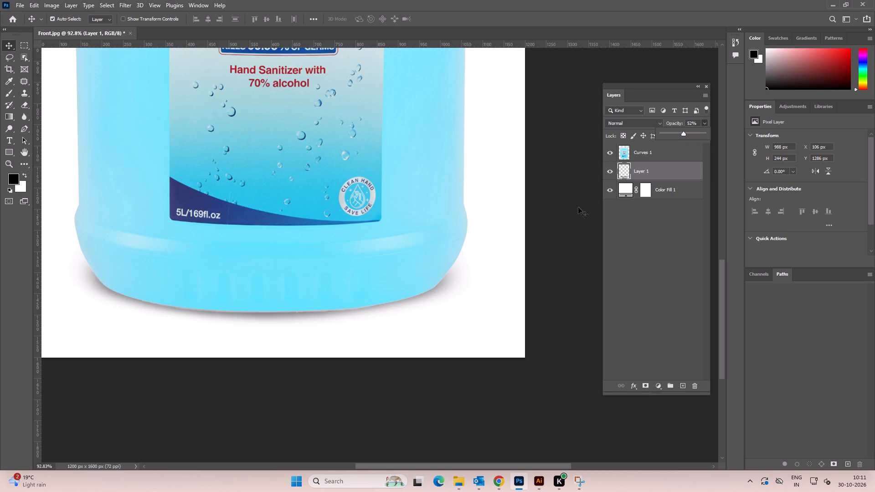
left_click_drag(684, 134, 689, 135)
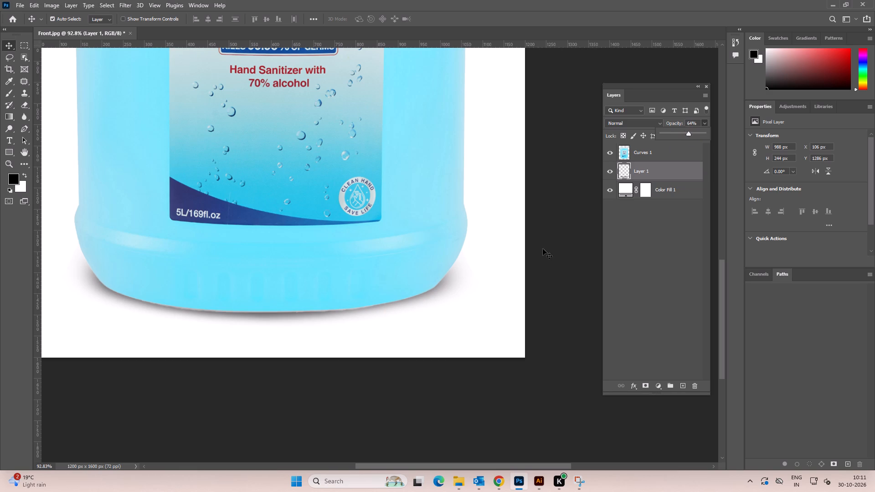
key("Up")
left_click(548, 245)
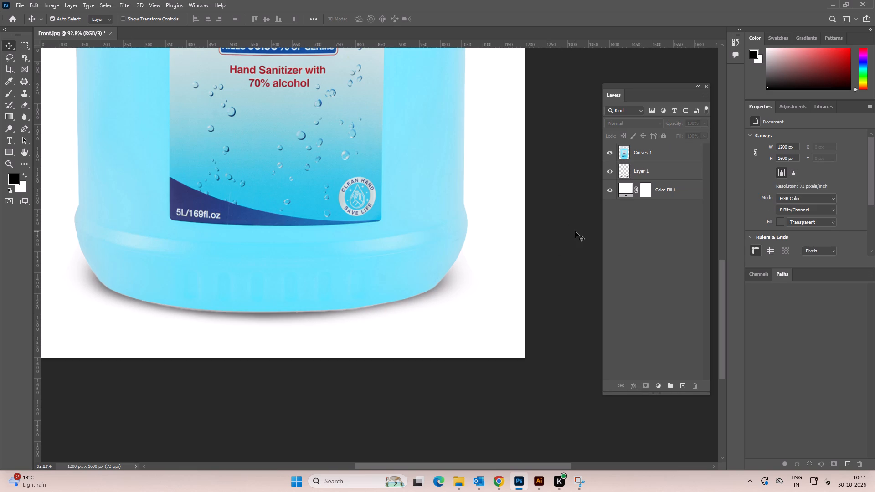
Nudge the shadow layer to X 107 px, Y 1284 px beneath the can and deselect it.
key("Up")
key("Up")
left_click(646, 169)
key("Up")
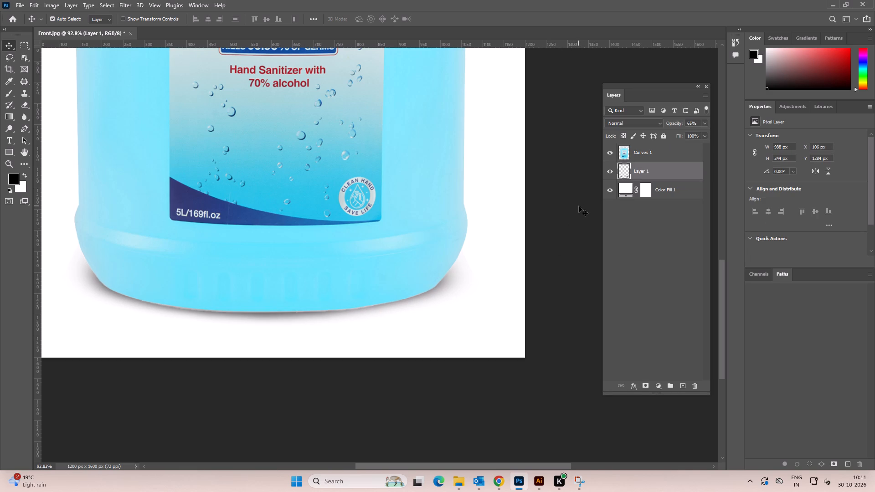
key("Right")
scroll(568, 229, "down", 6, "alt")
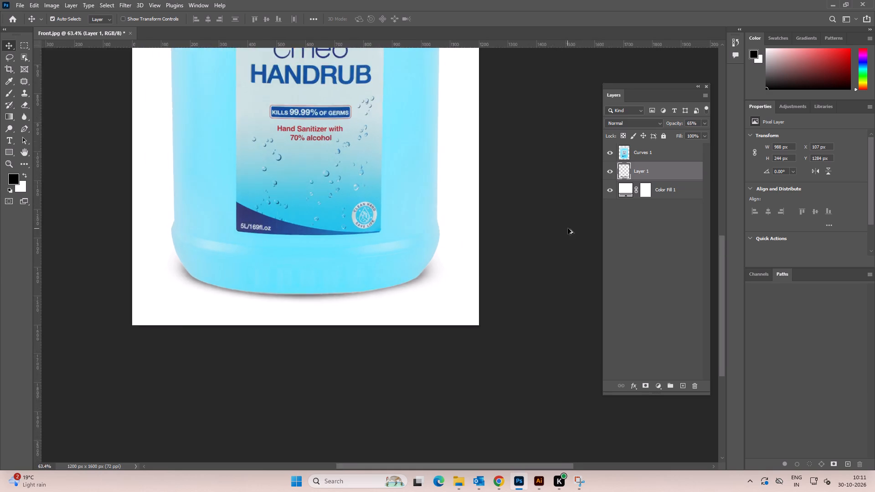
scroll(568, 228, "down", 5, "alt")
key("space")
left_click_drag(519, 189, 527, 205)
double_click(513, 199)
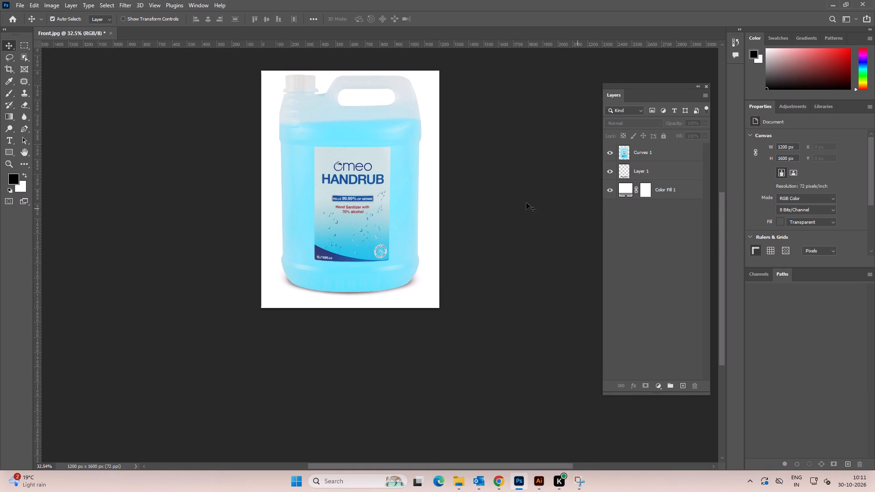
Hide the white Color Fill 1 background layer so the can and shadow sit on transparency.
key("ctrl+shift+s")
left_click(472, 394)
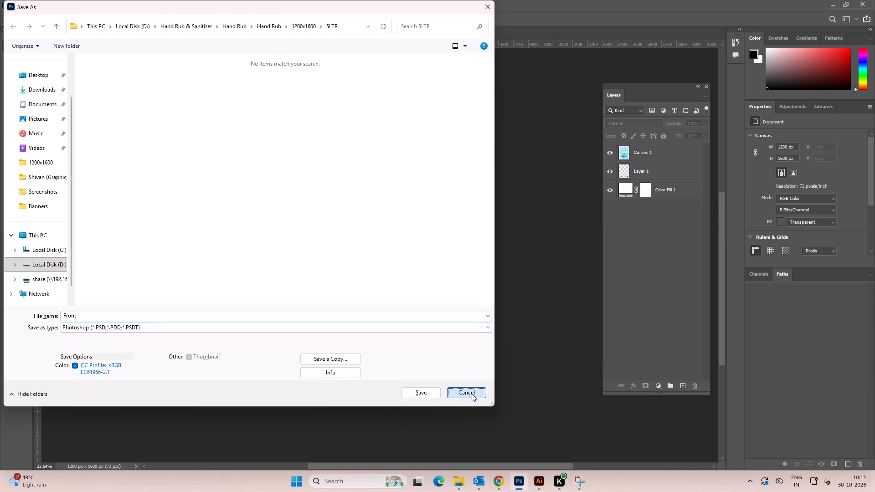
left_click(613, 192)
key("ctrl+alt+shift+s")
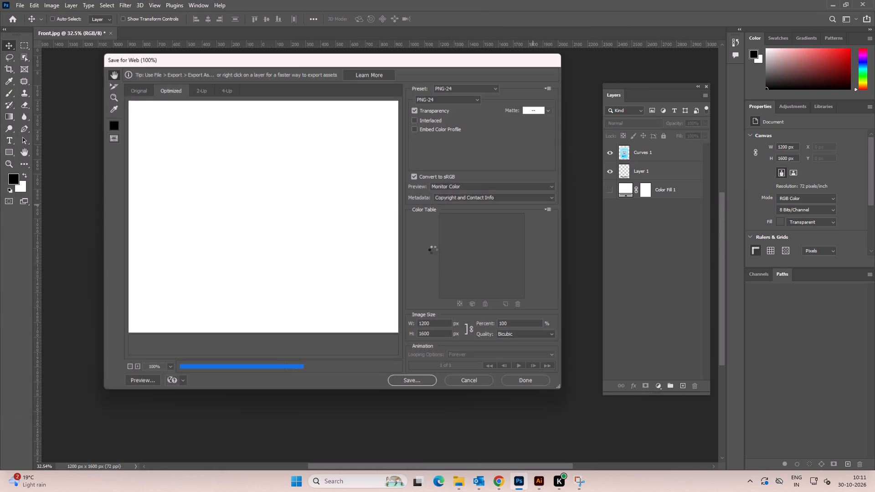
left_click(480, 387)
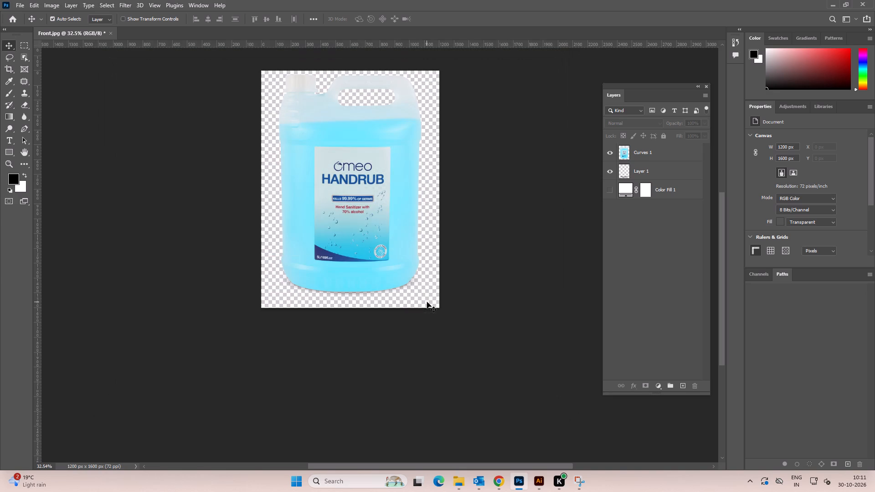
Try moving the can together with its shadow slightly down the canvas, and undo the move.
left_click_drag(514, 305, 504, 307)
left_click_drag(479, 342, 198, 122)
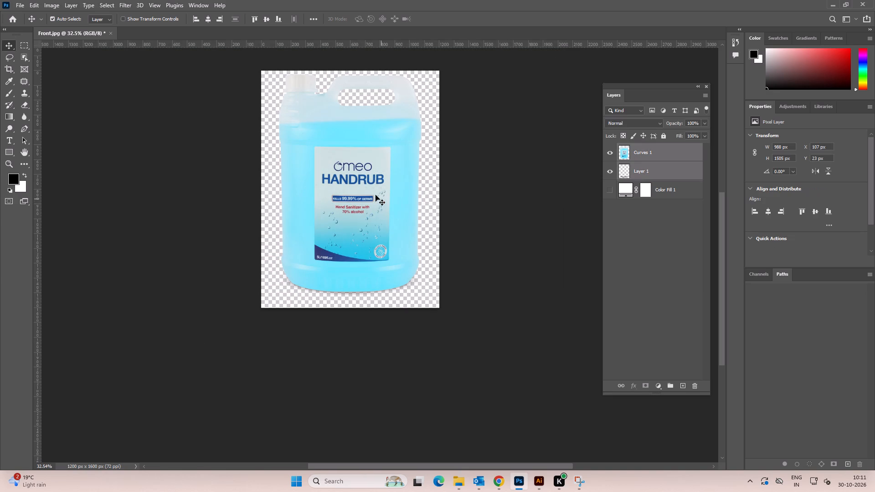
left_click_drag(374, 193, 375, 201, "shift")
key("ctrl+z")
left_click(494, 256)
Select the can together with its shadow, move both slightly down the canvas while keeping them horizontally centred, and deselect.
left_click_drag(489, 344, 389, 267)
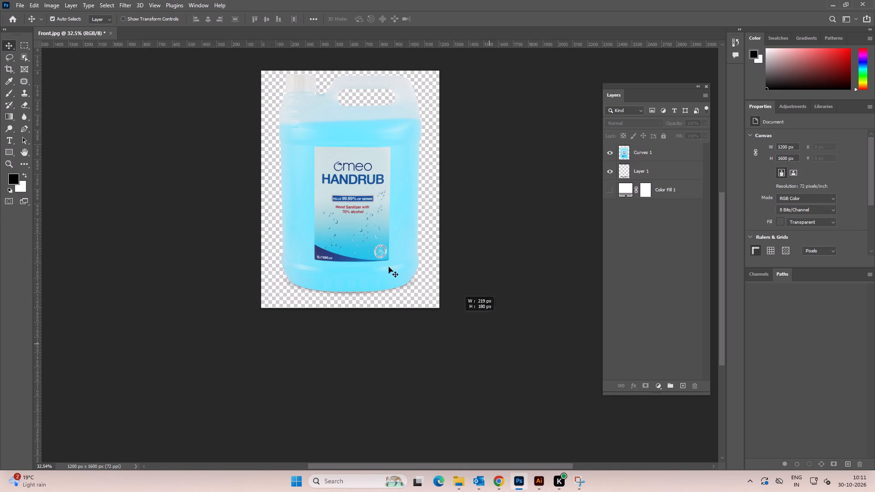
left_click_drag(389, 267, 240, 128)
left_click_drag(364, 156, 365, 161)
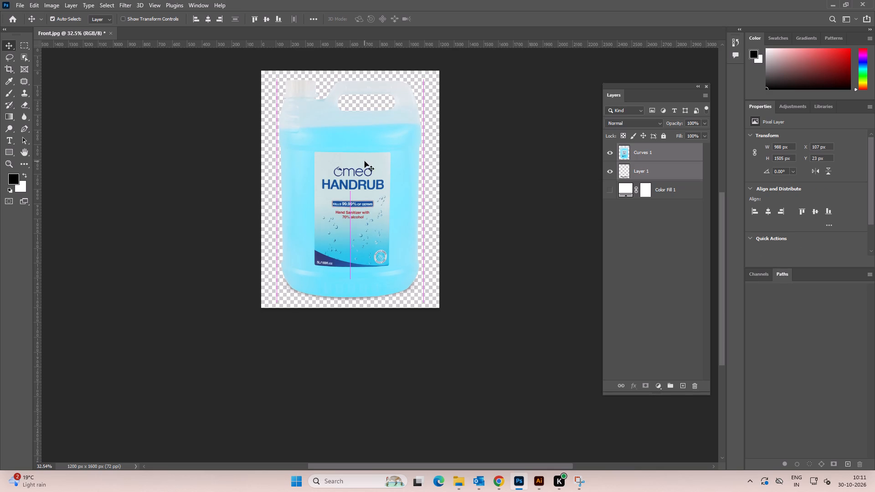
double_click(490, 154)
Export the 1200x1600 image for web as a transparent PNG-24, overwriting Handrub-5L.png in Downloads.
key("ctrl+alt+shift+s")
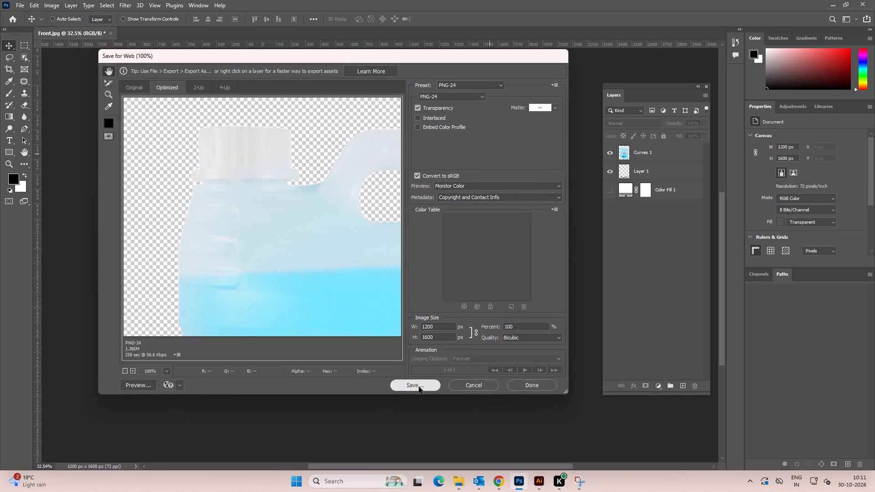
left_click(419, 387)
double_click(203, 137)
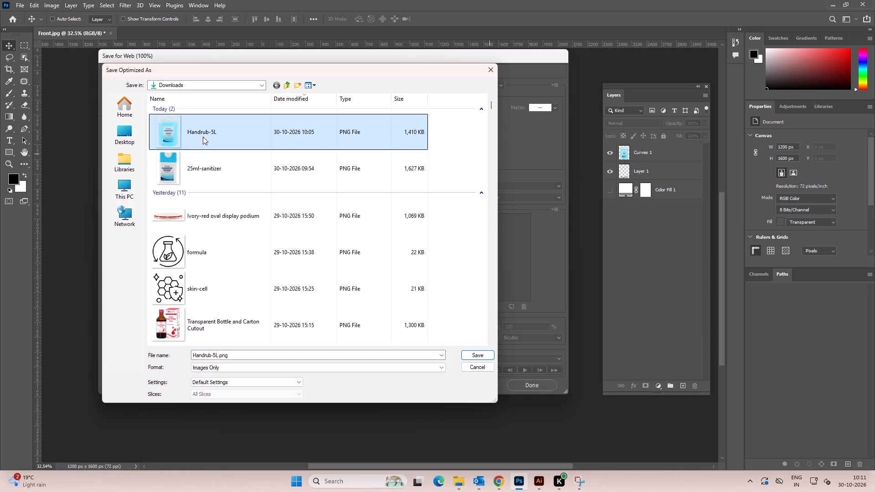
left_click(496, 236)
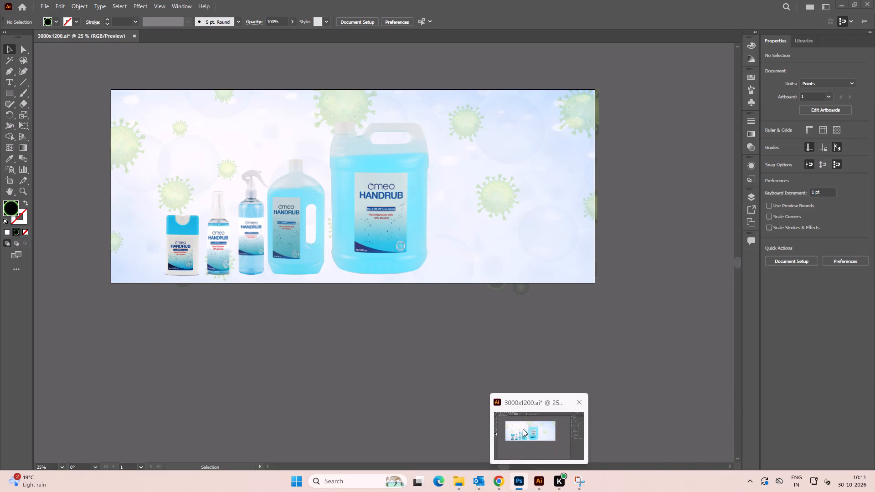
Switch to the 3000x1200 banner in Illustrator and update the modified linked 5L can image.
left_click(539, 481)
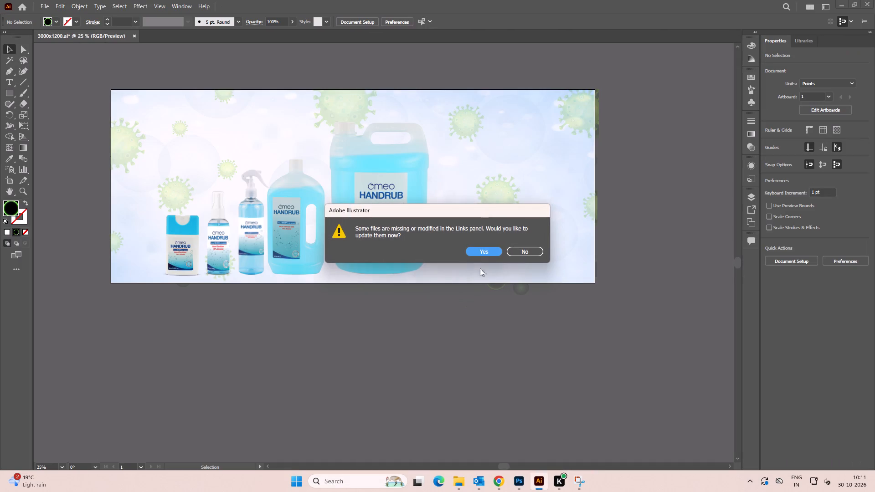
left_click(479, 255)
left_click(406, 367)
Examine the updated 5L can and its base shadow up close and within the whole banner.
scroll(375, 284, "up", 4, "alt")
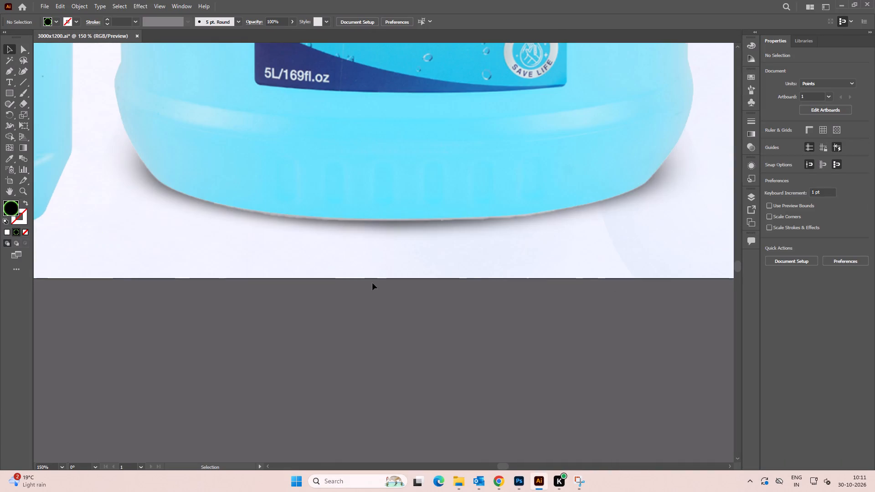
key("space")
left_click_drag(252, 273, 320, 281)
scroll(459, 200, "down", 4, "alt")
left_click(468, 192)
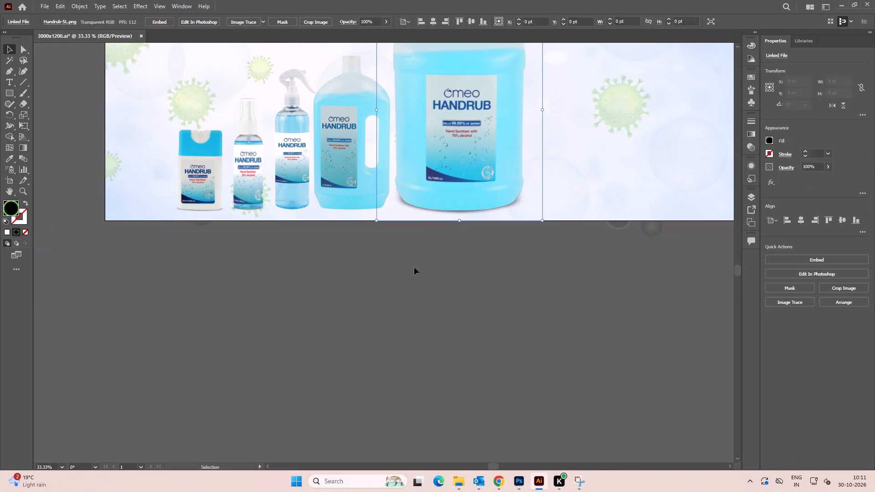
left_click(407, 274)
scroll(413, 253, "down", 3, "alt")
key("space")
left_click_drag(428, 273, 407, 287)
left_click(423, 282)
scroll(409, 256, "up", 2, "alt")
scroll(413, 253, "down", 2, "alt")
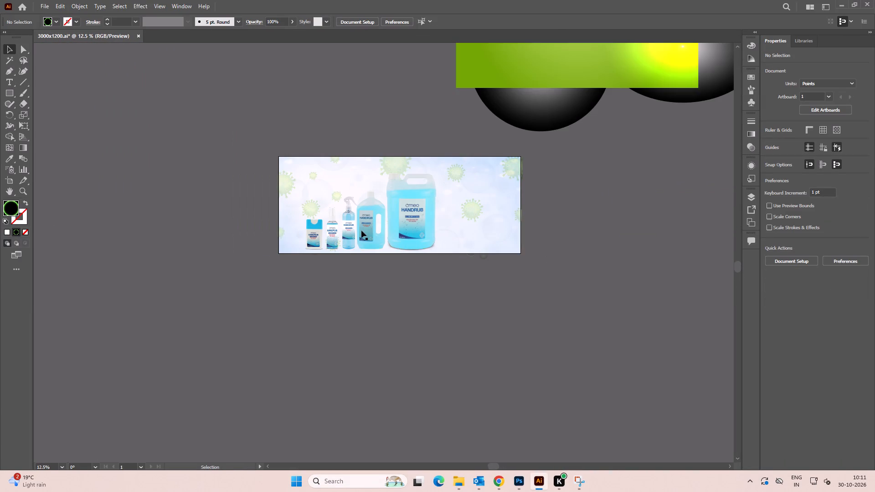
key("space")
left_click_drag(365, 228, 377, 227)
Select the banner's background artwork and lock it.
left_click_drag(266, 141, 322, 178)
key("ctrl+2")
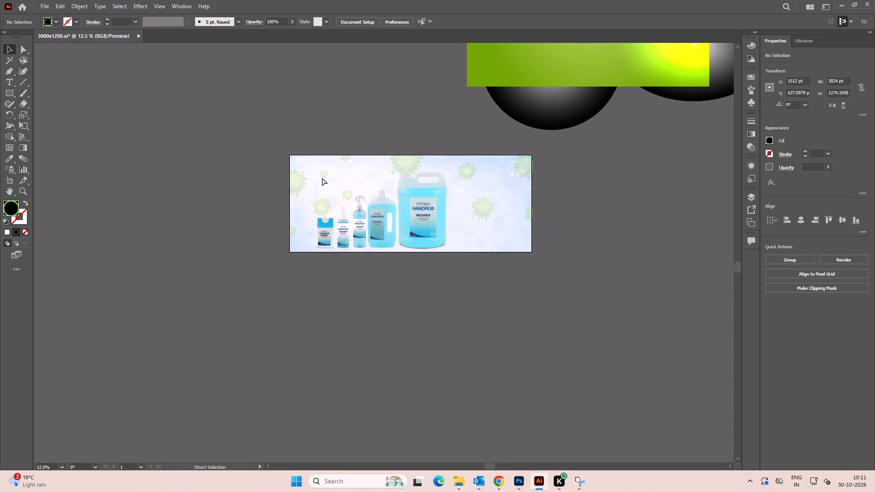
Examine the row of handrub products, comparing the bases and spacing from the 25ml bottle to the 5L can.
scroll(386, 231, "up", 2, "alt")
scroll(214, 259, "up", 3, "alt")
scroll(292, 249, "down", 2, "alt")
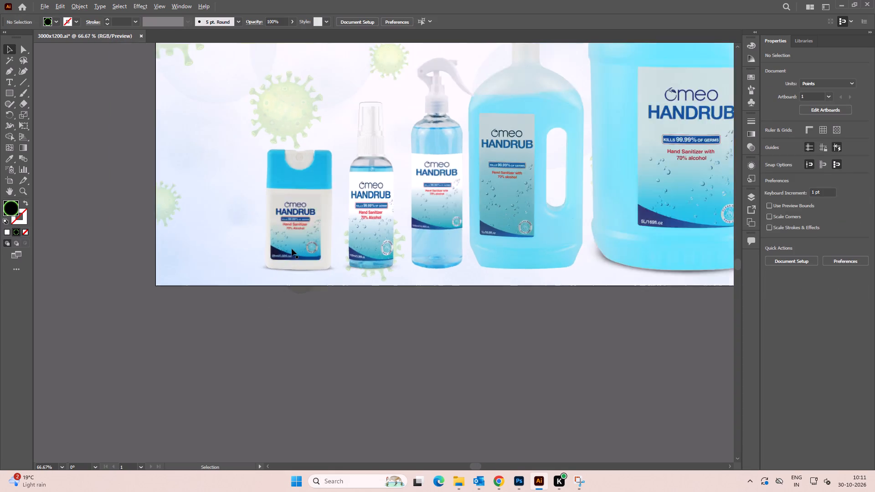
scroll(292, 249, "down", 1, "alt")
scroll(288, 267, "up", 3, "alt")
key("space")
left_click_drag(288, 238, 273, 261)
left_click(289, 210)
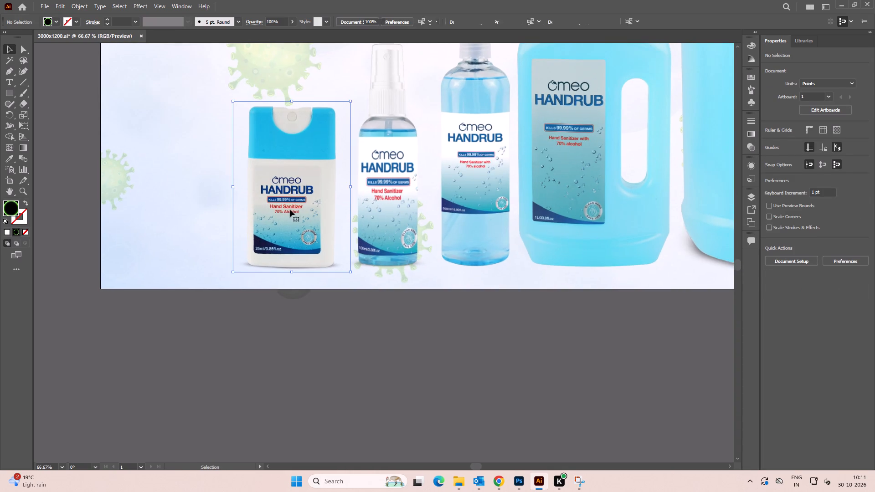
scroll(299, 202, "down", 2, "alt")
key("space")
left_click_drag(298, 205, 299, 216)
key("space")
left_click_drag(573, 234, 533, 247)
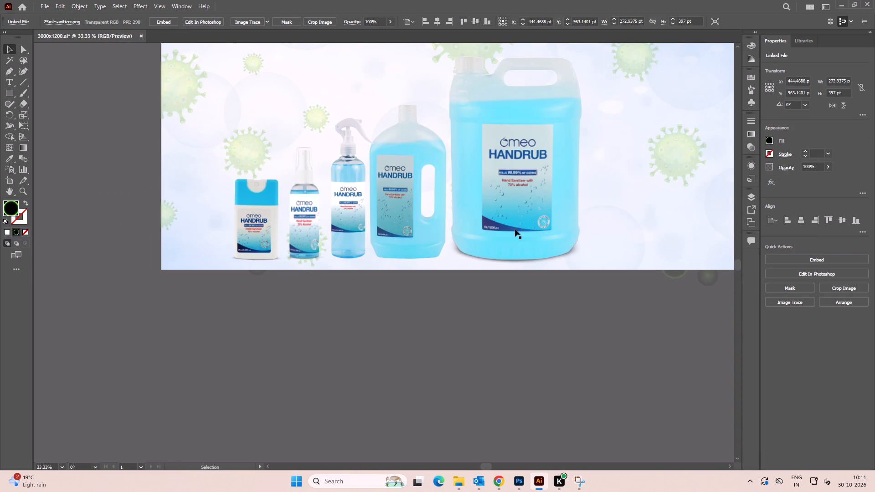
scroll(405, 215, "up", 3, "alt")
key("space")
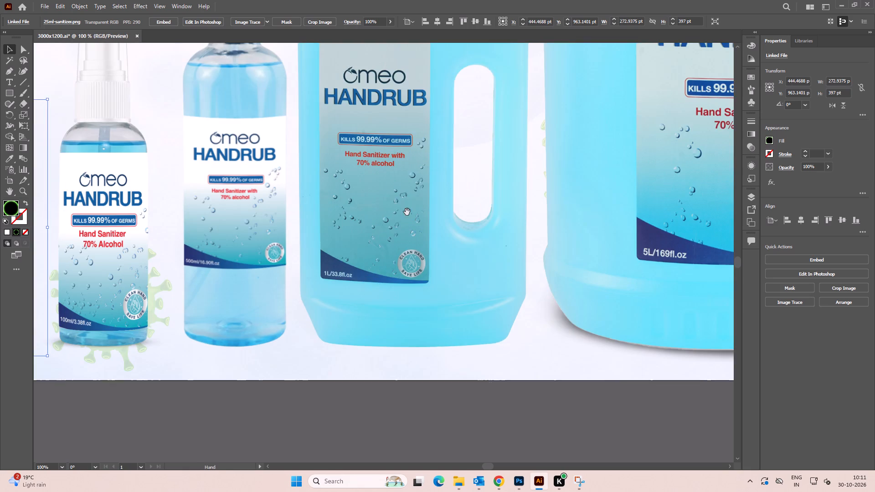
left_click_drag(404, 215, 380, 252)
Move the 1L bottle slightly up and toward the 5L can, and the 500ml spray bottle up and over the 1L bottle's edge.
left_click_drag(373, 246, 398, 224)
scroll(395, 223, "down", 3, "alt")
left_click(366, 329)
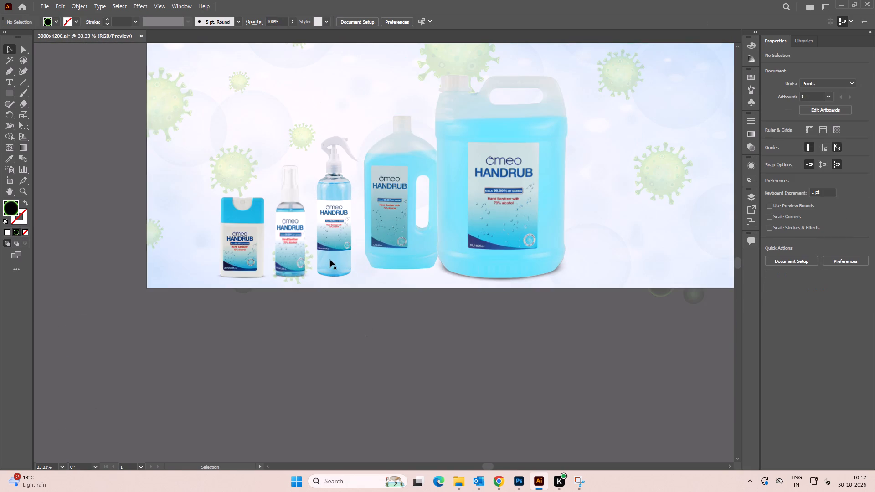
scroll(330, 259, "up", 2, "alt")
left_click_drag(333, 259, 369, 234)
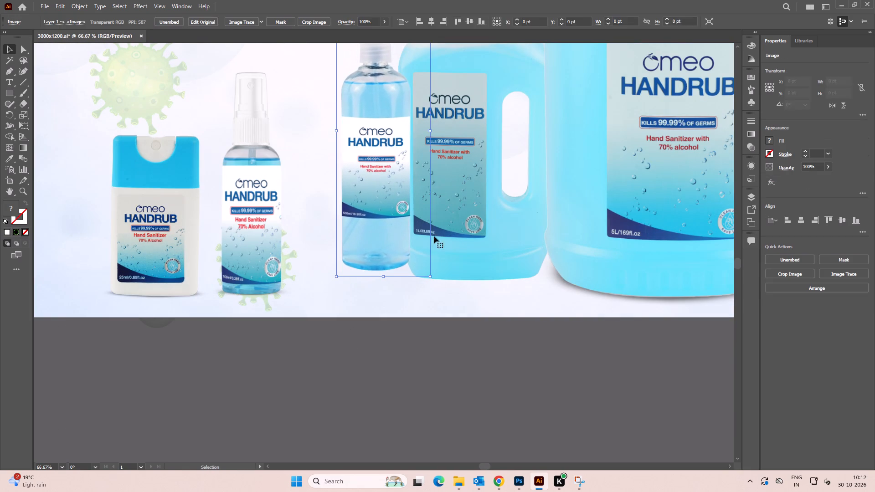
Bring the 1L bottle to the front so it overlaps the 500ml spray bottle, and deselect it.
left_click(484, 234)
key("ctrl+shift+bracketright")
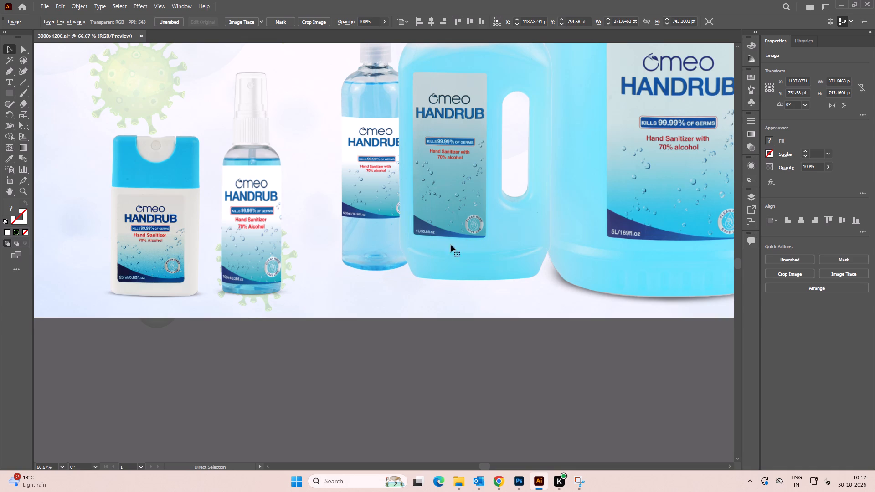
left_click(443, 363)
Shift the 500ml spray bottle slightly left, away from the 1L bottle, to X 951.17 pt.
scroll(343, 190, "up", 1, "alt")
left_click_drag(400, 218, 386, 219)
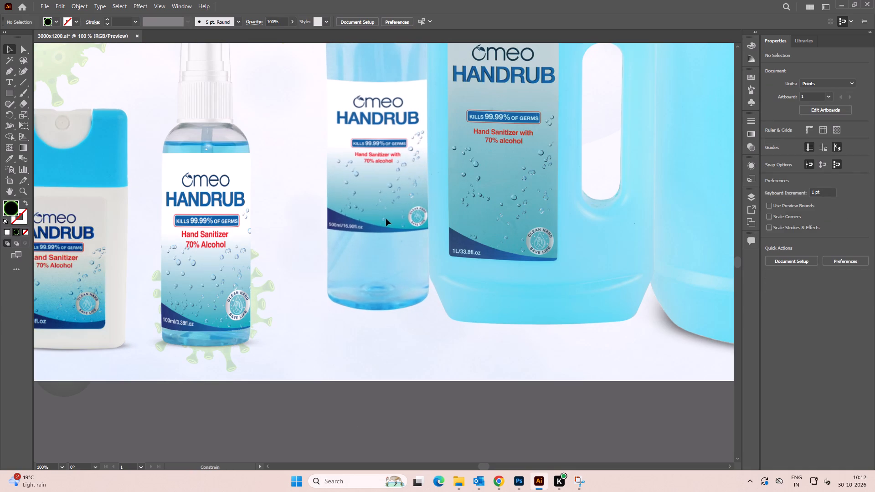
left_click_drag(386, 219, 386, 219)
Scale the 500ml spray bottle down proportionally to about 196 x 606.6 pt, keeping its base in place, and deselect it.
scroll(385, 218, "down", 2, "alt")
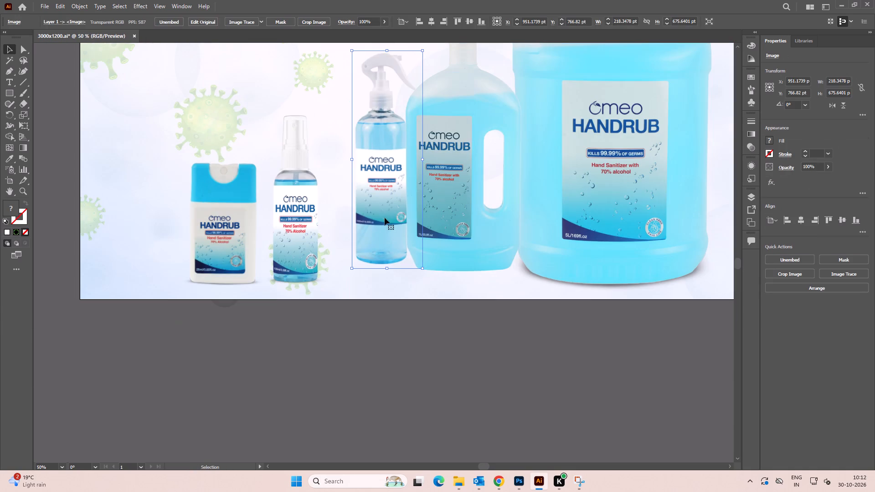
key("space")
left_click_drag(401, 144, 399, 186)
left_click_drag(384, 95, 384, 111, "shift")
scroll(390, 257, "up", 2, "alt")
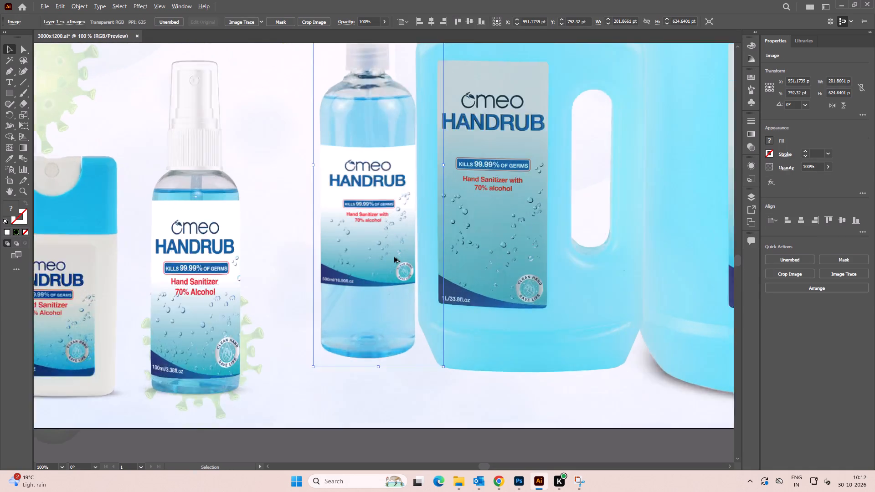
scroll(394, 257, "up", 1, "alt")
scroll(395, 257, "down", 4, "alt")
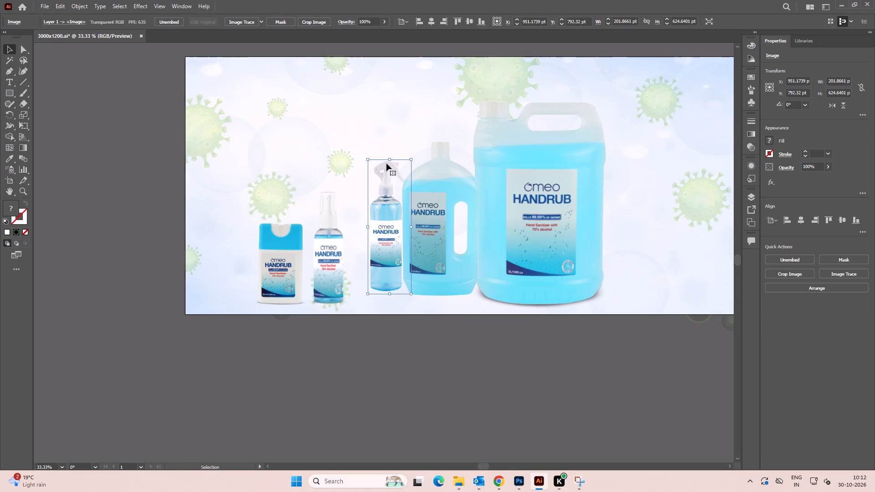
left_click_drag(389, 159, 391, 164, "shift")
left_click(391, 341)
Select the 500ml spray bottle and rotate it by about 0.75°.
scroll(375, 269, "up", 2, "alt")
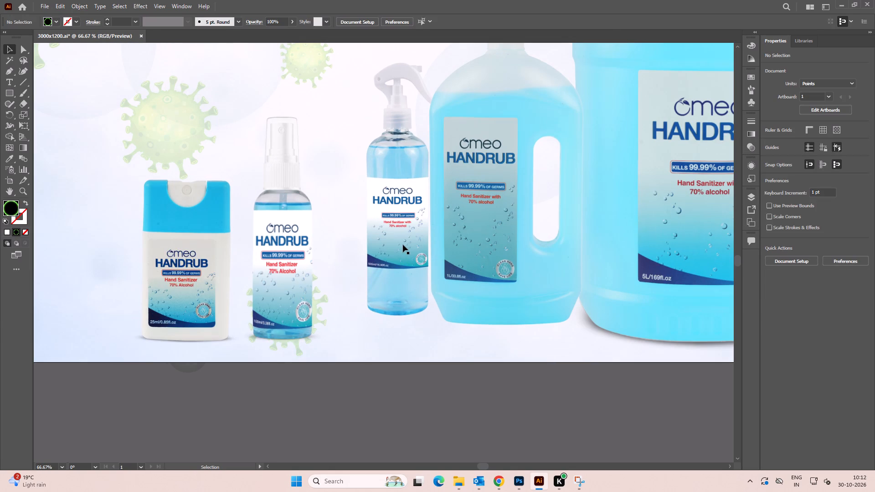
left_click(404, 274)
scroll(429, 334, "up", 2, "alt")
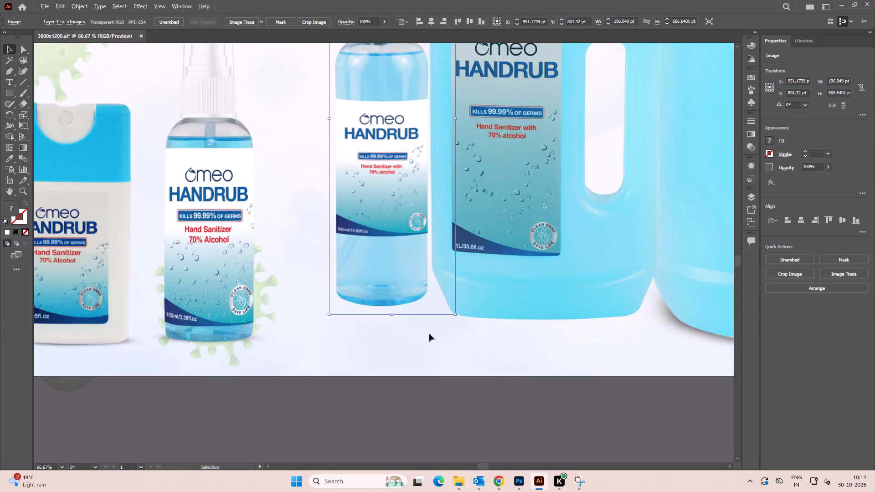
scroll(429, 334, "up", 1, "alt")
left_click_drag(510, 278, 519, 277)
scroll(379, 221, "down", 5, "alt")
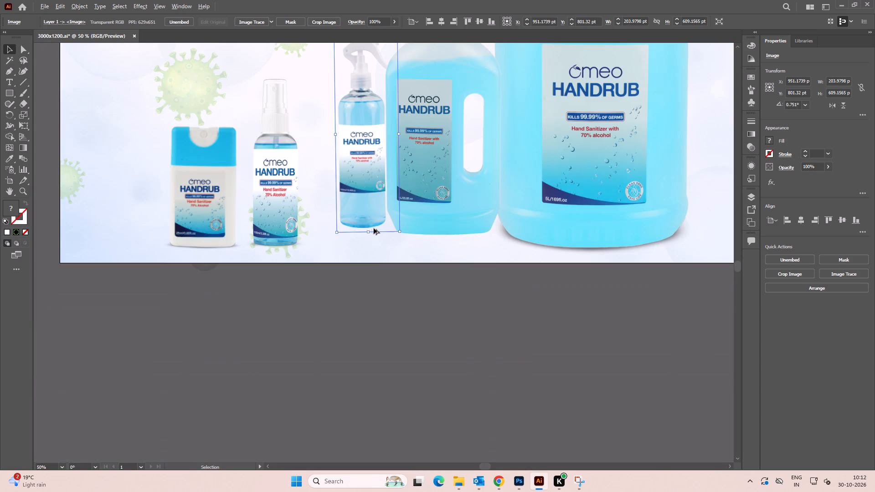
Move the 100ml bottle up and right, directly beside the 500ml spray bottle, to X 805.24, Y 813.66 pt, and deselect it.
left_click(387, 307)
scroll(373, 193, "up", 3, "alt")
left_click(366, 195)
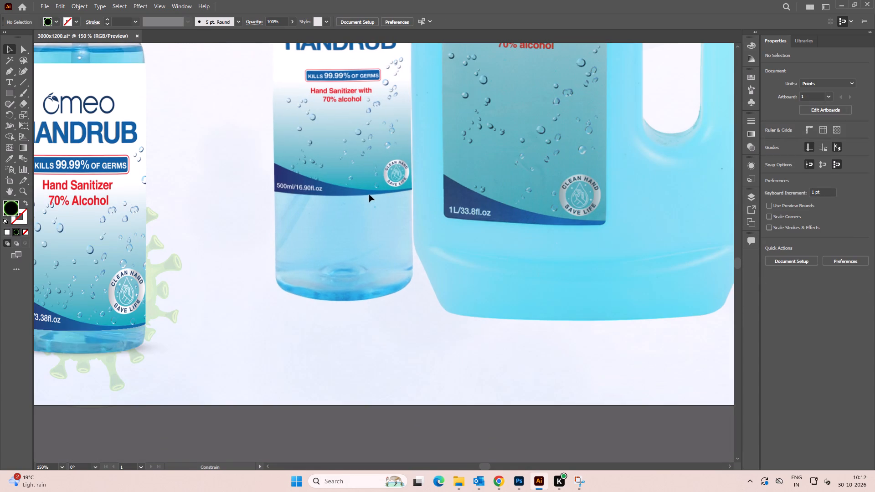
scroll(368, 195, "down", 3, "alt")
left_click(351, 306)
key("space")
left_click_drag(347, 314, 352, 353)
scroll(286, 237, "up", 1, "alt")
left_click_drag(282, 248, 342, 216)
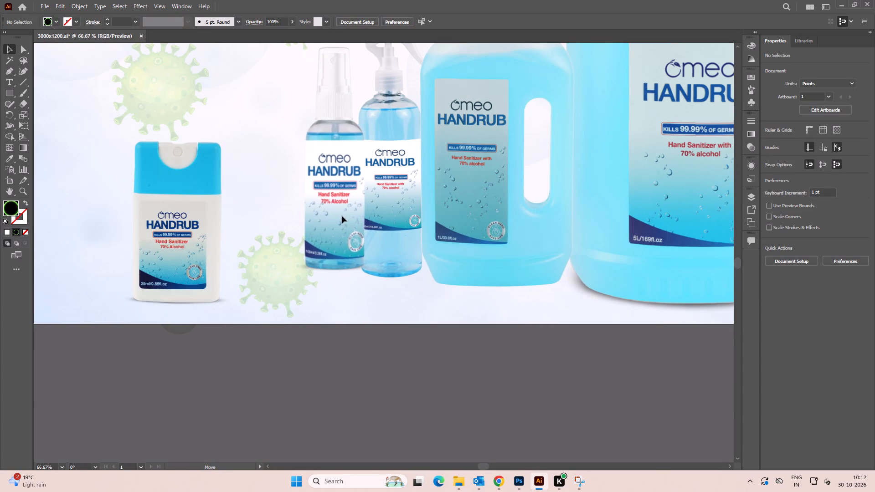
left_click_drag(342, 216, 341, 216)
scroll(333, 216, "down", 3, "alt")
left_click(372, 313)
key("space")
left_click_drag(425, 314, 410, 329)
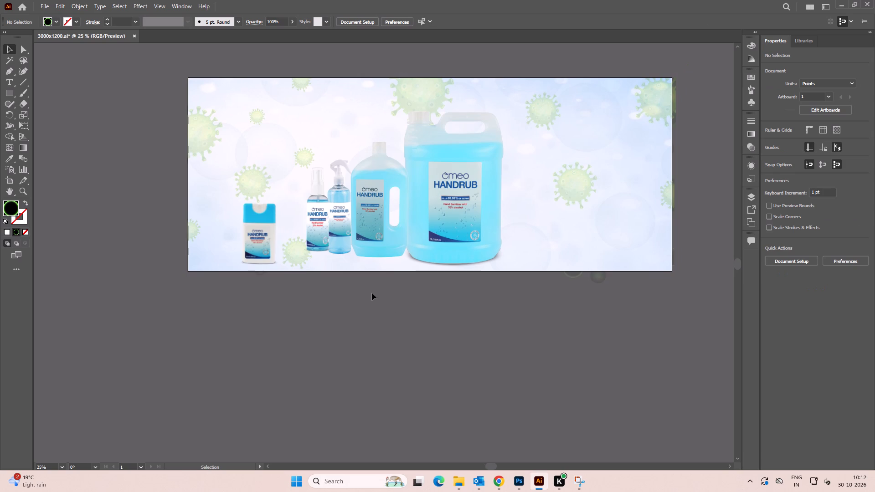
Bring the 500ml spray bottle to the front so it overlaps the 100ml bottle.
scroll(298, 204, "up", 4, "alt")
left_click(385, 256)
scroll(357, 180, "down", 1, "alt")
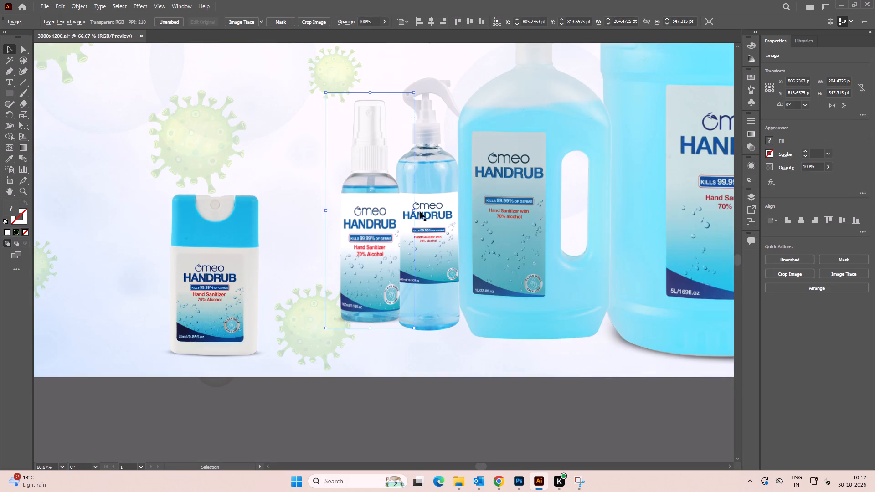
left_click(421, 217)
key("ctrl+shift+bracketright")
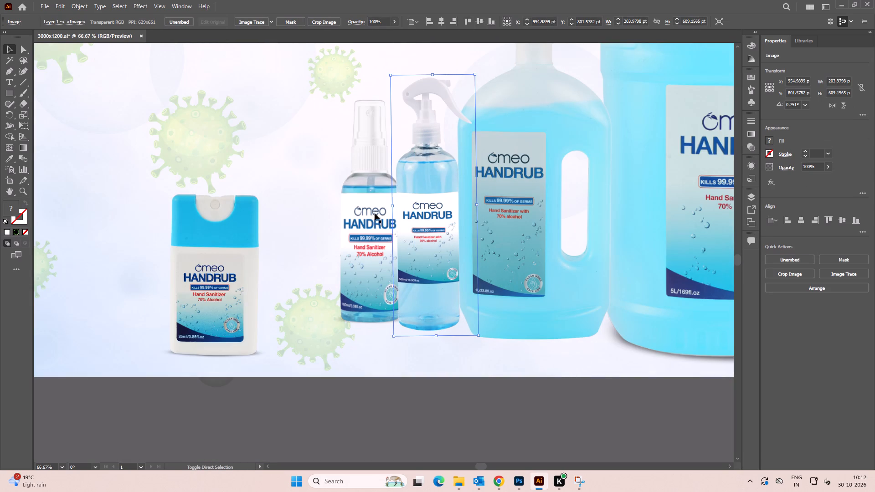
Scale the 100ml bottle down proportionally to about 163.75 x 438.3 pt, keeping its base in place.
left_click(363, 205)
left_click_drag(372, 91, 367, 116, "shift")
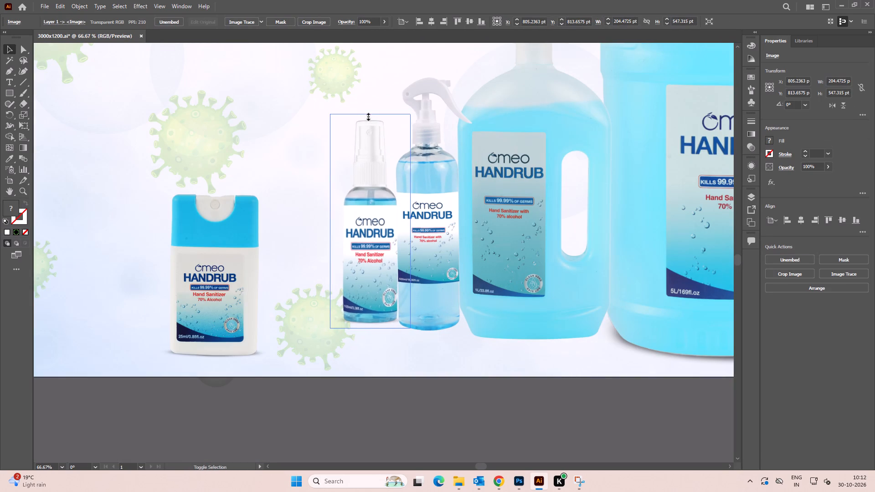
left_click_drag(367, 116, 365, 139, "shift")
Shift the 100ml bottle slightly right so its edge tucks behind the 500ml spray bottle, and deselect it.
scroll(362, 258, "up", 2, "alt")
key("space")
left_click_drag(369, 291, 361, 184)
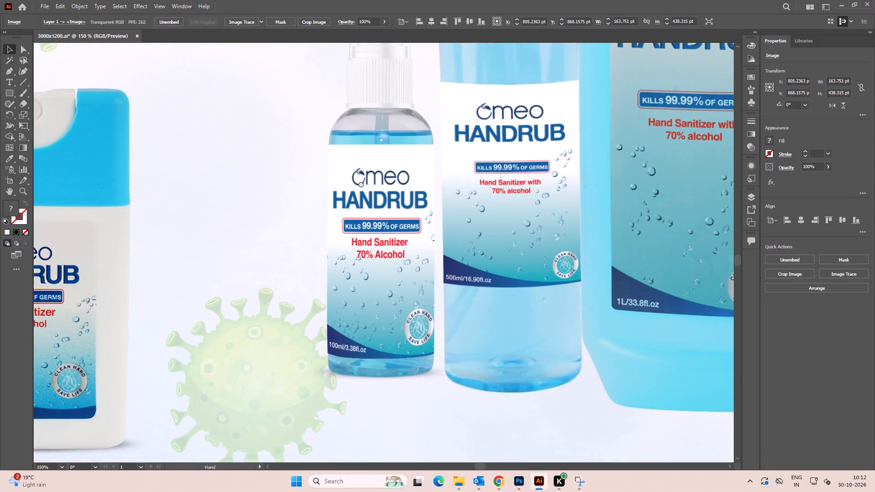
left_click_drag(361, 184, 360, 180)
left_click_drag(367, 219, 381, 220)
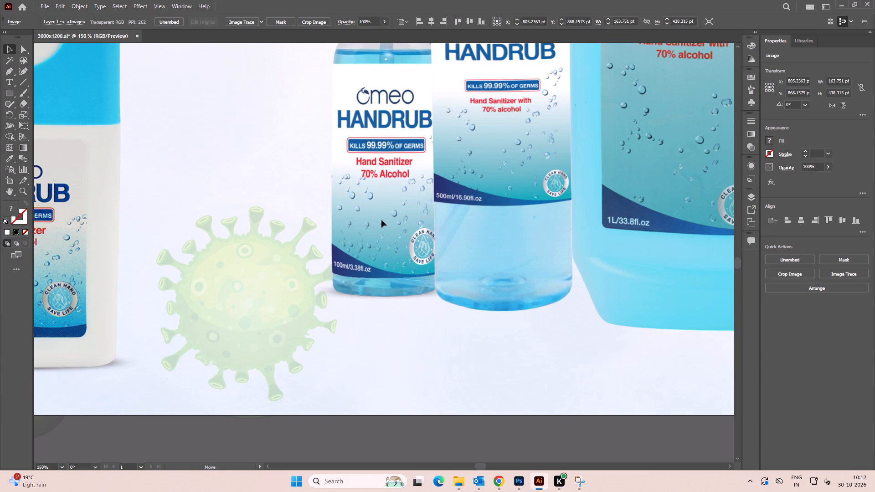
left_click_drag(381, 220, 379, 220)
scroll(377, 220, "down", 3, "alt")
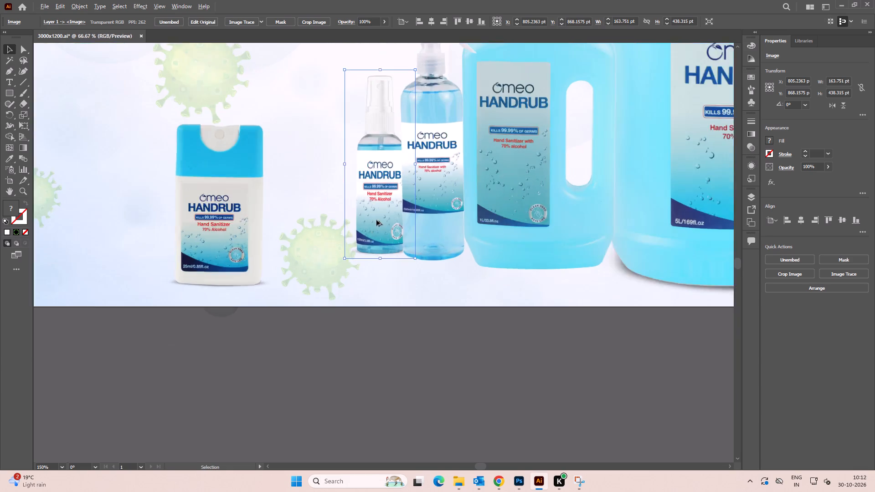
left_click(387, 346)
Move the 500ml spray bottle and the 100ml bottle together slightly right and down, and deselect them.
scroll(415, 282, "up", 3, "alt")
left_click(443, 145)
left_click(308, 142, "shift")
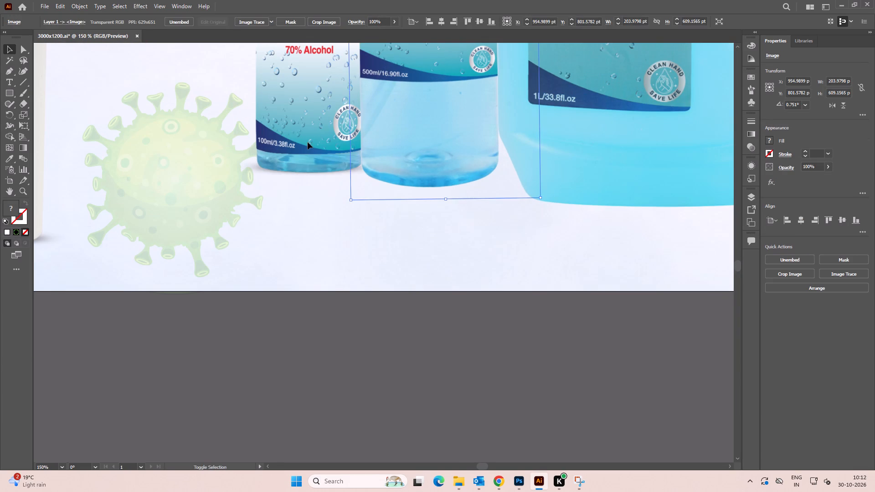
left_click_drag(414, 142, 421, 147)
scroll(452, 181, "down", 3, "alt")
left_click(512, 268)
key("space")
left_click_drag(557, 276, 350, 304)
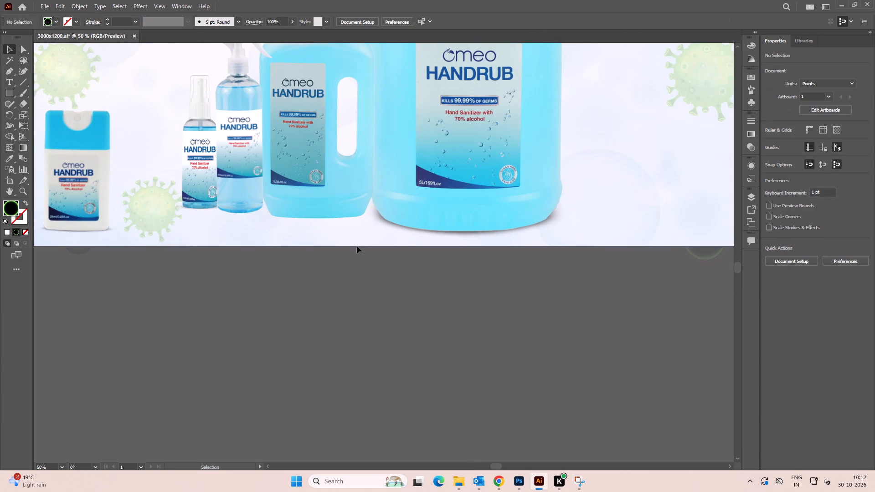
Move the 1L bottle right and down toward the 5L can, to X 1212.82, Y 777.58 pt.
scroll(352, 205, "up", 2, "alt")
left_click_drag(337, 190, 353, 205)
Bring the 5L can to the front so it overlaps the 1L bottle, and deselect it.
left_click(598, 184)
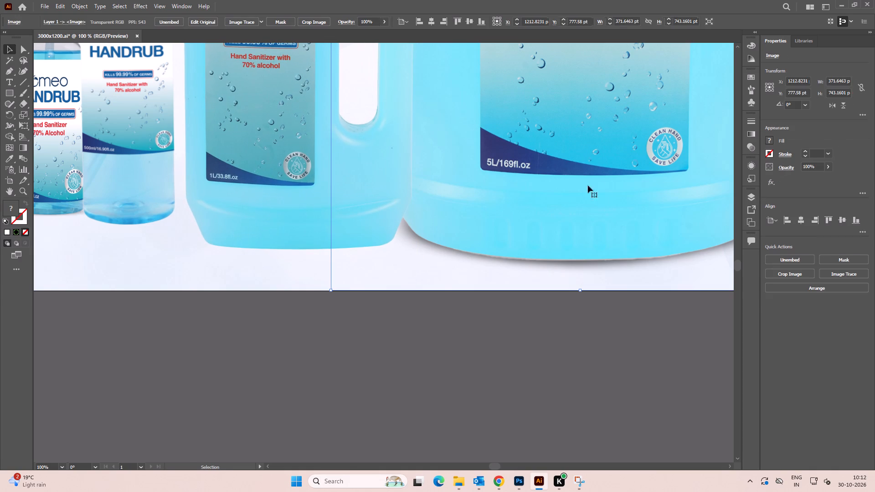
key("ctrl+shift+bracketright")
left_click(448, 318)
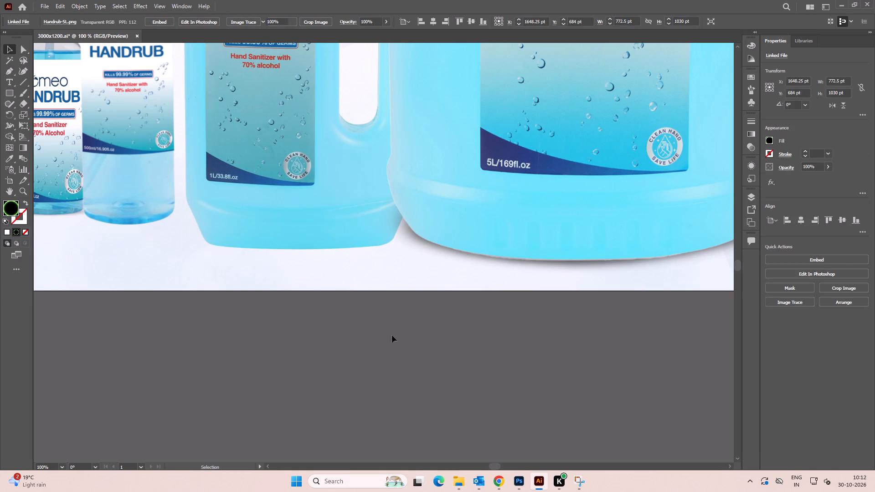
Shift the 1L bottle slightly left and up, to X 1200.82 pt, and deselect it.
key("space")
key("space")
key("space")
left_click_drag(264, 206, 292, 267)
left_click_drag(318, 278, 310, 261)
scroll(310, 261, "down", 2, "alt")
left_click(349, 374)
key("space")
left_click_drag(333, 365, 342, 368)
scroll(345, 268, "up", 2, "alt")
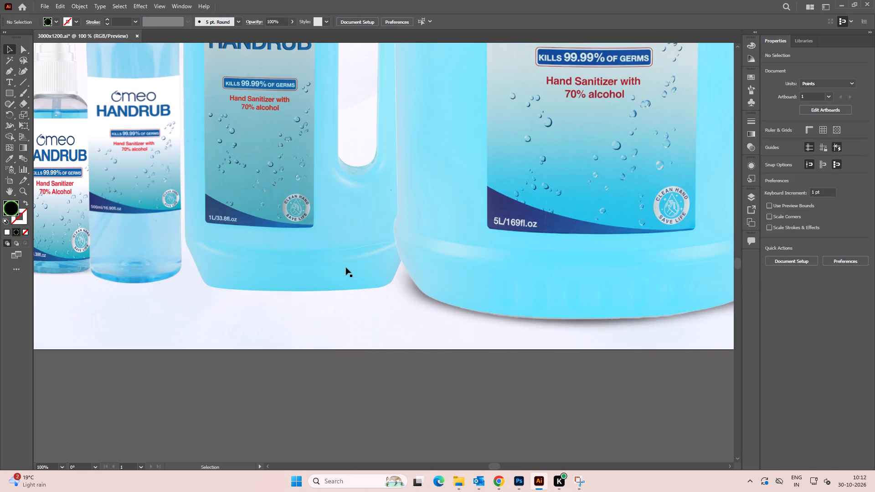
Nudge the 1L bottle slightly down to Y 756.58 pt, undoing the first attempt.
left_click_drag(338, 257, 337, 262)
key("ctrl+z")
left_click_drag(273, 421, 281, 415)
left_click(274, 251)
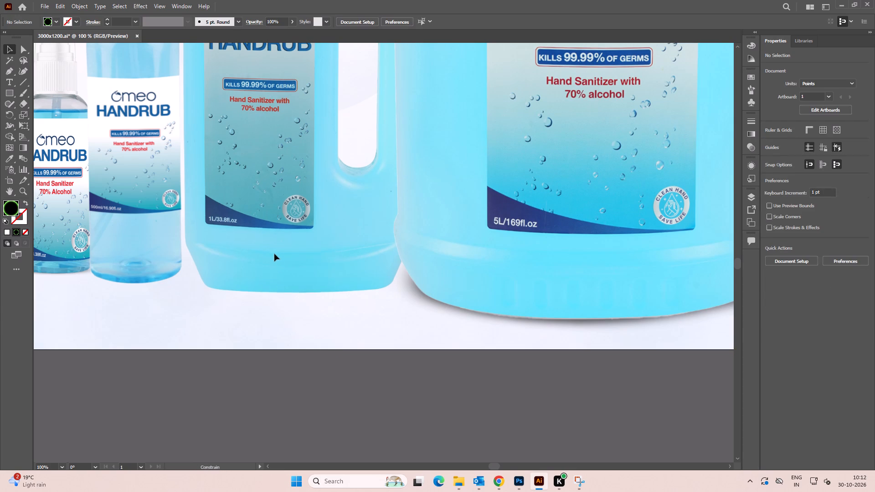
scroll(275, 254, "down", 3, "alt")
key("space")
key("space")
key("space")
key("space")
key("space")
left_click(272, 339)
left_click_drag(221, 325, 383, 337)
Move the 500ml spray and 100ml bottles together right and slightly down against the 1L bottle, to X 919.49, Y 812.58 pt.
scroll(376, 267, "up", 3, "alt")
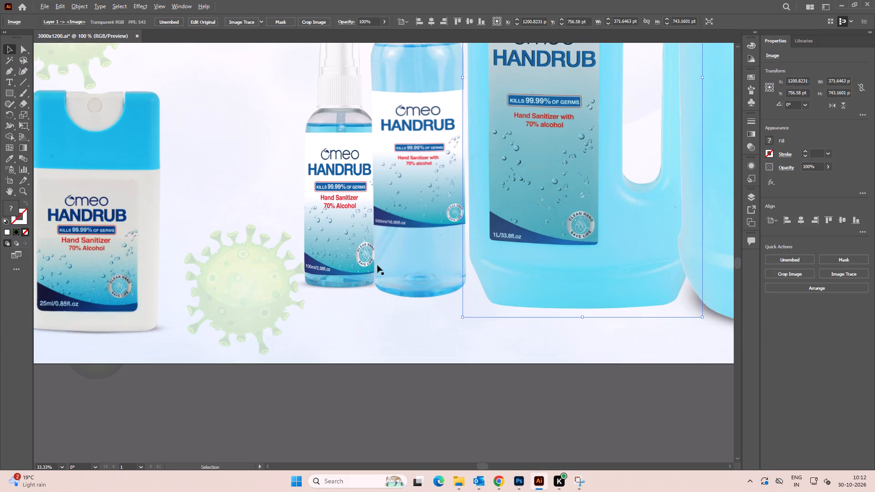
left_click(409, 253)
left_click(333, 246, "shift")
left_click_drag(403, 249, 413, 252)
Bring the 1L bottle to the front so it overlaps the 500ml spray bottle.
scroll(412, 252, "down", 2, "alt")
left_click(494, 243)
key("ctrl+shift+bracketright")
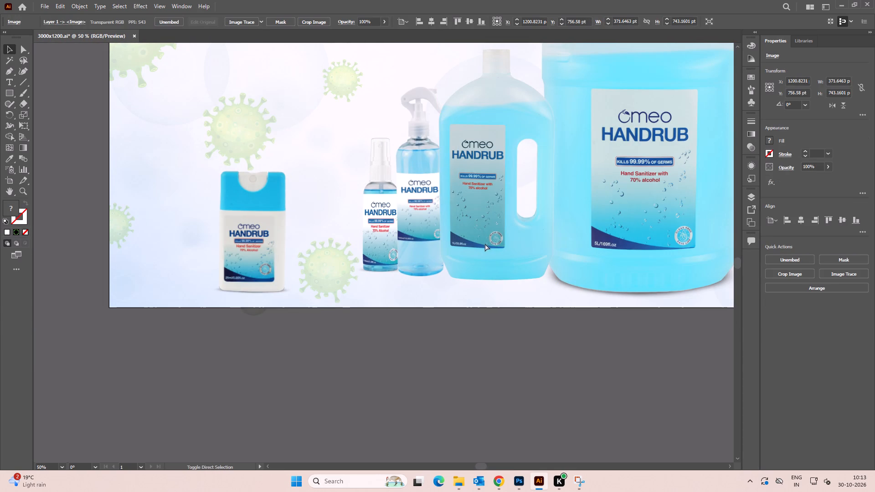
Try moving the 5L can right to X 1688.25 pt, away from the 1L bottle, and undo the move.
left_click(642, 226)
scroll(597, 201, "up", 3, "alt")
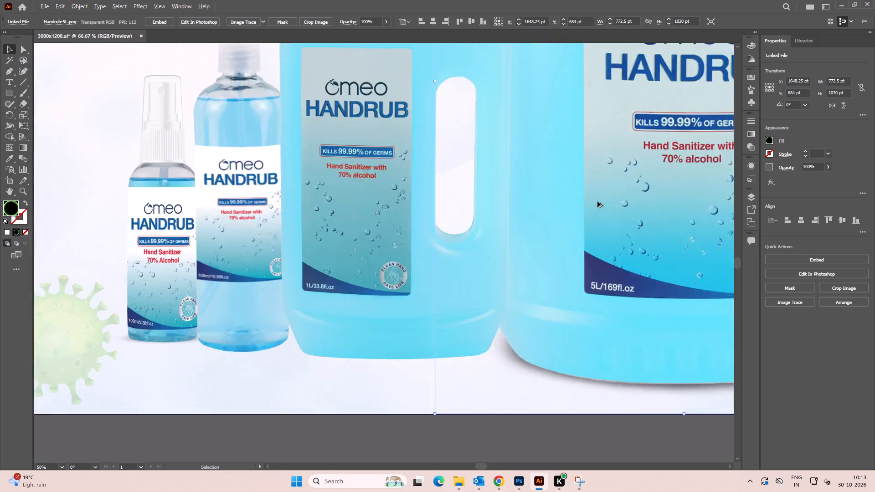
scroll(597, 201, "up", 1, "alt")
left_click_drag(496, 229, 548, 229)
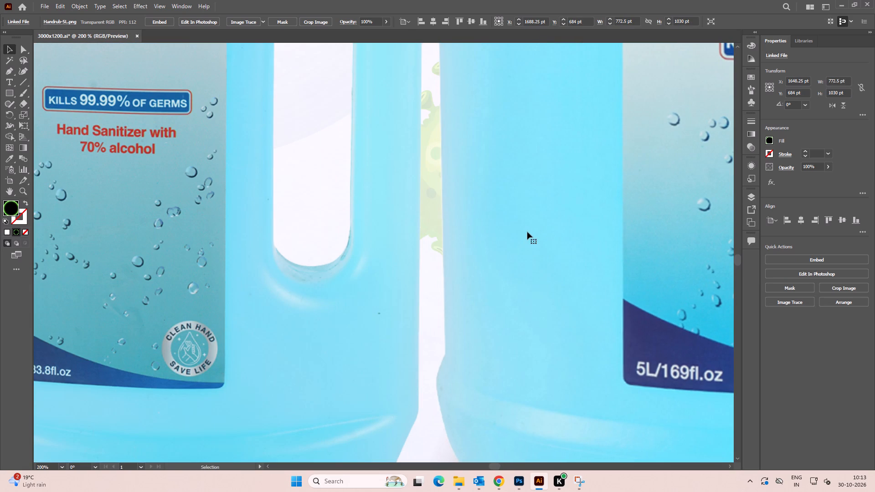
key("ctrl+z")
Bring the 5L can to the front so it overlaps the 1L bottle, and deselect it.
key("ctrl+shift+bracketright")
scroll(517, 233, "down", 2, "alt")
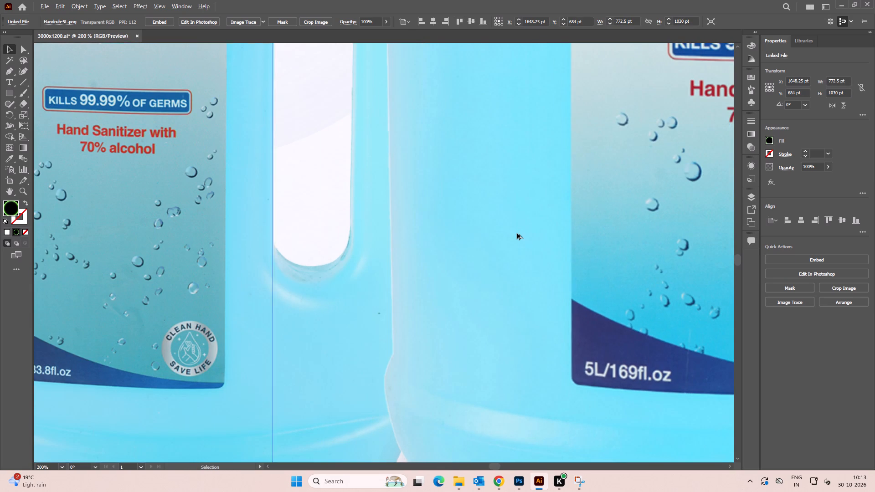
scroll(517, 233, "down", 3, "alt")
left_click(467, 369)
key("space")
left_click_drag(532, 367, 484, 360)
Move the 1L bottle right to X 1225.82 pt so it sits further behind the 5L can, and deselect it.
scroll(431, 275, "up", 3, "alt")
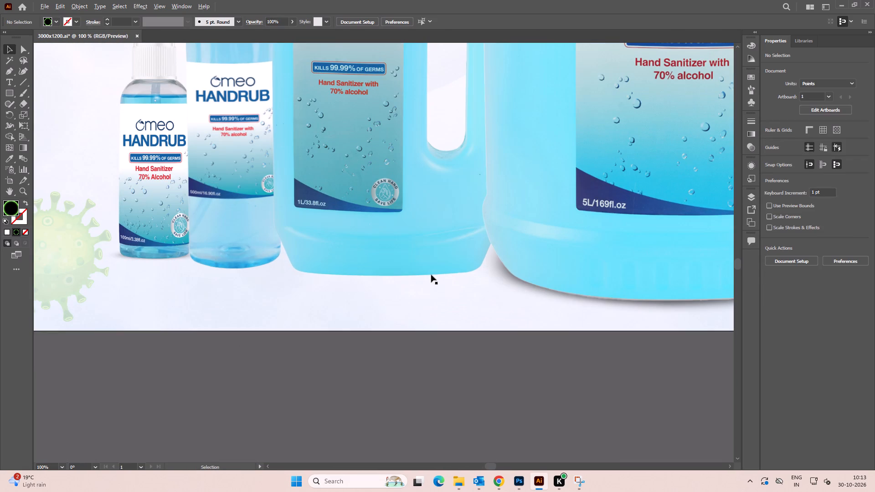
scroll(421, 262, "up", 1, "alt")
left_click_drag(421, 261, 445, 261)
scroll(436, 261, "down", 5, "alt")
left_click(462, 348)
key("space")
left_click(465, 349)
Move the 500ml spray and 100ml bottles together right and slightly up to X 934.49, Y 809.58 pt, and deselect them.
scroll(397, 259, "up", 3, "alt")
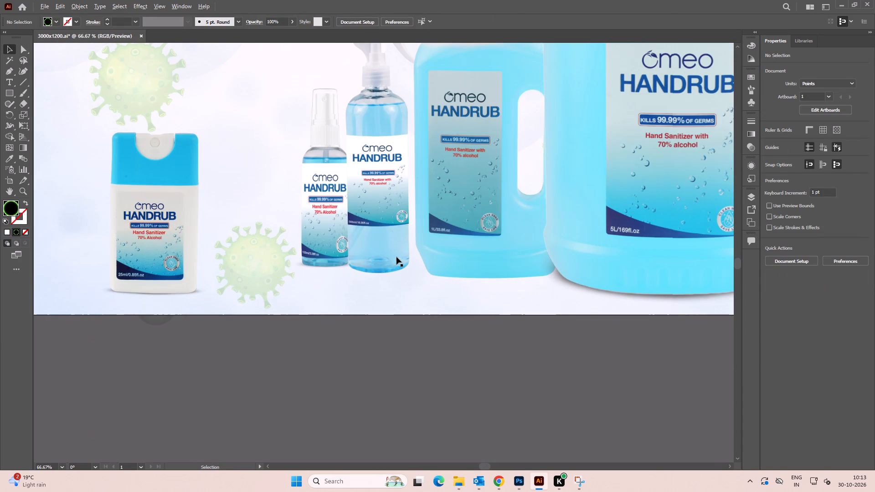
left_click(376, 240)
left_click(311, 239, "shift")
left_click_drag(374, 243, 392, 242)
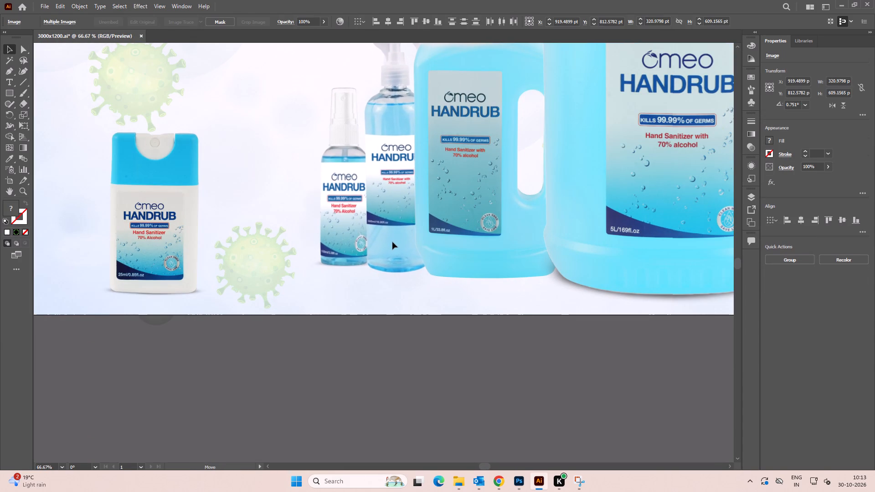
left_click_drag(392, 242, 380, 242)
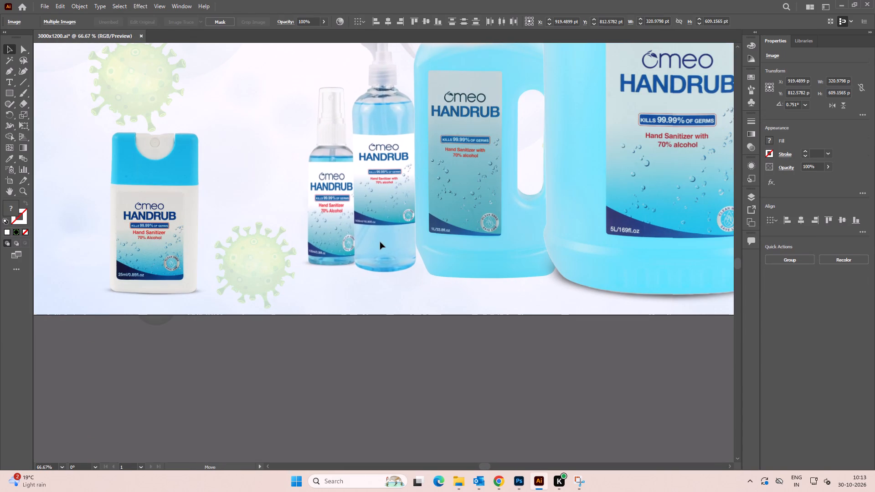
left_click_drag(380, 242, 380, 242)
scroll(391, 251, "up", 1, "alt")
scroll(391, 250, "down", 3, "alt")
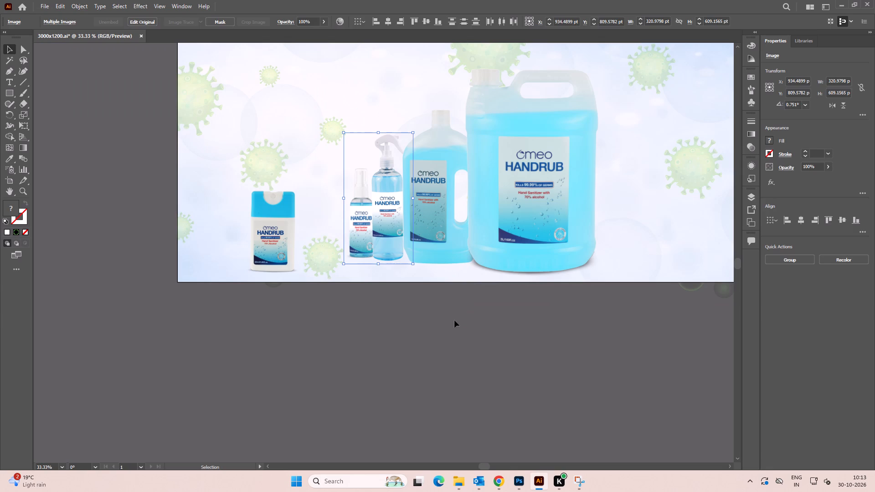
left_click(455, 321)
key("space")
left_click_drag(500, 325, 440, 328)
Shift the 1L, 500ml and 100ml bottles together slightly left, reducing the overlap with the 5L can, and deselect them.
scroll(369, 236, "up", 2, "alt")
left_click(369, 236)
left_click(283, 244, "shift")
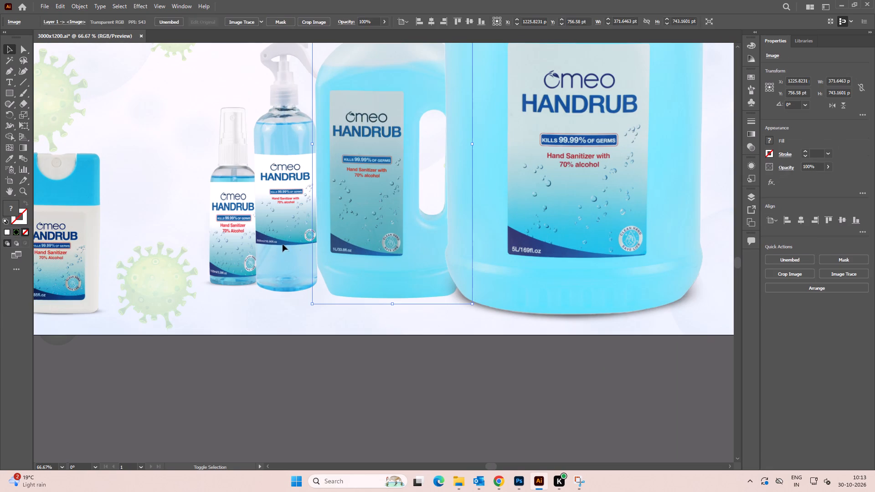
left_click(225, 244, "shift")
left_click_drag(345, 243, 341, 244)
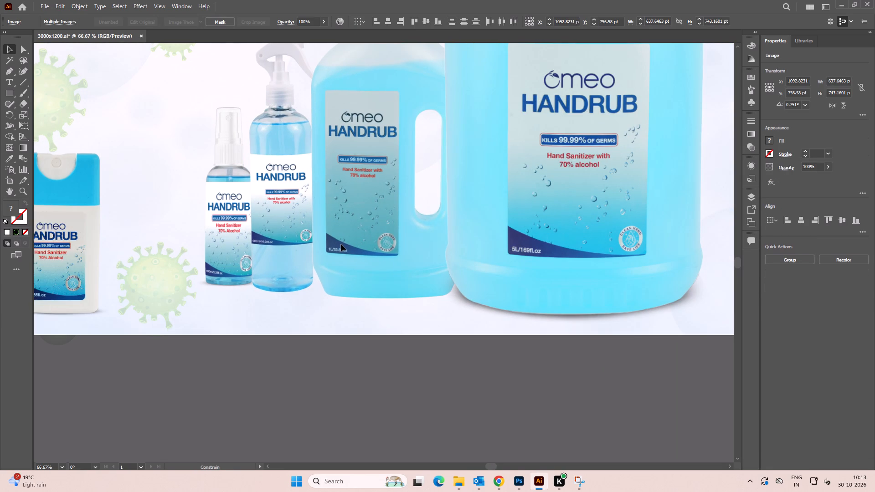
left_click_drag(341, 244, 340, 244)
scroll(339, 241, "down", 2, "alt")
left_click(357, 339)
key("space")
left_click_drag(281, 342, 355, 368)
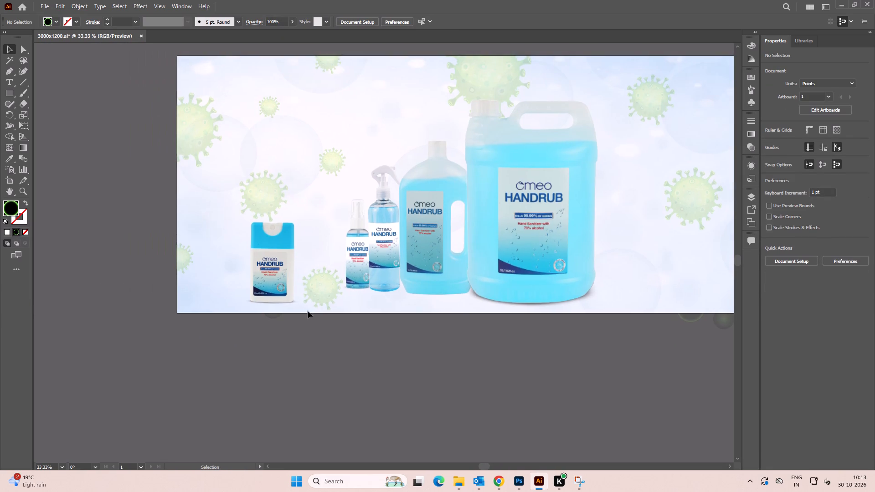
Scale the 25ml sanitizer down proportionally to about 230 x 334.6 pt, keeping its base in place.
scroll(270, 278, "up", 2, "alt")
left_click(272, 249)
left_click_drag(274, 159, 273, 187, "shift")
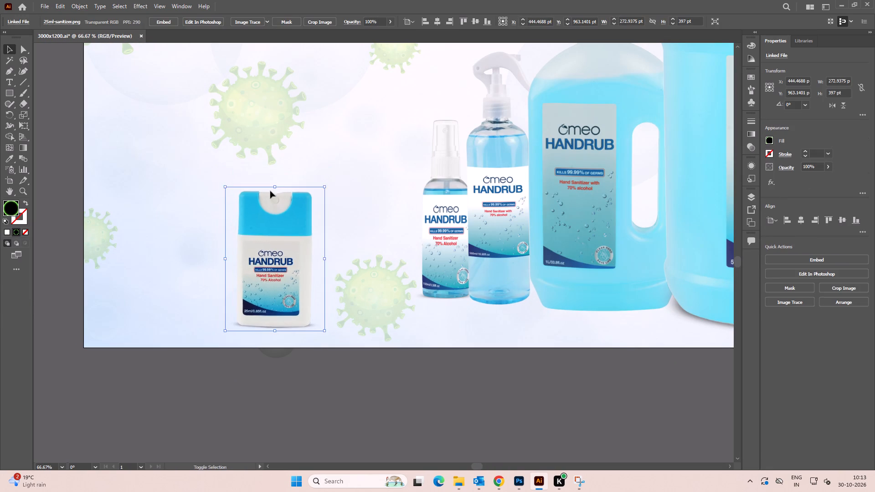
Move the 25ml sanitizer right and up beside the 100ml bottle, to X 702.03, Y 918.32 pt.
left_click_drag(276, 250, 388, 217)
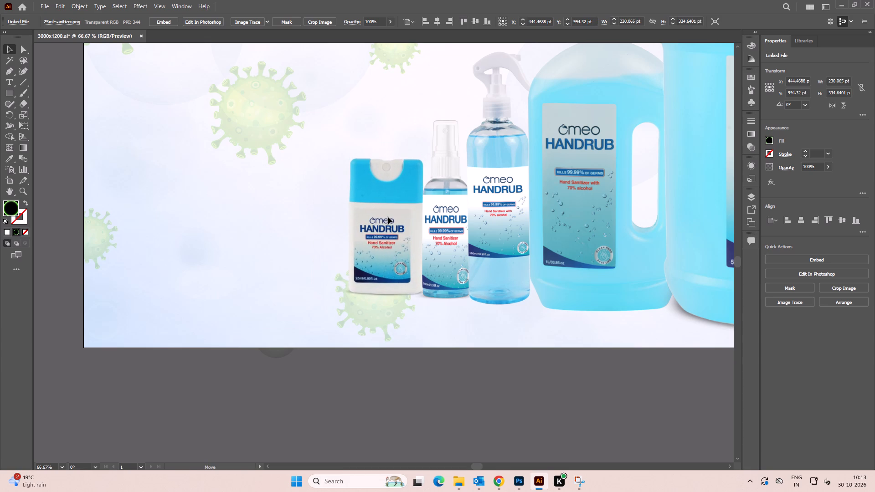
left_click_drag(388, 217, 387, 217)
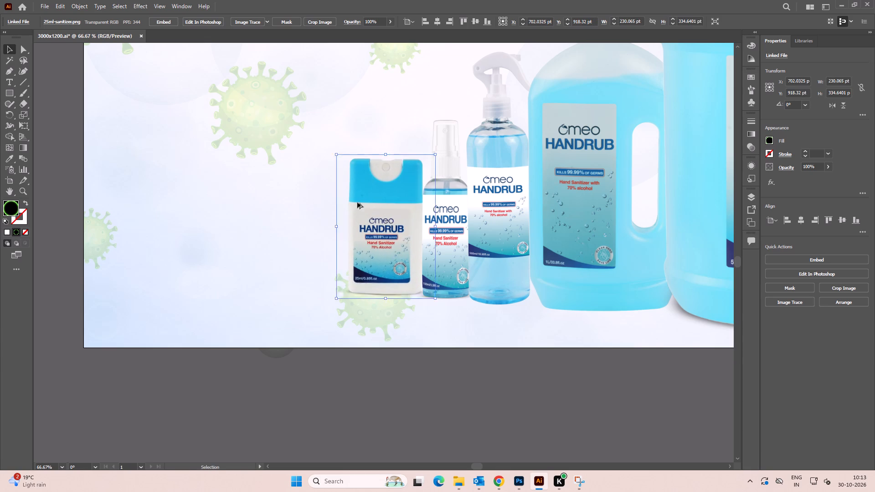
Scale the 25ml sanitizer down further, proportionally, to about 190.2 x 276.6 pt, keeping its base in place.
scroll(357, 201, "up", 3, "alt")
left_click_drag(442, 59, 446, 134, "shift")
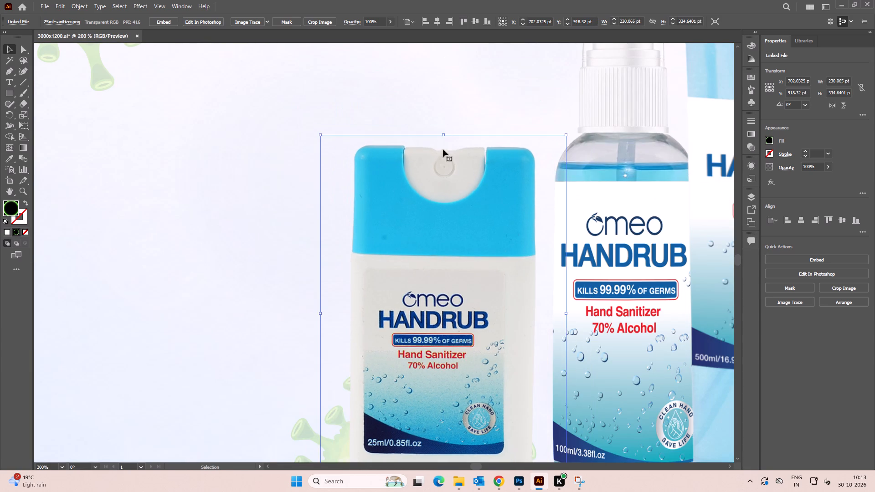
scroll(444, 160, "down", 3, "alt")
key("space")
key("space")
key("space")
key("space")
key("space")
key("space")
key("space")
key("space")
key("space")
key("space")
key("space")
key("space")
key("space")
key("space")
key("space")
key("space")
key("space")
key("space")
key("space")
key("space")
left_click_drag(478, 202, 401, 161)
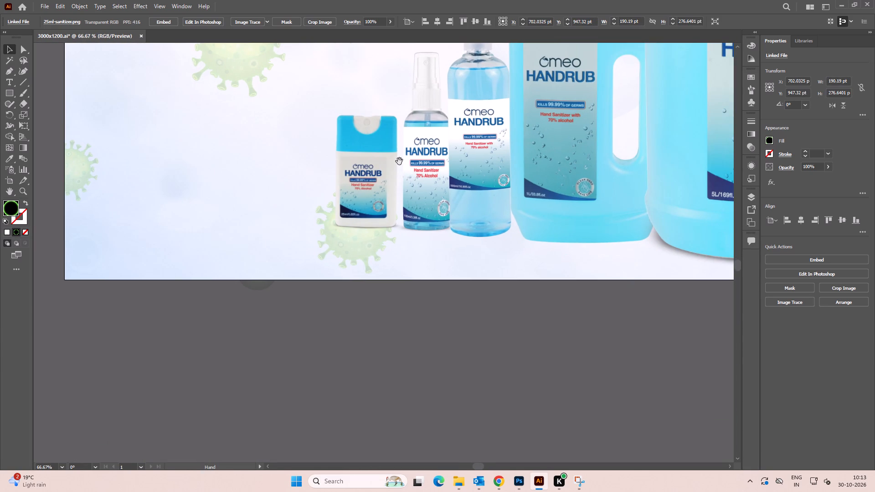
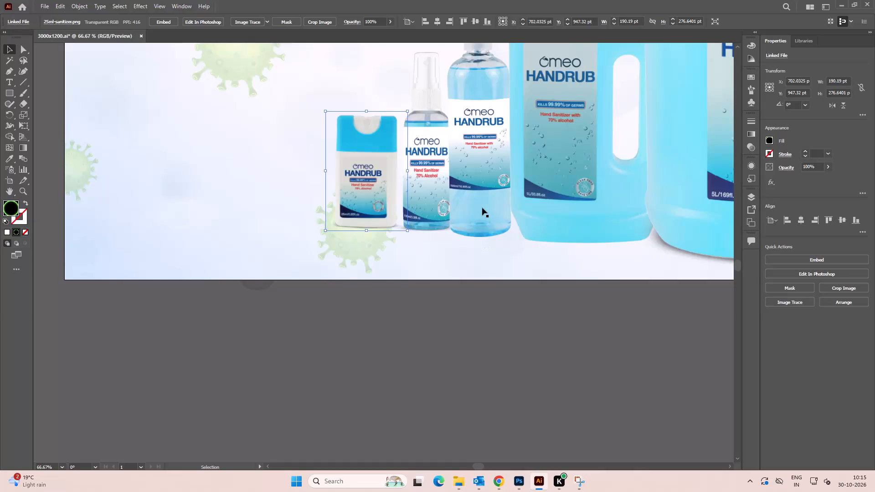
Select all five products and move the lineup left toward the banner's left edge, to X 824.72 pt.
scroll(467, 228, "down", 2, "alt")
key("space")
left_click_drag(502, 246, 381, 285)
left_click_drag(415, 303, 416, 307)
scroll(466, 354, "down", 1, "alt")
left_click_drag(501, 365, 270, 213)
left_click_drag(466, 245, 386, 244)
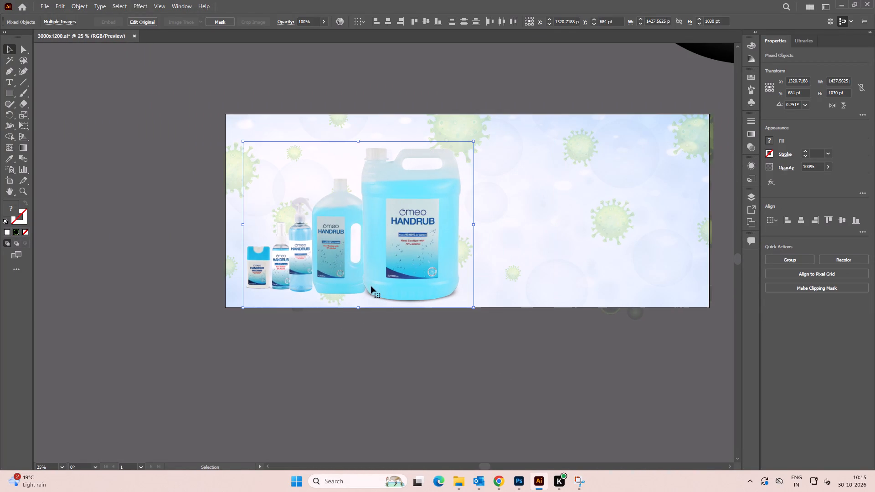
Scale the whole product lineup up proportionally to about 1527.1 x 1101.8 pt, keeping its lower-left corner fixed, and deselect it.
left_click_drag(473, 139, 482, 128, "shift")
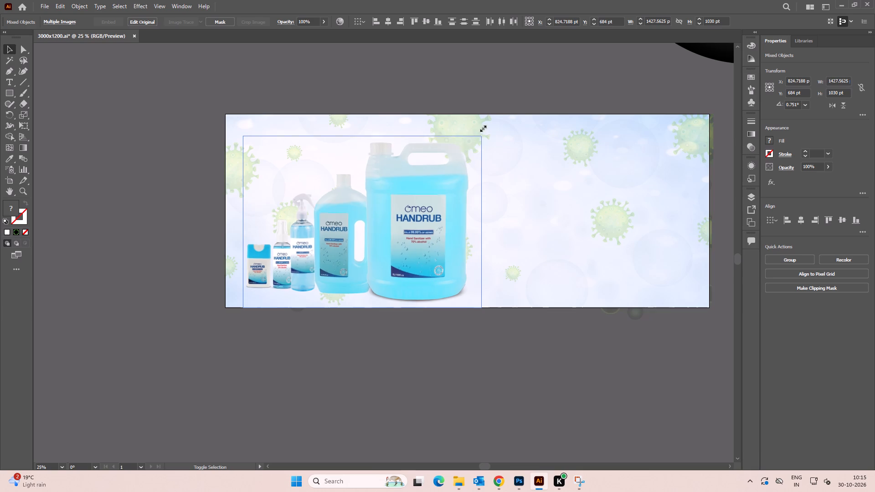
left_click_drag(482, 128, 489, 122, "shift")
left_click(302, 387)
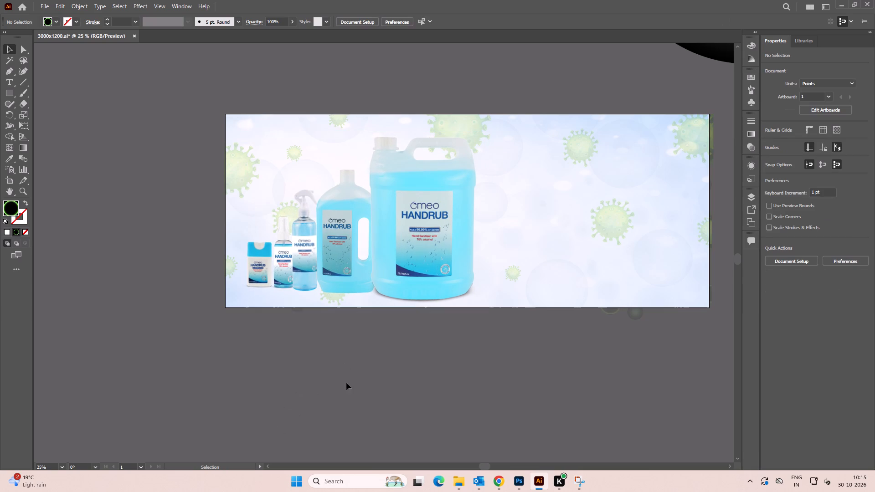
Select all five products and align them along their bottom edges.
key("space")
left_click_drag(351, 382, 332, 330)
left_click(314, 326)
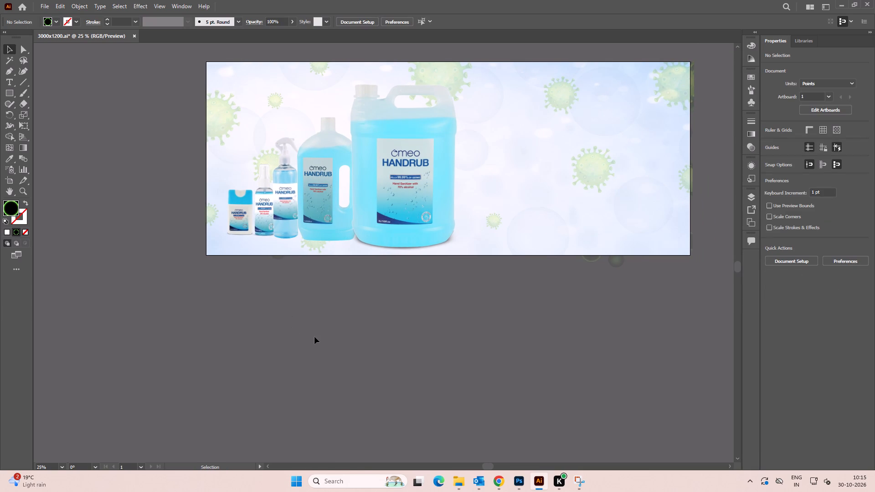
left_click(314, 337)
left_click_drag(170, 202, 401, 210)
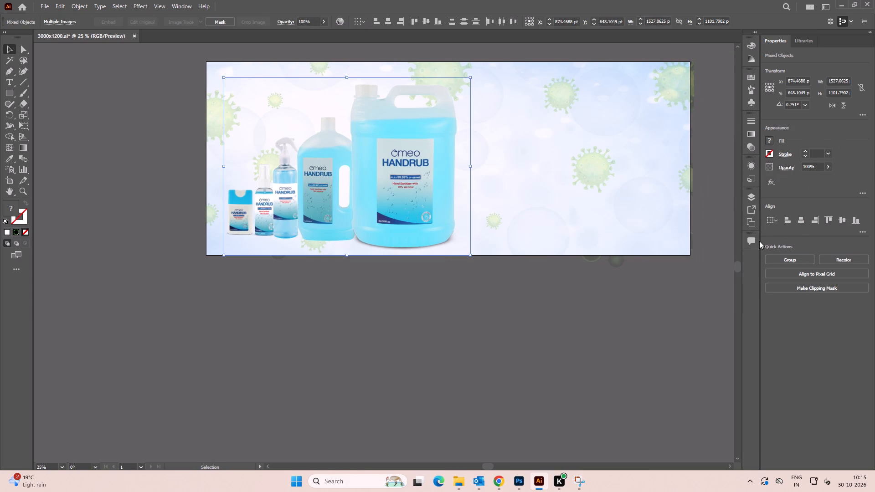
left_click(854, 223)
Exclude the 5L can from the selection and move the four smaller products up together, bases slightly above the can's base.
key("space")
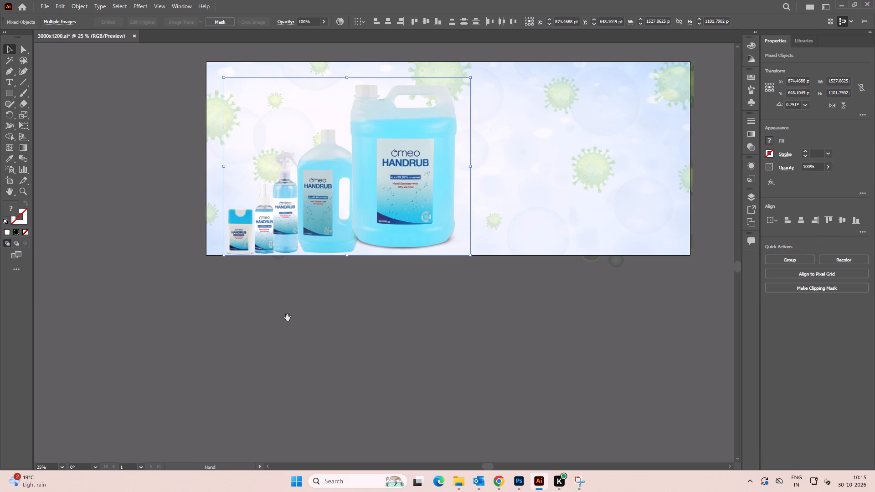
left_click_drag(292, 318, 345, 326)
left_click(345, 326)
left_click_drag(225, 236, 393, 250)
scroll(358, 249, "up", 2, "alt")
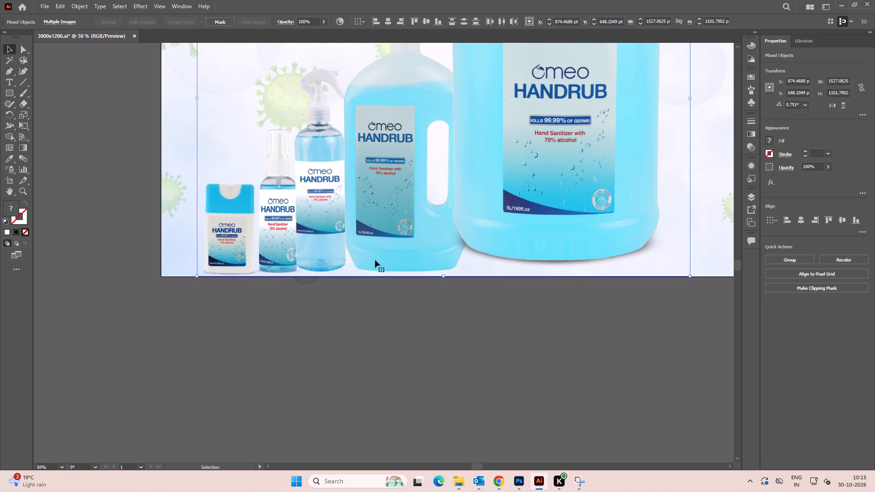
left_click_drag(376, 259, 377, 249)
key("ctrl+z")
left_click(581, 215, "shift")
left_click_drag(396, 244, 396, 233)
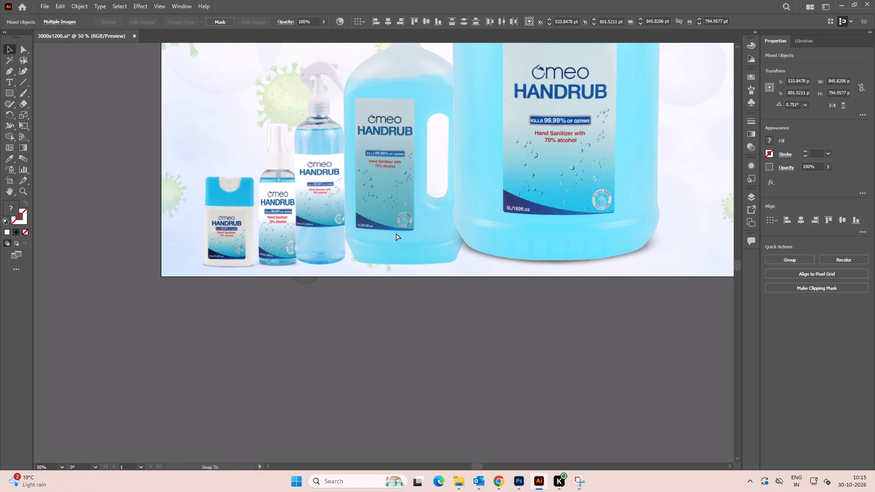
left_click_drag(396, 233, 399, 225)
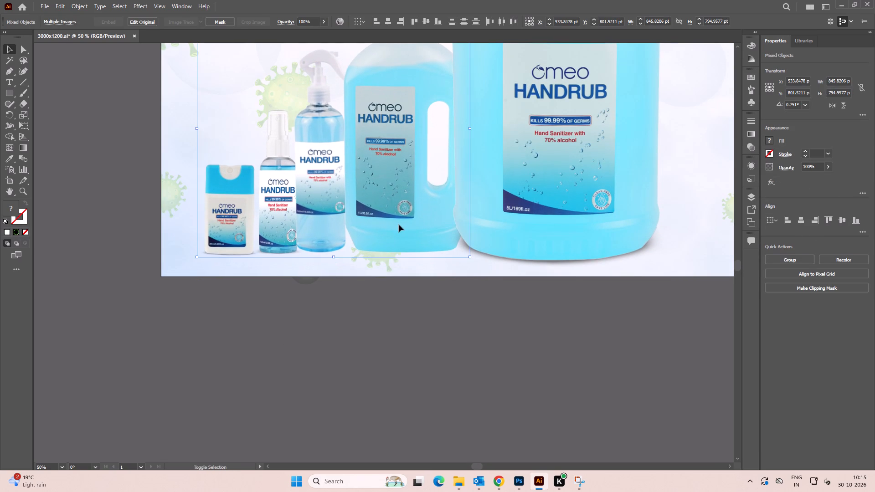
left_click(405, 358)
Show the rulers and place a horizontal guide at the base of the 5L can.
scroll(298, 277, "up", 3, "alt")
scroll(363, 220, "down", 4, "alt")
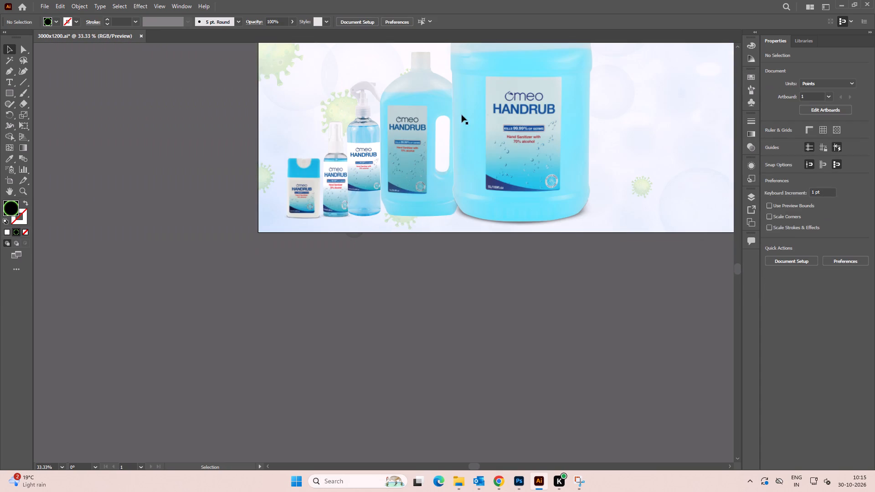
key("ctrl+r")
left_click_drag(443, 46, 447, 56)
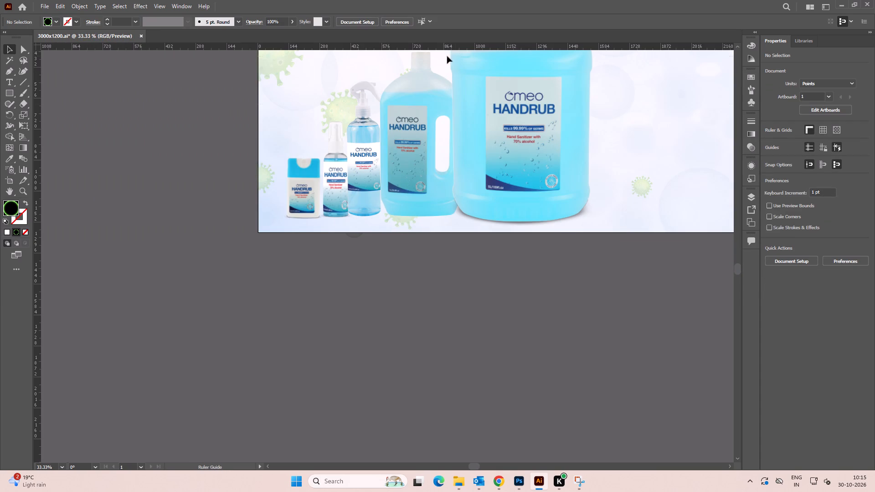
left_click_drag(447, 56, 468, 221)
left_click(455, 271)
Move the 1L bottle and the 500ml spray bottle straight down so their bases rest on the guide.
scroll(430, 211, "up", 5, "alt")
left_click_drag(428, 210, 436, 238)
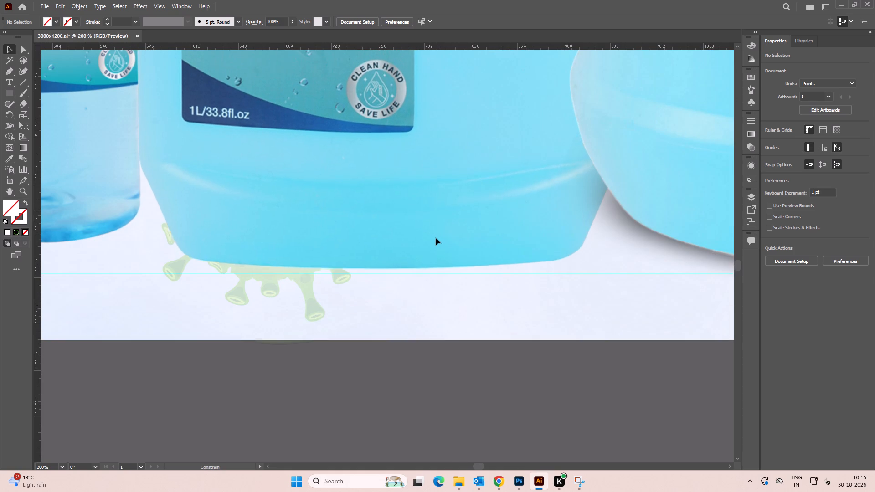
left_click_drag(436, 238, 436, 241)
scroll(434, 238, "down", 4, "alt")
left_click(434, 312)
key("space")
left_click_drag(367, 315, 387, 316)
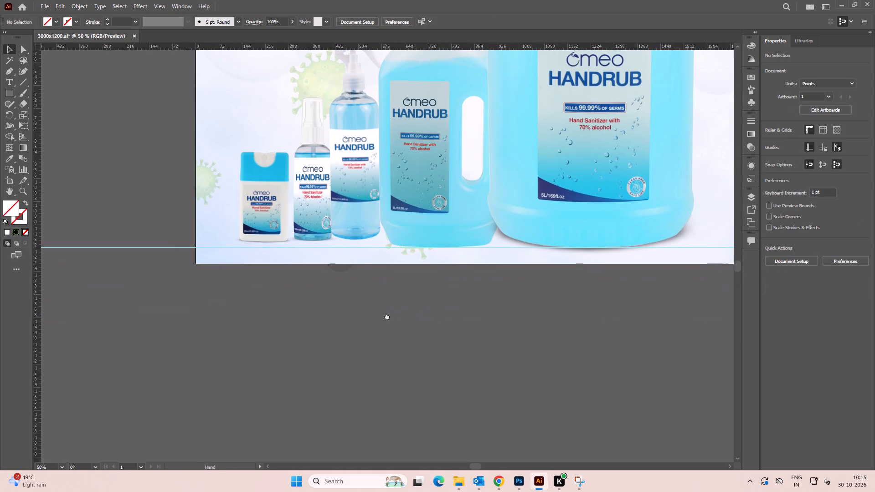
left_click_drag(387, 316, 387, 316)
scroll(340, 222, "up", 3, "alt")
left_click_drag(378, 223, 385, 246)
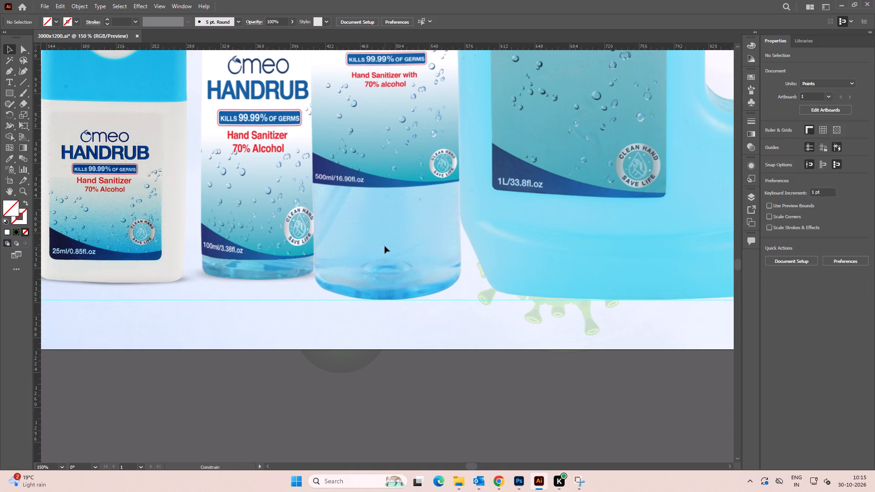
left_click_drag(385, 246, 386, 246)
Move the 100ml bottle and the 25ml sanitizer down so their bases rest on the guide, and deselect.
key("space")
left_click_drag(297, 225, 448, 219)
left_click_drag(409, 212, 411, 233)
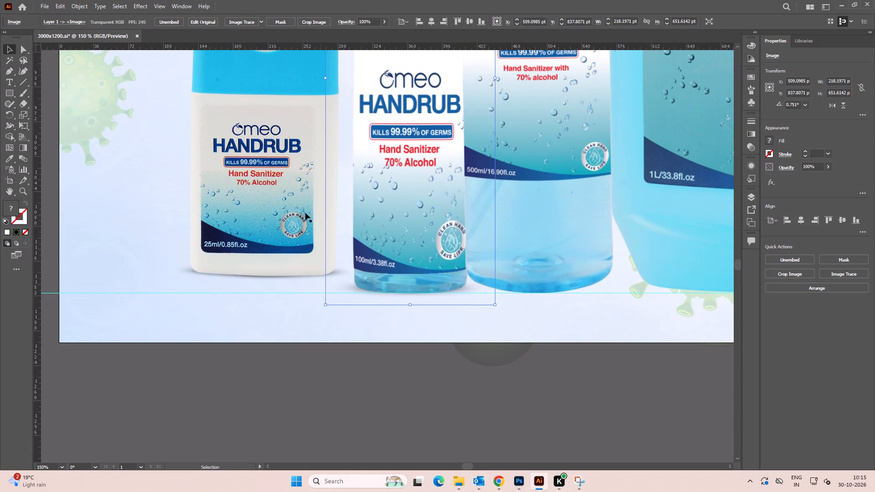
left_click_drag(295, 210, 296, 226)
scroll(294, 221, "down", 5, "alt")
left_click(320, 285)
Nudge the 1L bottle up 3 pt from the guide.
key("space")
left_click_drag(408, 282, 399, 287)
left_click(473, 284)
scroll(252, 212, "up", 3, "alt")
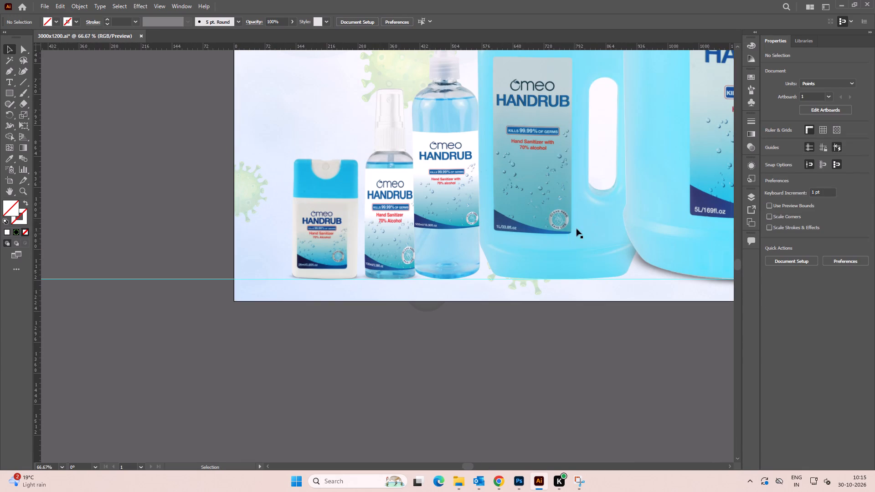
key("space")
left_click_drag(566, 231, 496, 236)
left_click(479, 217)
key("Up")
key("Up")
key("Up")
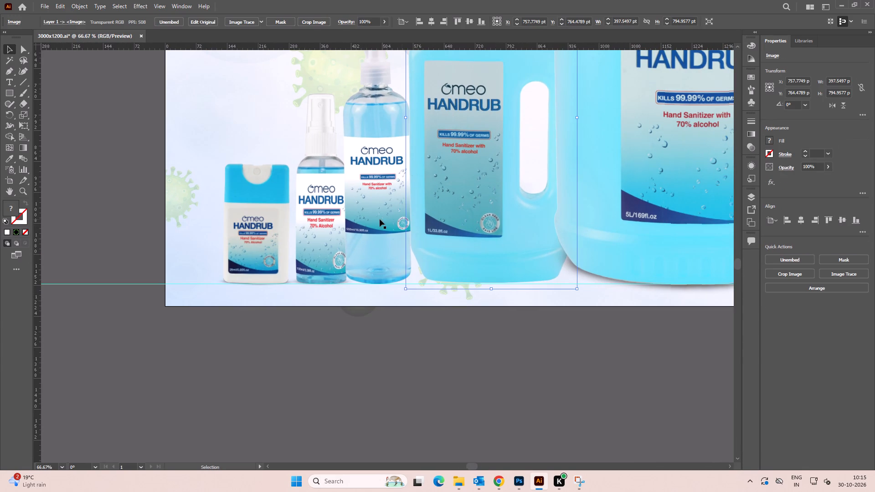
Nudge the 500ml spray bottle up 5 pt from the guide.
left_click(370, 217)
key("Up")
key("Up")
key("Up")
key("Up")
key("Up")
Nudge the 100ml spray bottle up 6 pt from the guide.
left_click(318, 232)
key("Up")
key("Up")
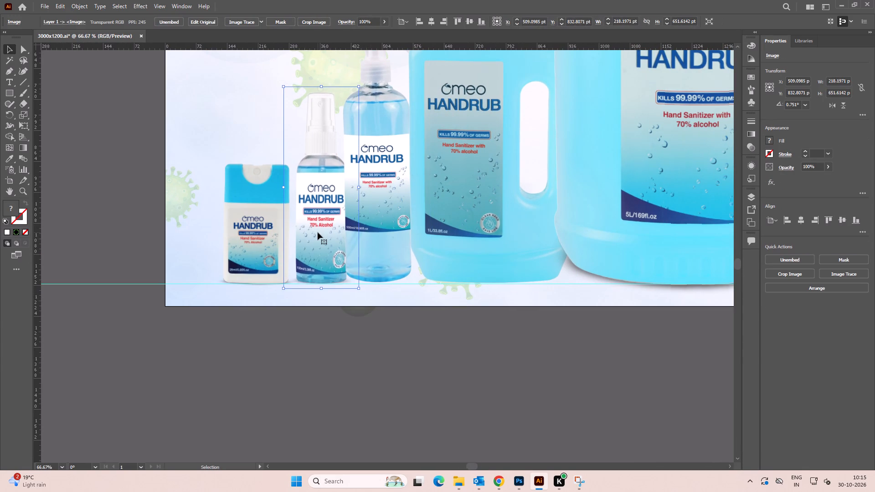
key("Up")
key("Up")
key("Up")
key("Up")
Nudge the 25ml sanitizer up 7 pt from the guide and deselect it.
left_click(242, 229)
key("Up")
key("Up")
key("Up")
key("Up")
key("Up")
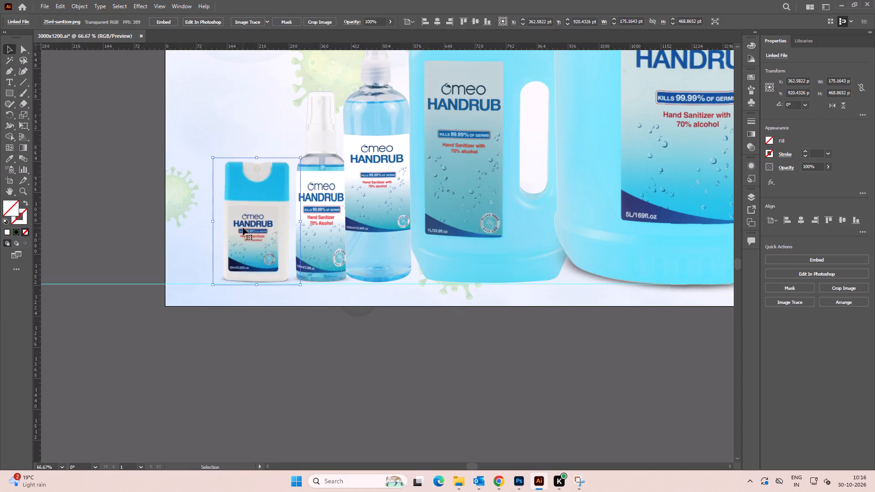
key("Up")
key("Up")
left_click(423, 387)
Review the full banner, checking the product lineup and the empty area beside the 5L can.
scroll(461, 361, "down", 3, "alt")
key("space")
left_click_drag(520, 393, 402, 340)
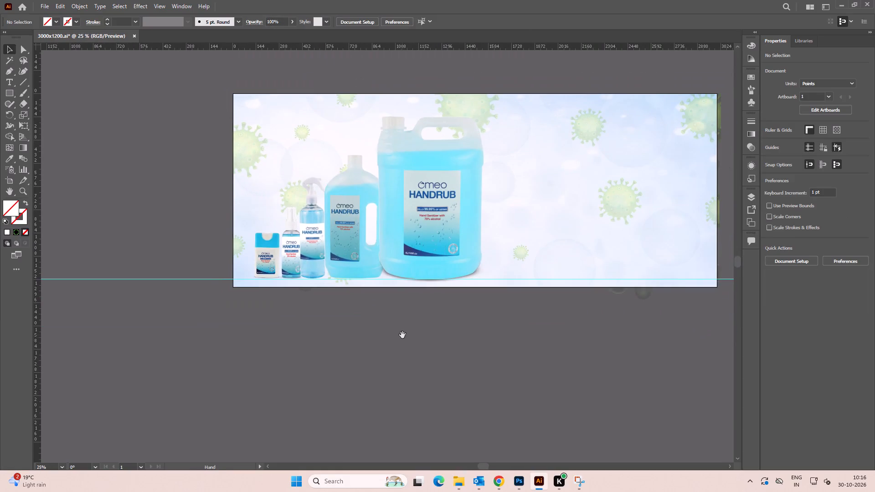
left_click(402, 334)
key("space")
left_click_drag(475, 236, 469, 234)
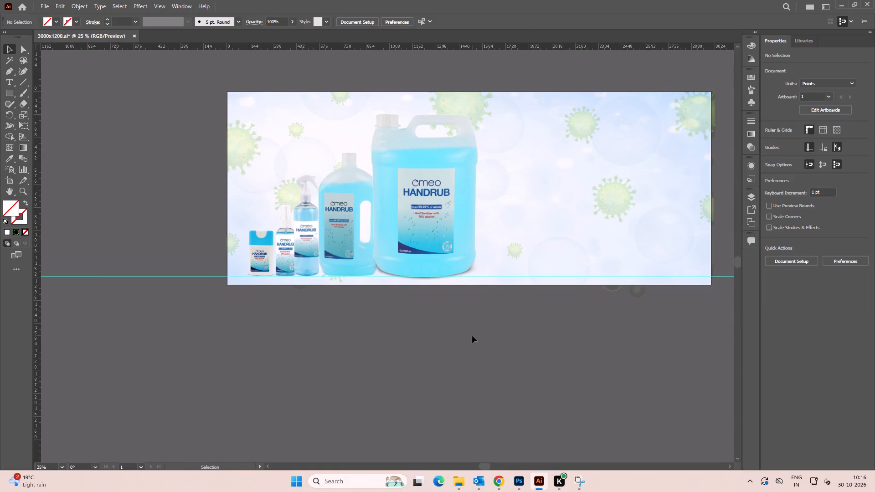
key("space")
left_click_drag(506, 361, 501, 364)
scroll(432, 218, "up", 1, "alt")
key("space")
left_click_drag(525, 235, 400, 271)
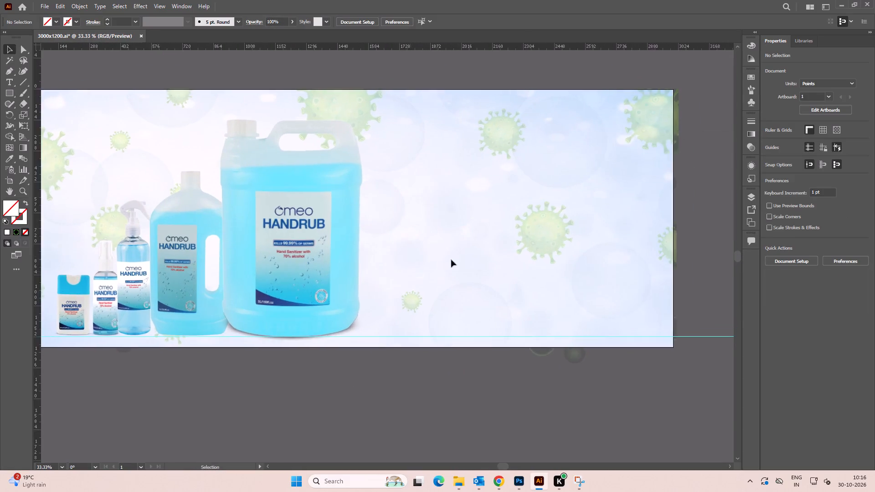
scroll(462, 254, "down", 1, "alt")
key("space")
left_click_drag(515, 260, 470, 268)
left_click(619, 233)
Switch to File Explorer, go up from the 5LTR folder to Hand Rub & Sanitizer, and open the Hand Sanitizer folder.
key("alt+Tab")
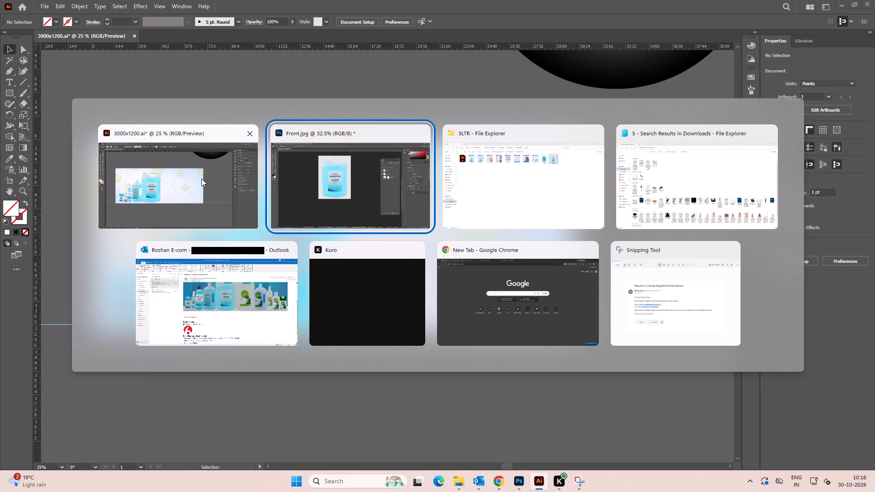
left_click(510, 192, "alt")
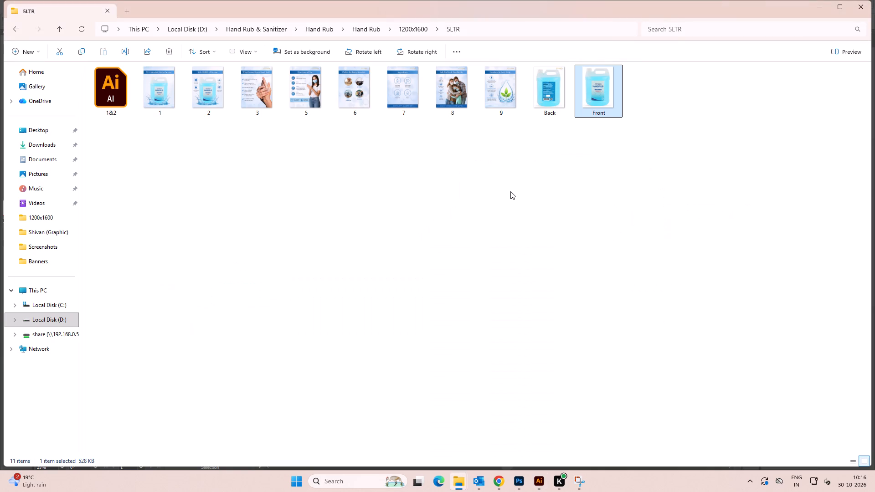
key("BackSpace")
key("BackSpace")
key("BackSpace")
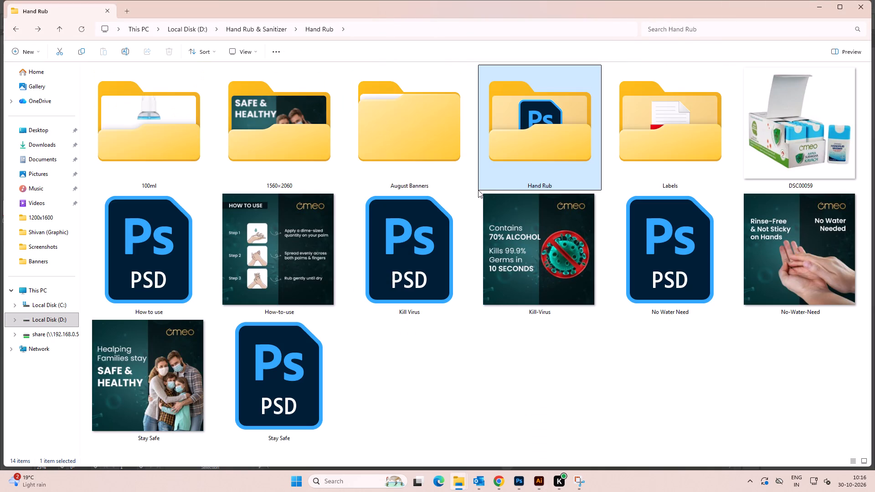
key("BackSpace")
double_click(410, 165)
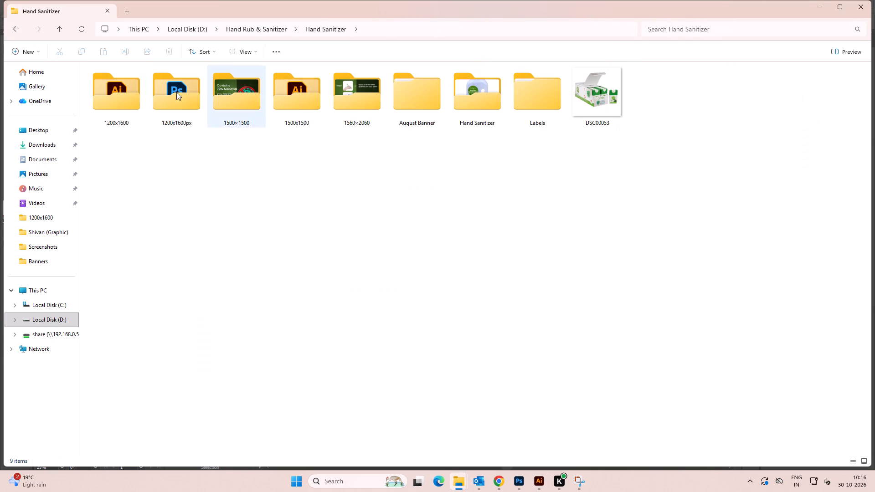
Open the 1200x1600 folder of Hand Sanitizer and display its contents as extra large icons.
left_click(88, 75)
double_click(113, 94)
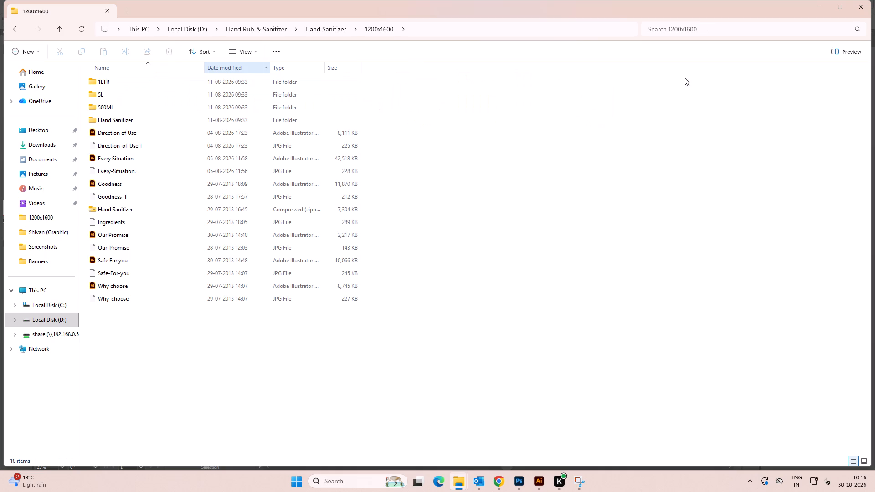
left_click(255, 53)
left_click(266, 74)
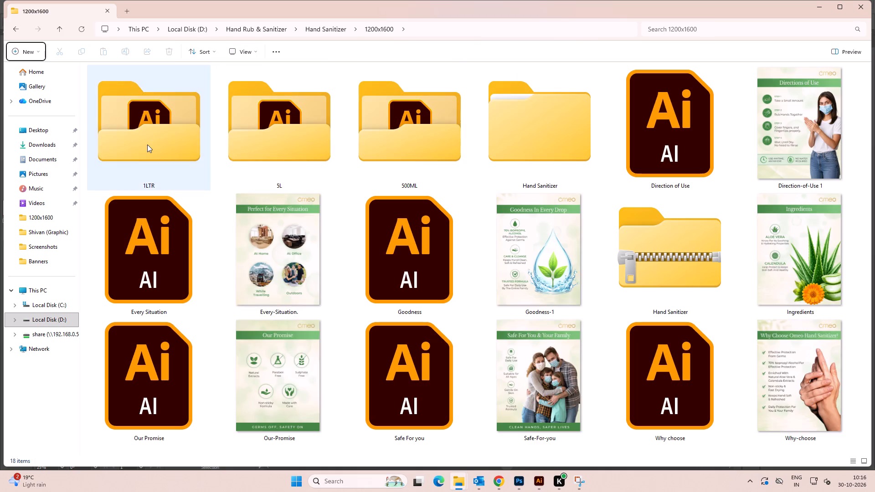
Look through the 1LTR, 5L and Hand Sanitizer subfolders for product images, and return to the main Hand Sanitizer folder.
double_click(147, 144)
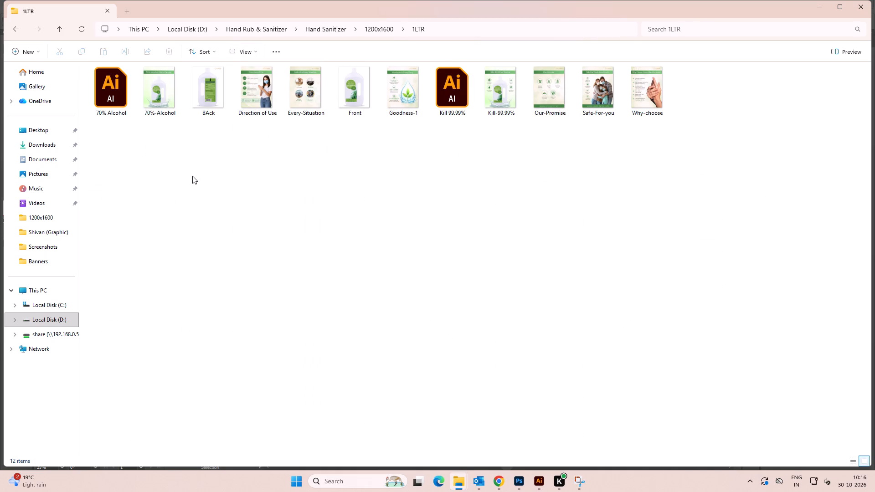
key("BackSpace")
double_click(274, 128)
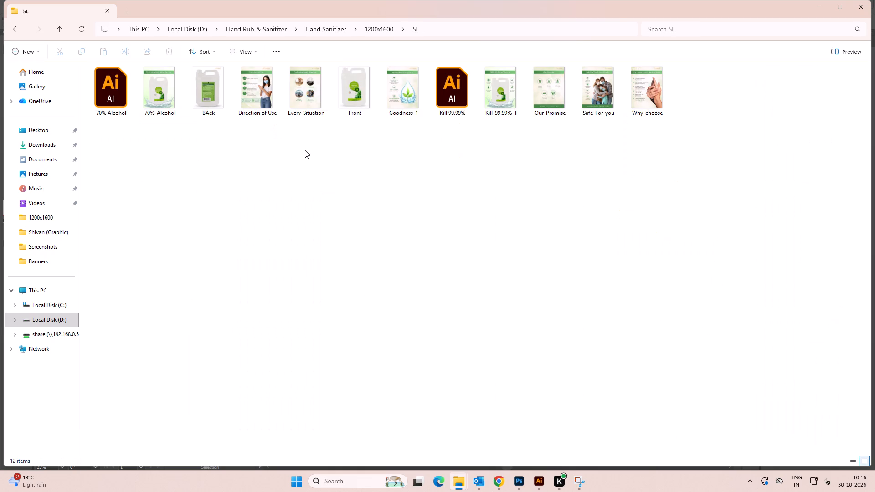
key("BackSpace")
scroll(657, 242, "down", 3)
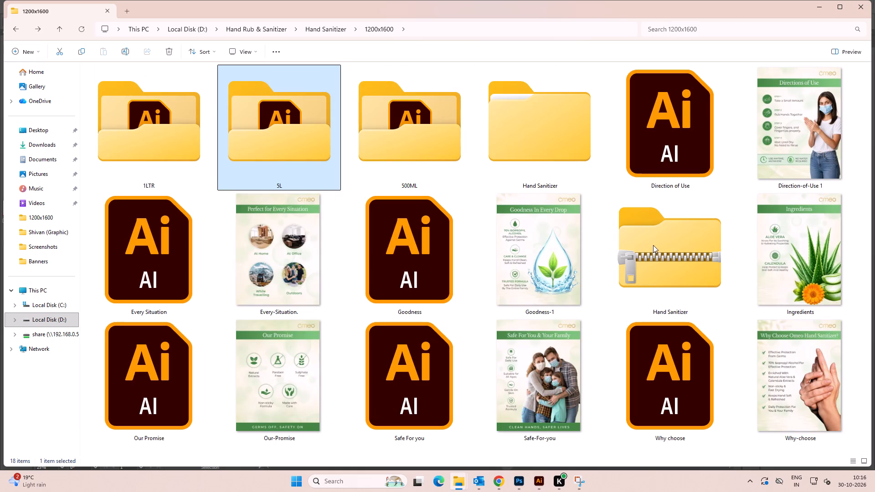
double_click(560, 154)
key("BackSpace")
key("BackSpace")
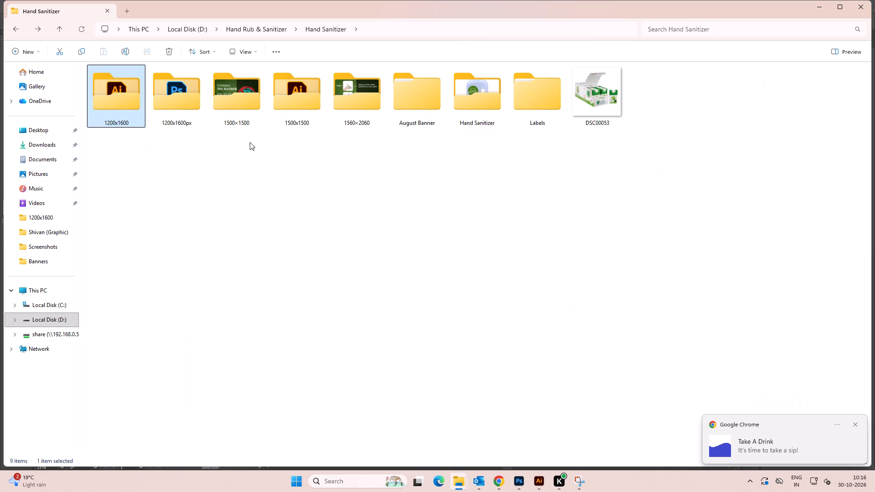
Look in the 1200x1600px and 1500×1500 subfolders of Hand Sanitizer for product images.
double_click(182, 108)
key("BackSpace")
double_click(221, 97)
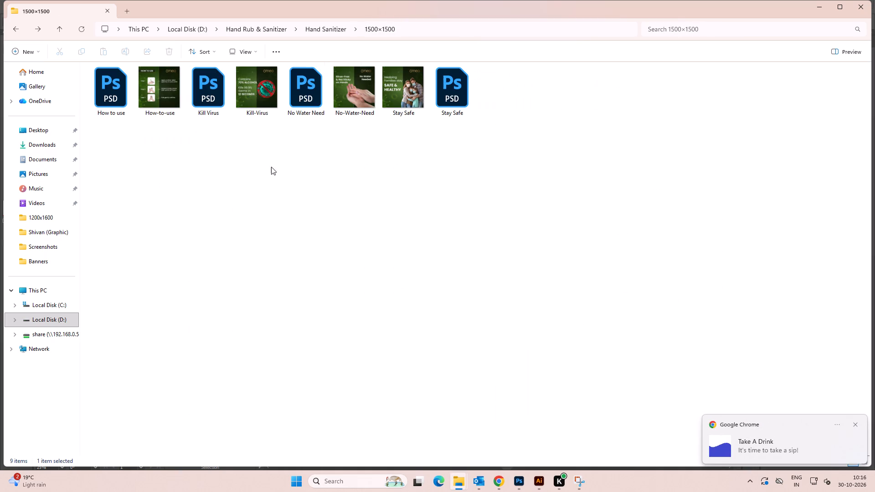
key("BackSpace")
Open the 1500x1500 folder of Hand Sanitizer and display its contents as extra large icons.
double_click(297, 105)
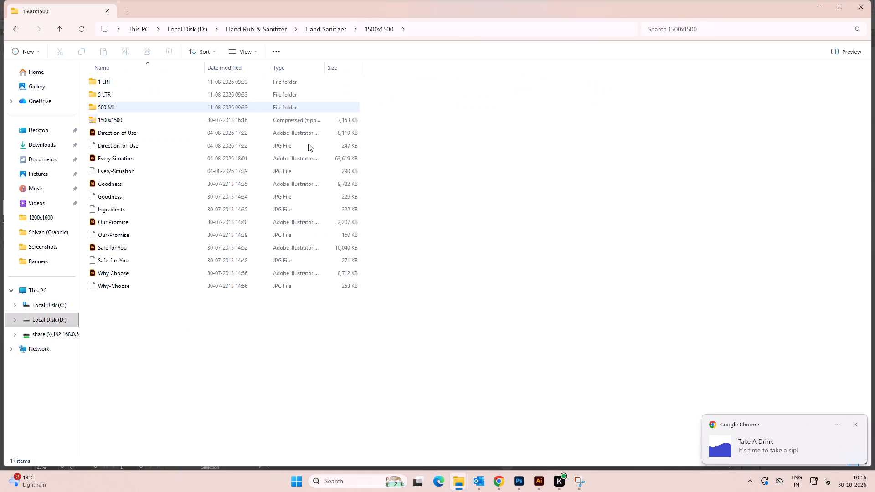
left_click(251, 58)
left_click(249, 64)
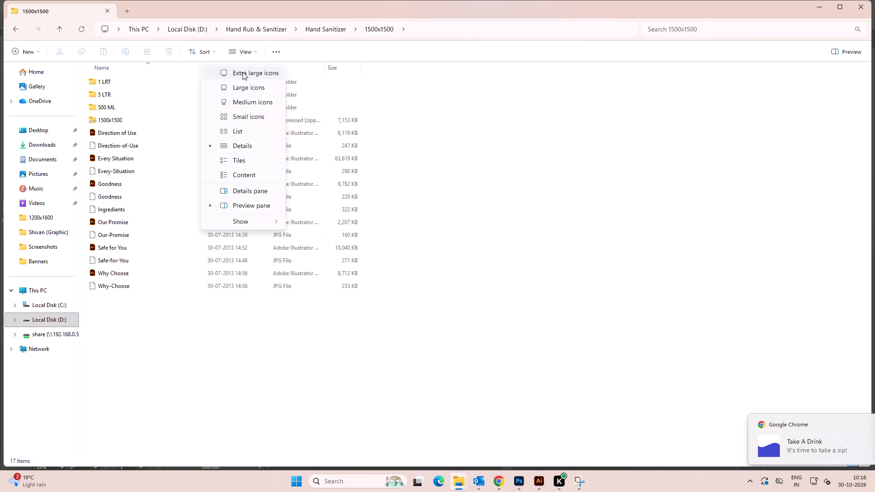
left_click(242, 72)
Look through the 1 LRT, 5 LTR and 500 ML subfolders and the 1560×2060 folder for product images, and return to Hand Sanitizer.
double_click(164, 120)
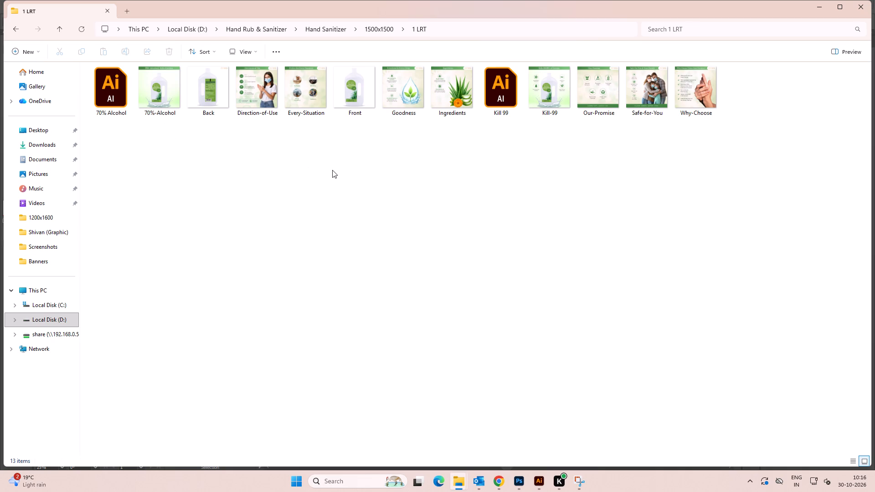
key("BackSpace")
double_click(290, 113)
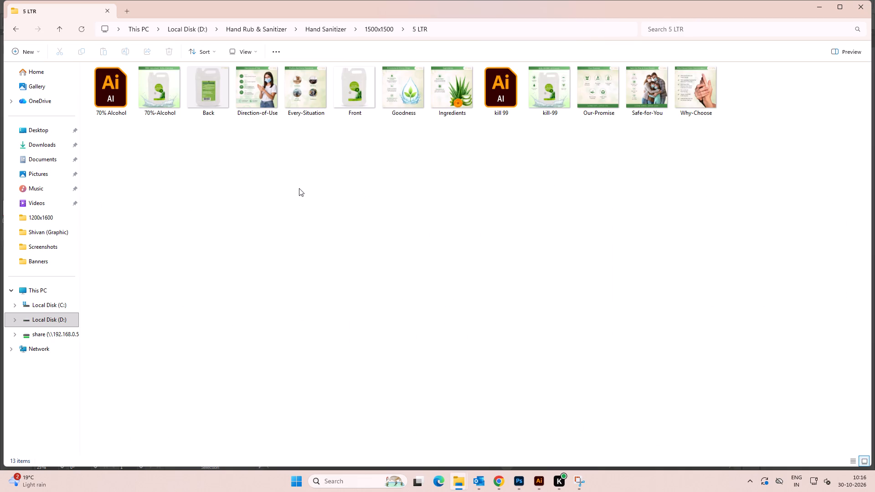
key("BackSpace")
double_click(400, 137)
key("BackSpace")
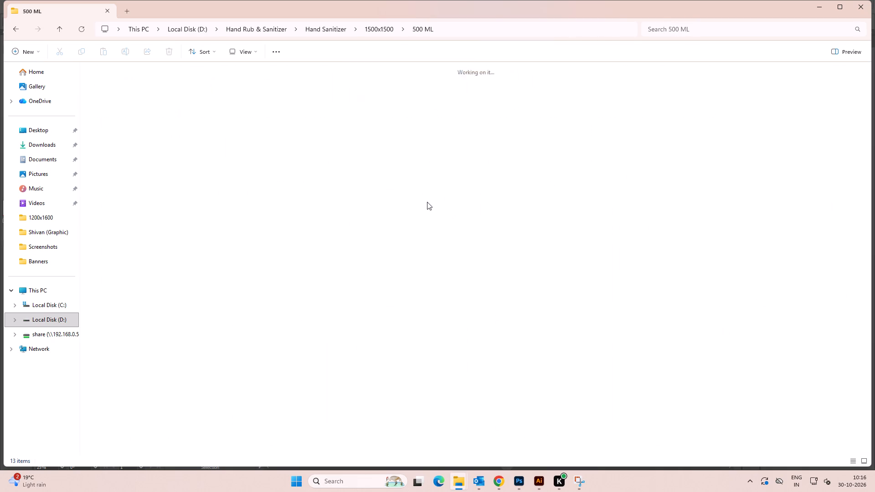
key("BackSpace")
left_click(357, 106)
left_click(357, 106)
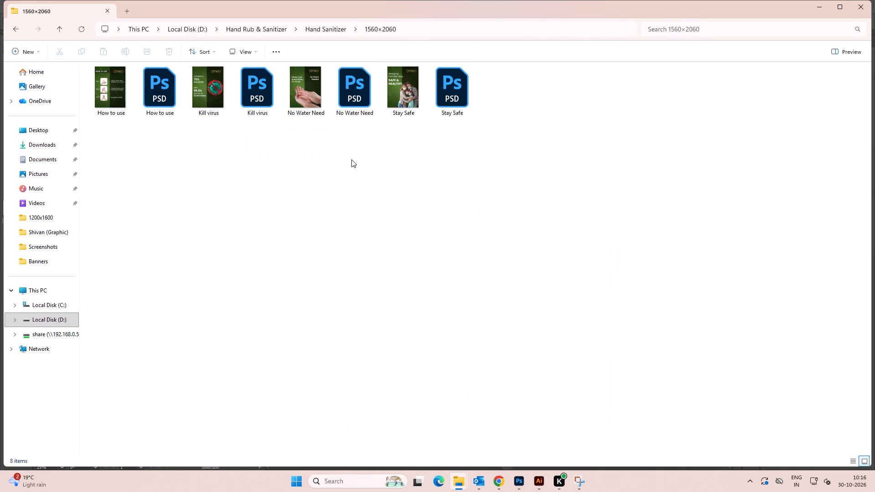
key("BackSpace")
Open the August Banner folder and display its contents as extra large icons.
double_click(421, 107)
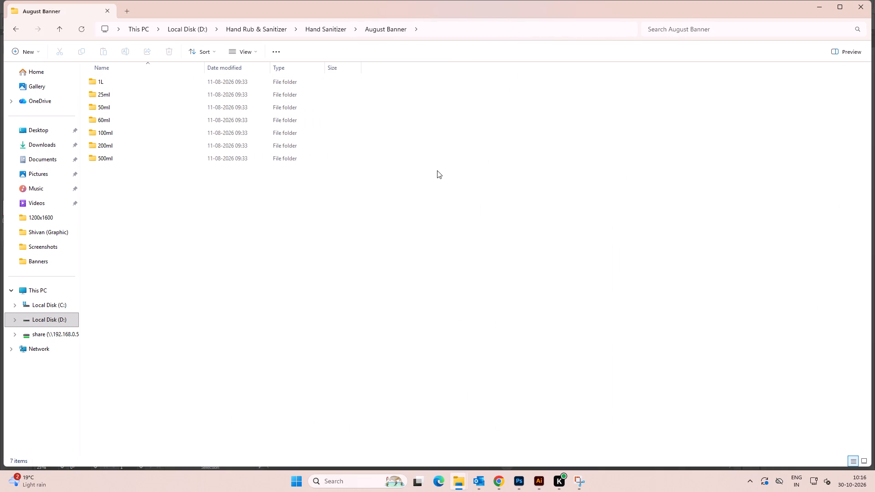
left_click(254, 49)
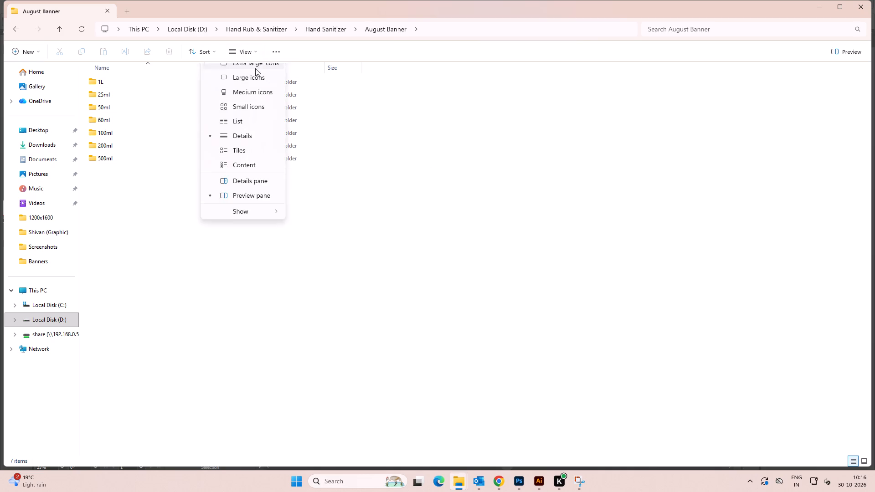
left_click(254, 70)
Check the 1L folder, and open the Pack sizes PSD from the 25ml folder's 1200x1600 subfolder in Photoshop.
double_click(154, 101)
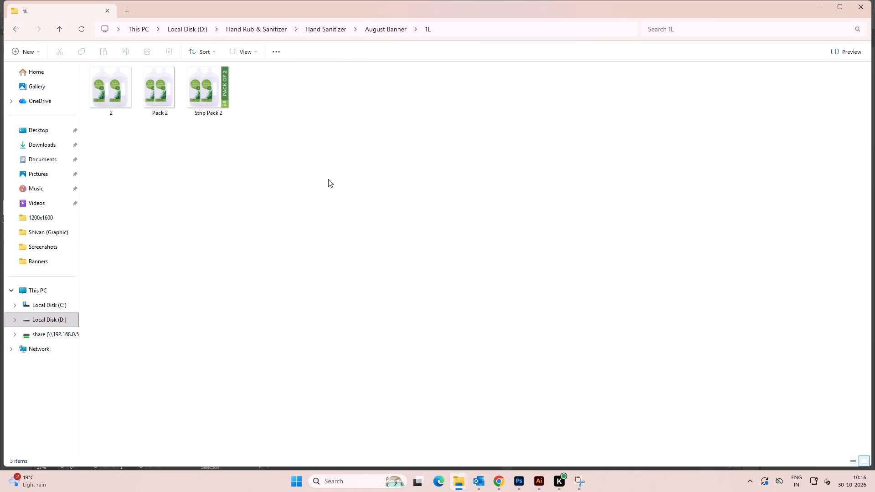
key("BackSpace")
double_click(283, 149)
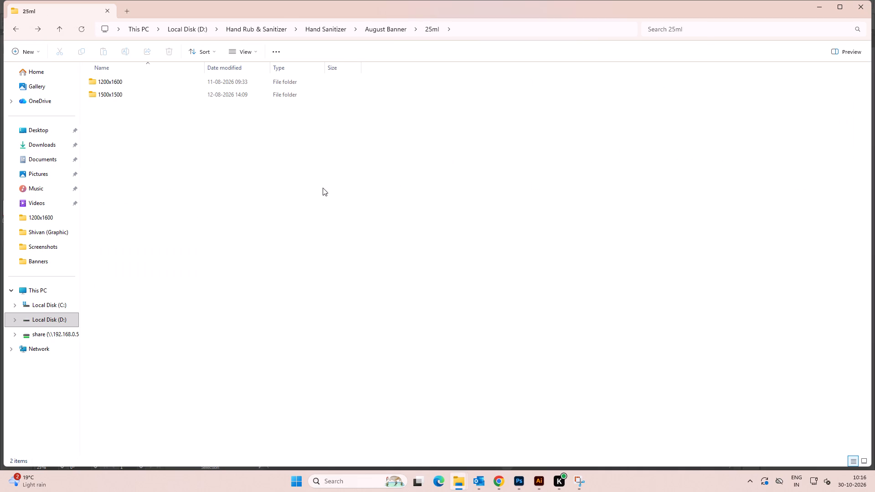
double_click(219, 84)
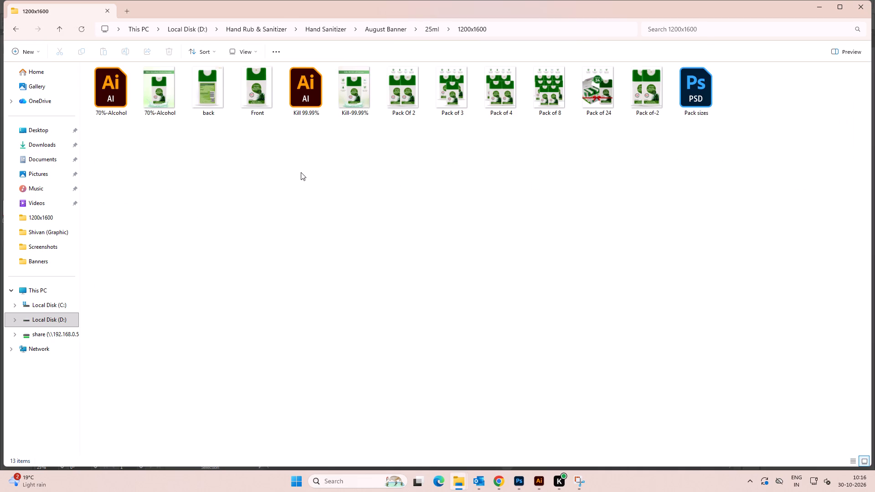
double_click(684, 101)
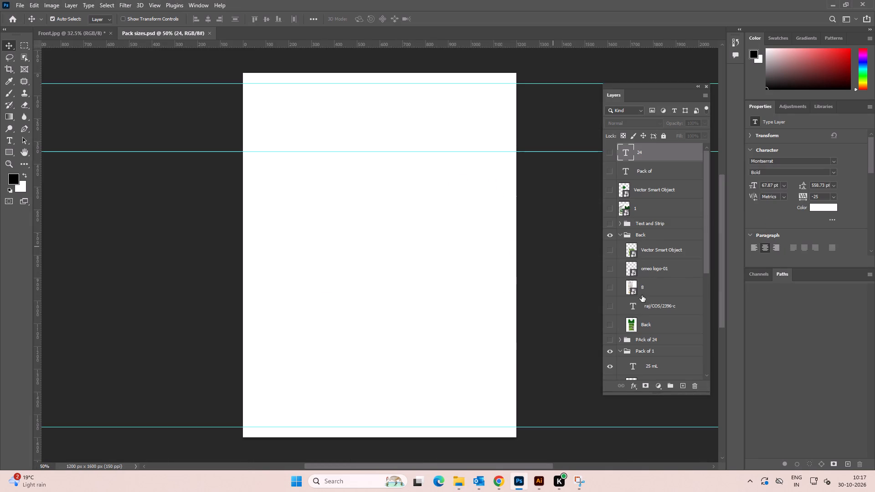
Make the Front copy 12 layer visible in the Pack of 1 group of Pack sizes.psd.
scroll(632, 294, "down", 15)
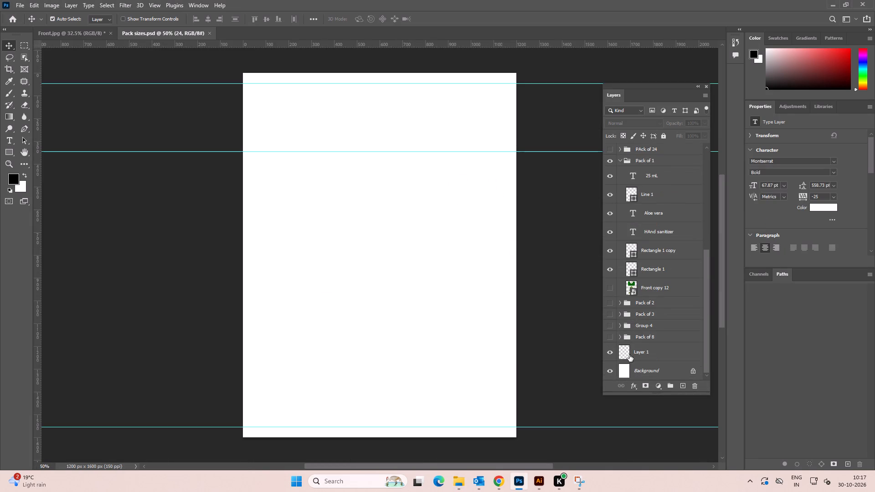
scroll(643, 321, "up", 4)
left_click(619, 236)
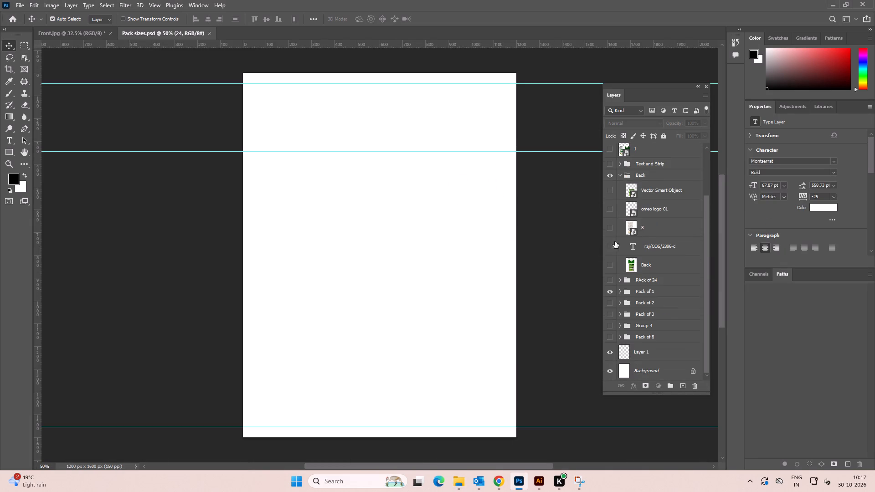
left_click(609, 293)
left_click(612, 291)
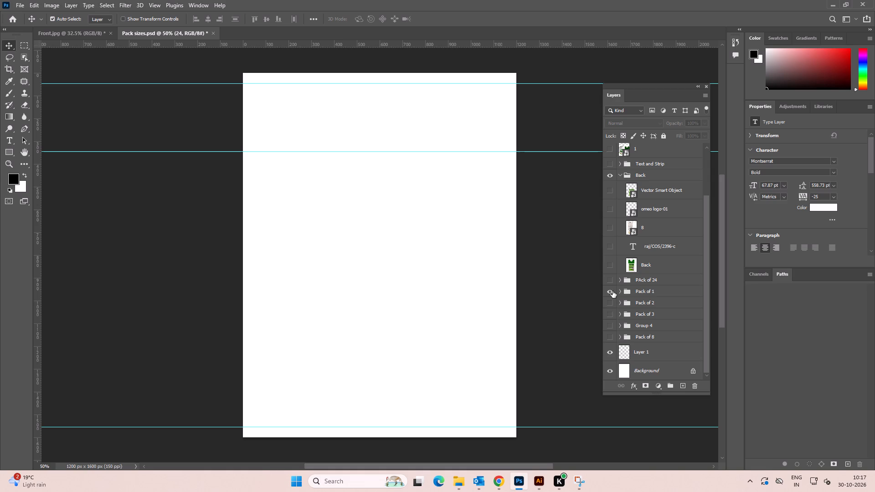
left_click(623, 293)
left_click(621, 293)
scroll(621, 305, "down", 5)
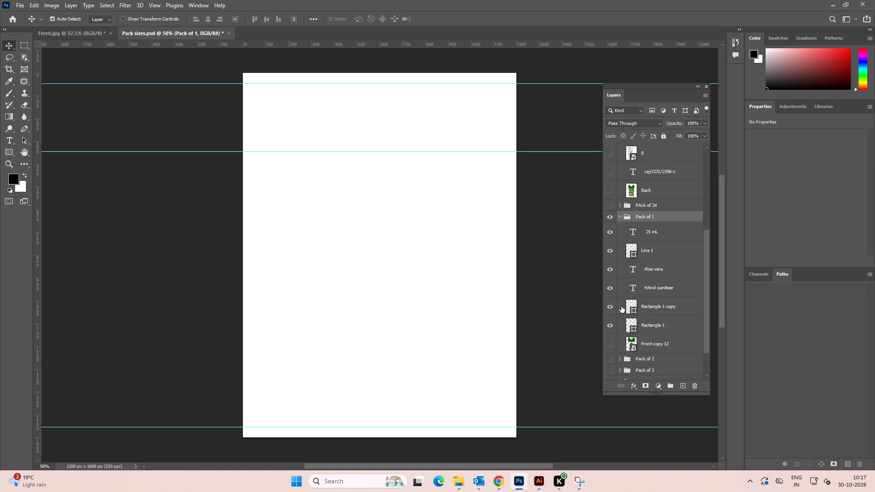
scroll(621, 306, "down", 4)
left_click(612, 288)
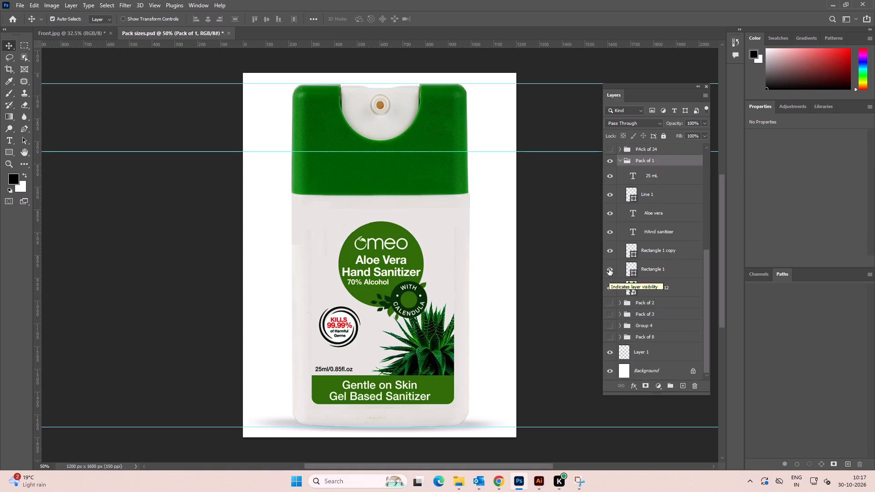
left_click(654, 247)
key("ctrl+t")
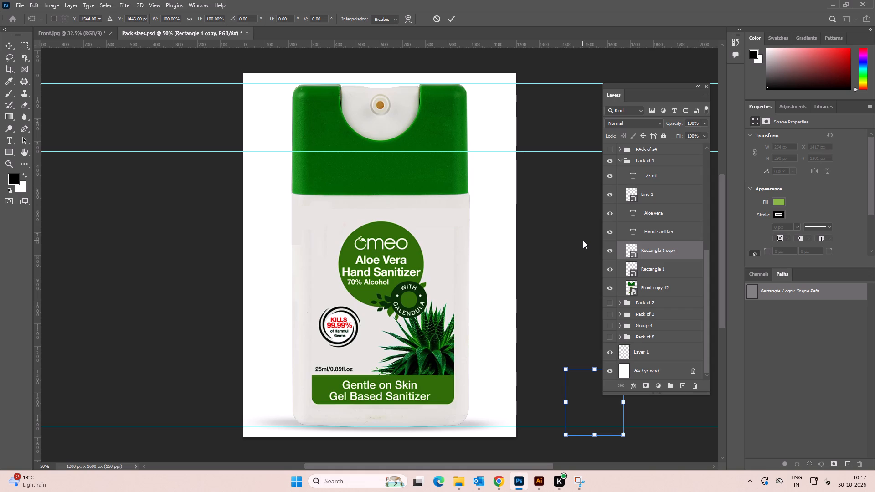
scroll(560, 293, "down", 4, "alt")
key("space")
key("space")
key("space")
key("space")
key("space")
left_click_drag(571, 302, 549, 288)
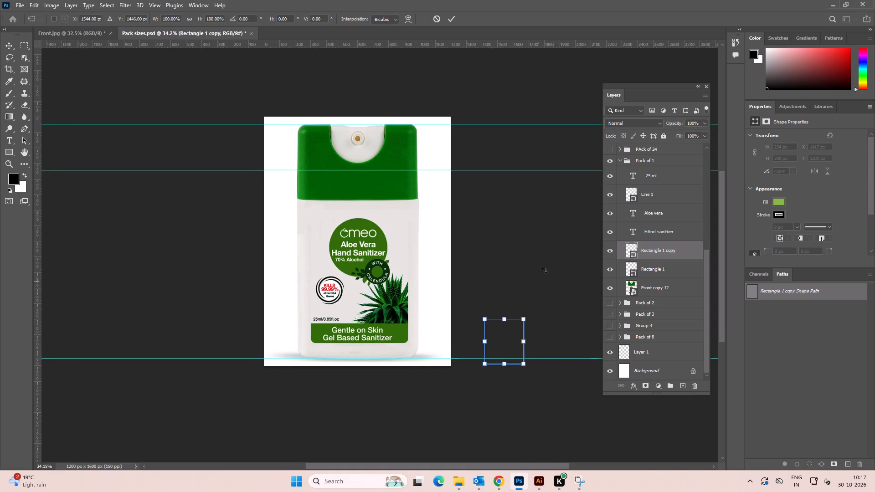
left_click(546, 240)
Collapse the Pack of 1 and Back layer groups and deselect all layers.
left_click(620, 162)
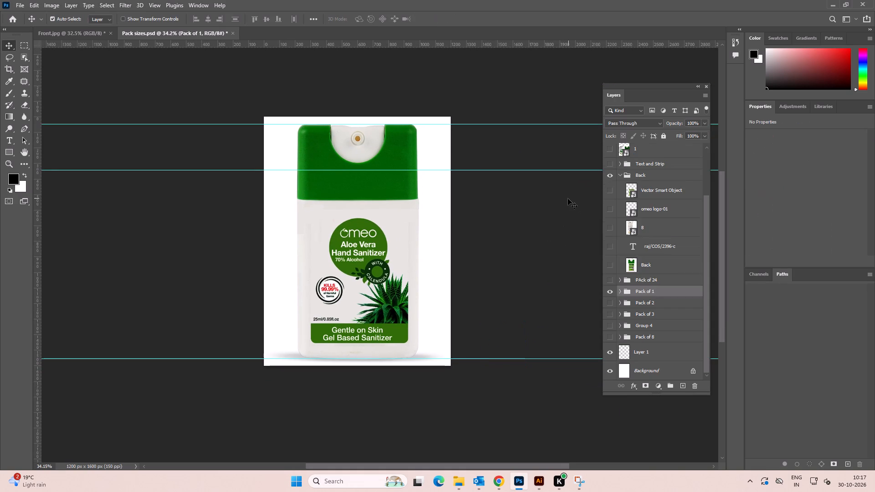
left_click(568, 199)
left_click(620, 175)
key("space")
key("space")
key("space")
key("space")
key("space")
left_click_drag(528, 211, 548, 220)
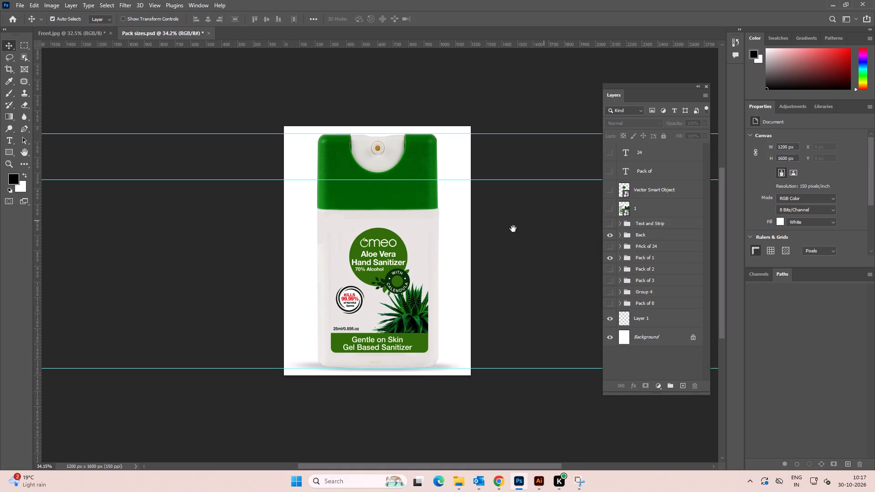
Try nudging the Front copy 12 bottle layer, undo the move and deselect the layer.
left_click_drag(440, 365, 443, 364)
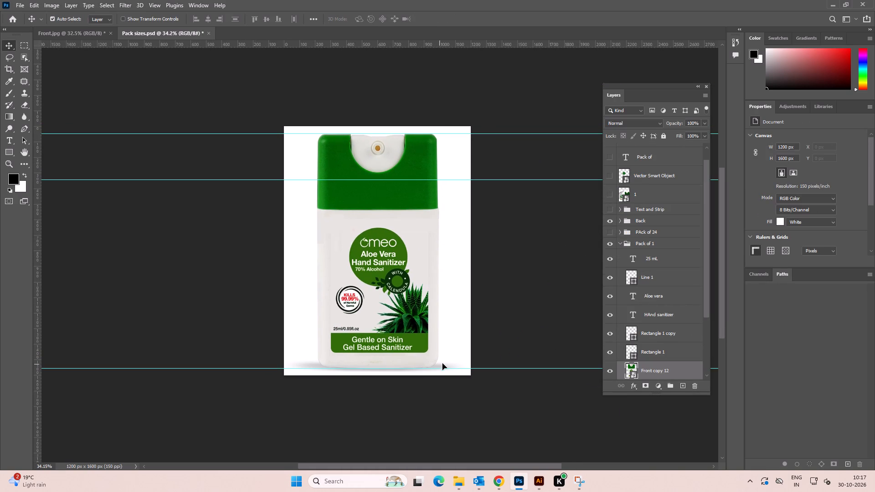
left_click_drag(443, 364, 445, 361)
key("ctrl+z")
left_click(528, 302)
Hide the white Background layer so the 25ml bottle stands on transparency.
scroll(666, 338, "down", 9)
scroll(667, 339, "up", 1)
scroll(667, 339, "down", 2)
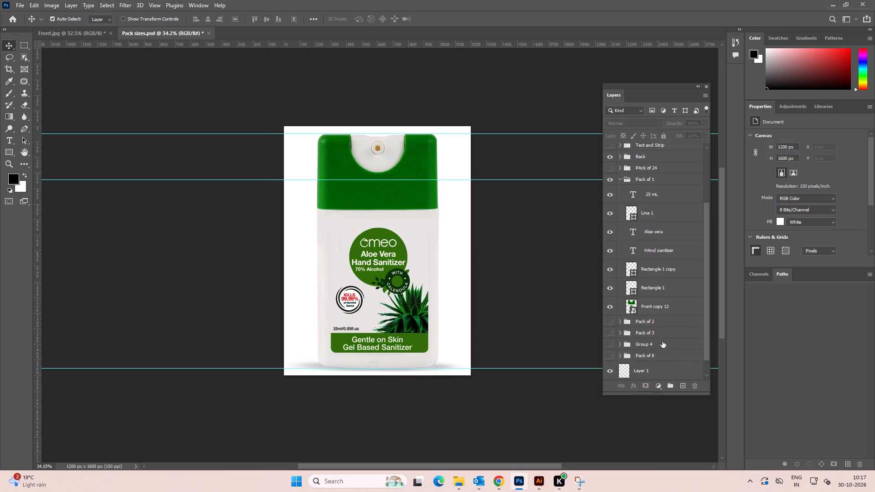
left_click(610, 371)
left_click(556, 302)
key("ctrl+alt+shift+w")
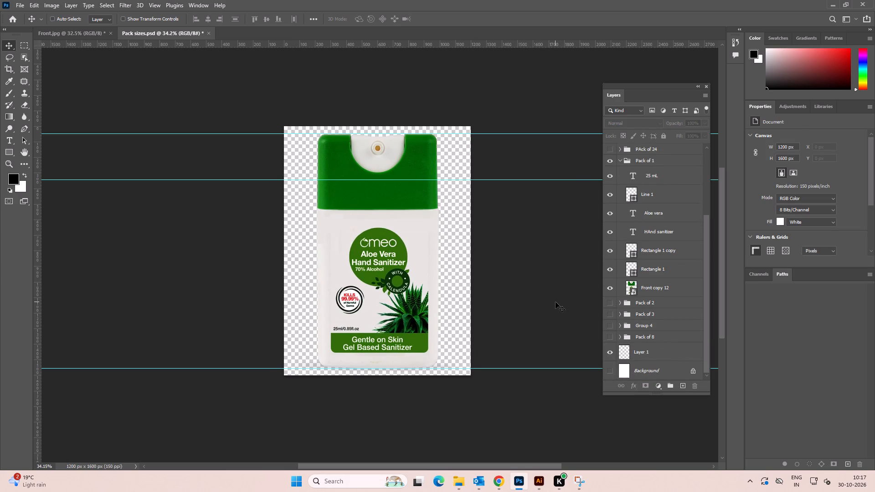
left_click(529, 387)
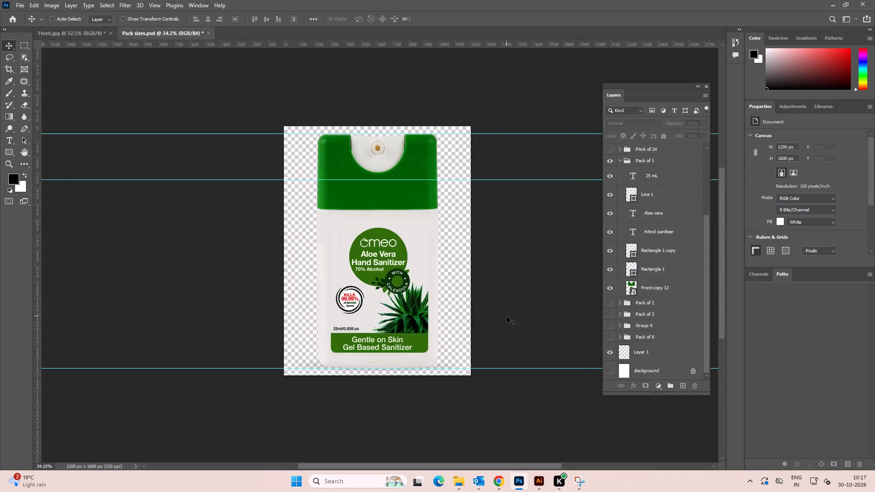
Export the 25ml bottle for web as a transparent PNG-24 in Downloads, named "sanitizer 25ml".
key("ctrl+alt+shift+s")
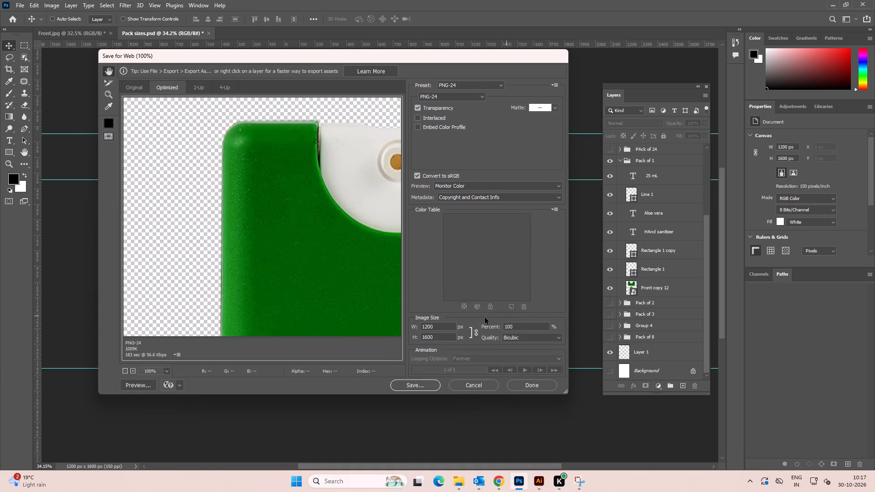
left_click(422, 385)
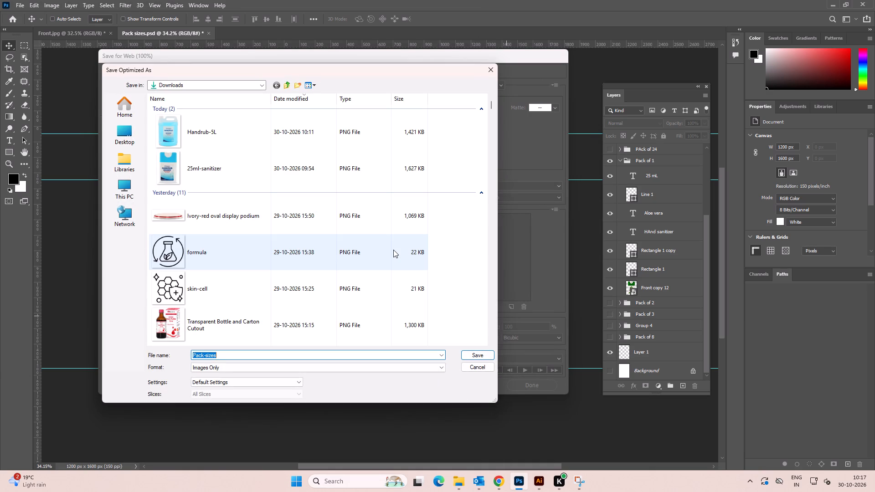
key("shift+h")
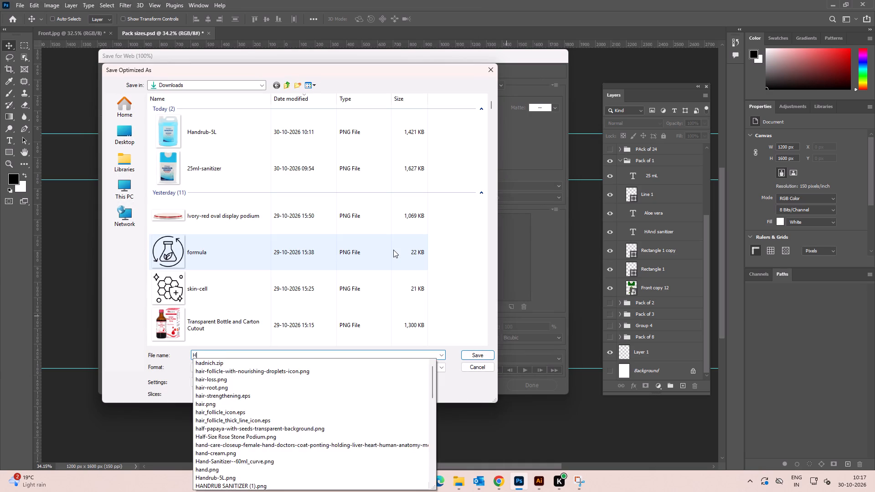
key("BackSpace")
key("BackSpace")
type("Hs")
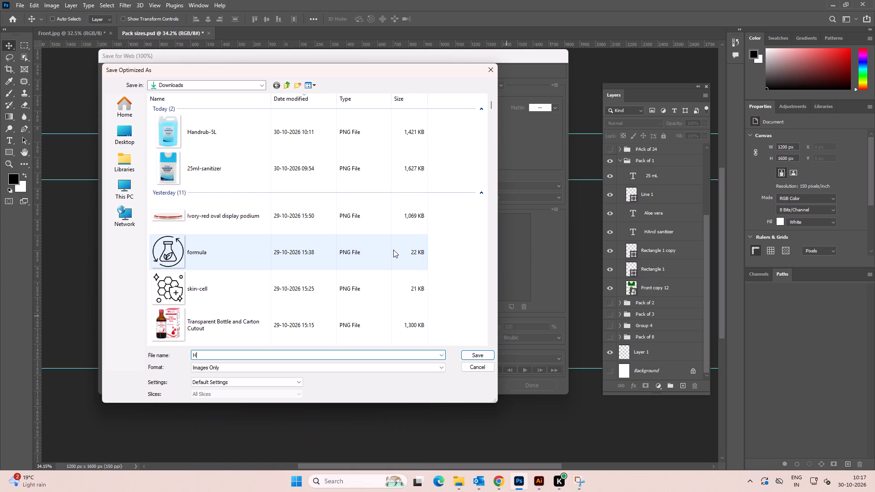
key("BackSpace")
type("and")
key("space")
key("BackSpace")
key("BackSpace")
key("BackSpace")
key("BackSpace")
key("BackSpace")
key("BackSpace")
key("BackSpace")
key("BackSpace")
key("BackSpace")
key("BackSpace")
key("BackSpace")
key("BackSpace")
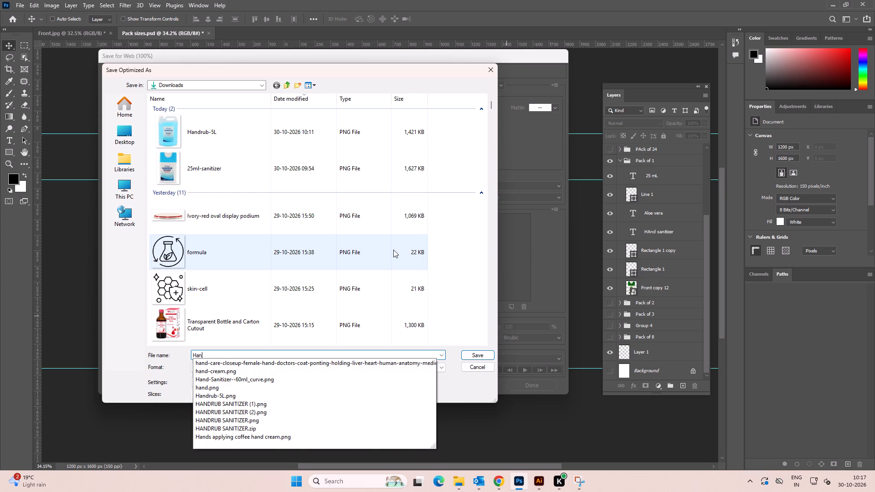
type("sanitizer")
key("space")
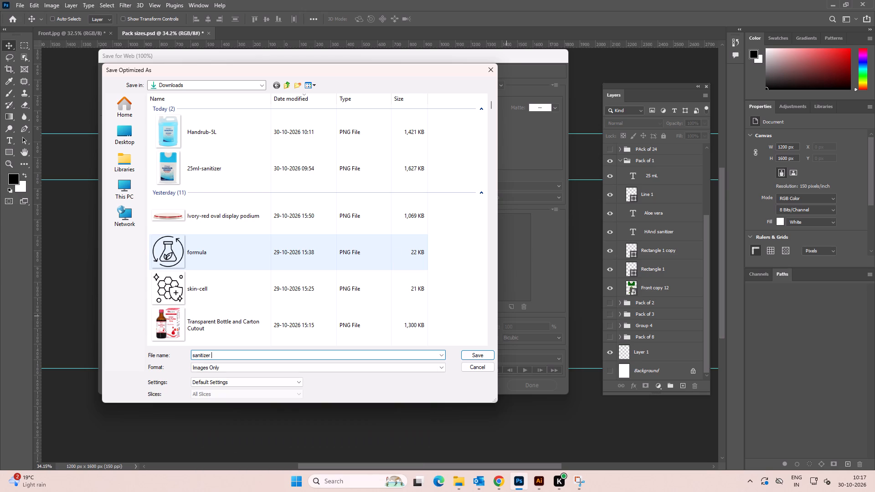
type("25ml")
key("Return")
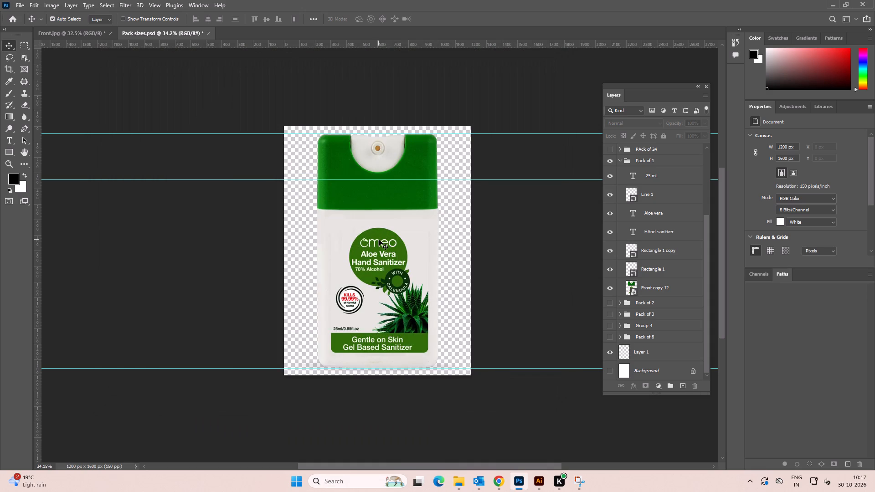
Switch to the 3000x1200.ai banner in Illustrator.
key("alt+Tab")
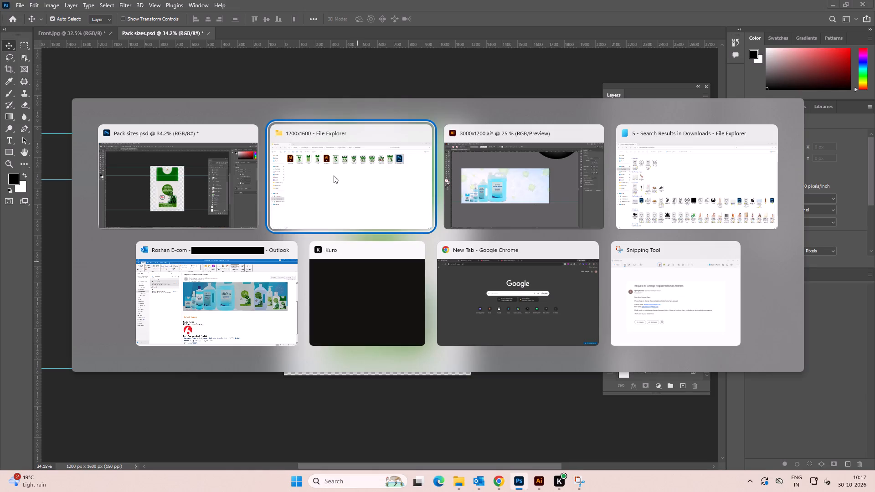
left_click(468, 197, "alt")
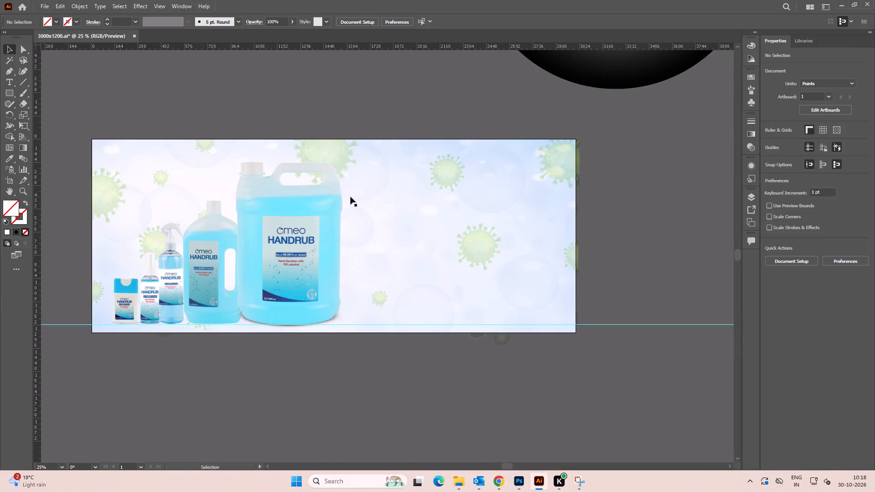
Place the exported sanitizer-25ml.png from Downloads onto the banner, beside the large blue handrub canister.
left_click(48, 2)
left_click(85, 171)
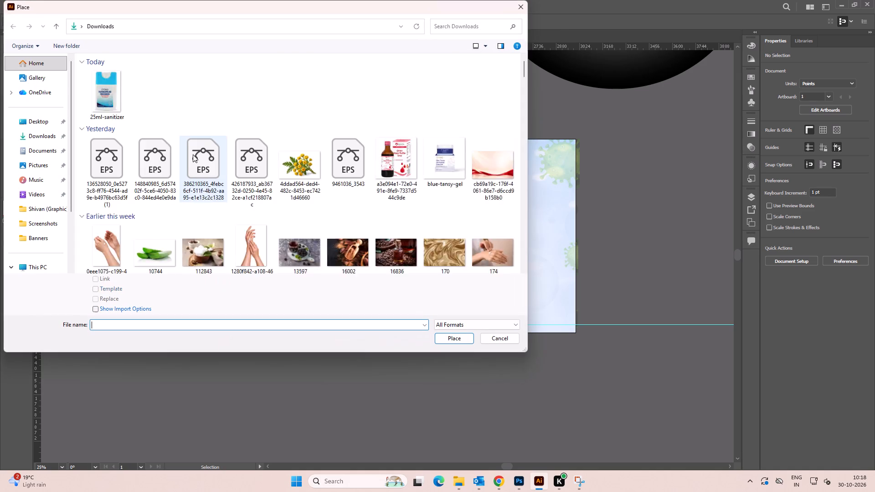
left_click(101, 100)
left_click(455, 335)
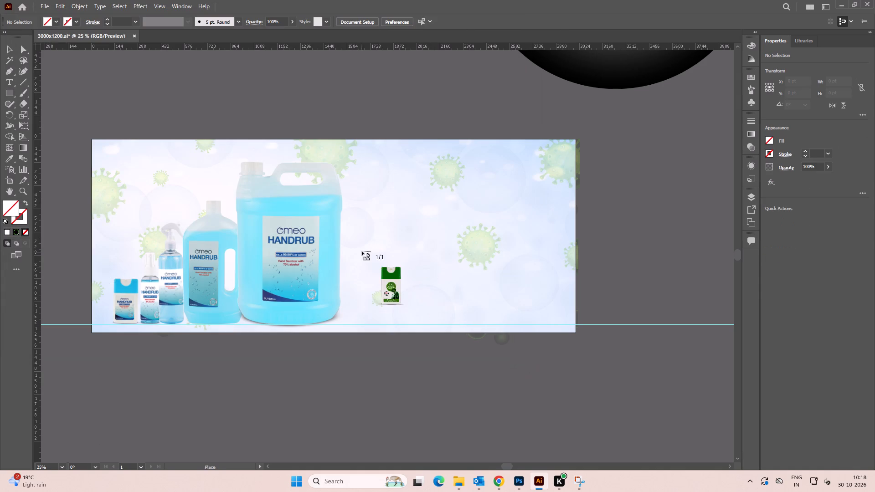
left_click(366, 254)
Scale down the placed green Aloe Vera 25ml sanitizer bottle from its top edge.
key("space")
left_click_drag(443, 301, 266, 192)
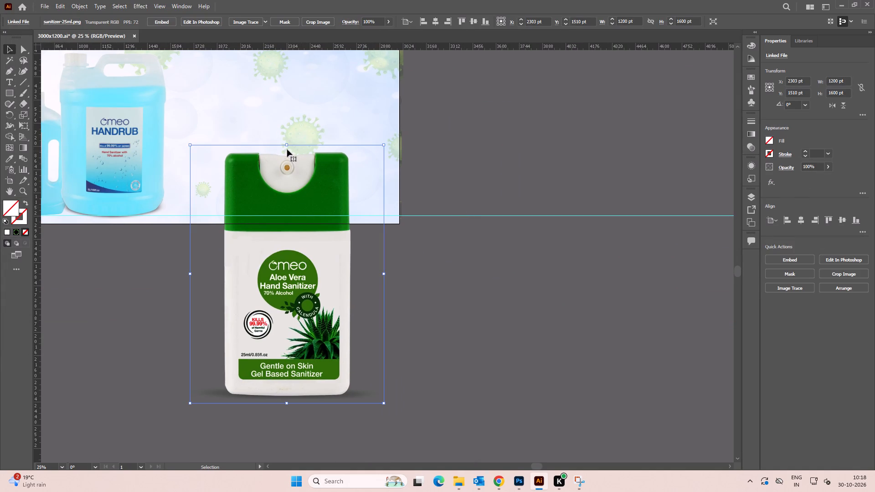
left_click_drag(287, 148, 278, 246, "shift")
left_click(276, 205)
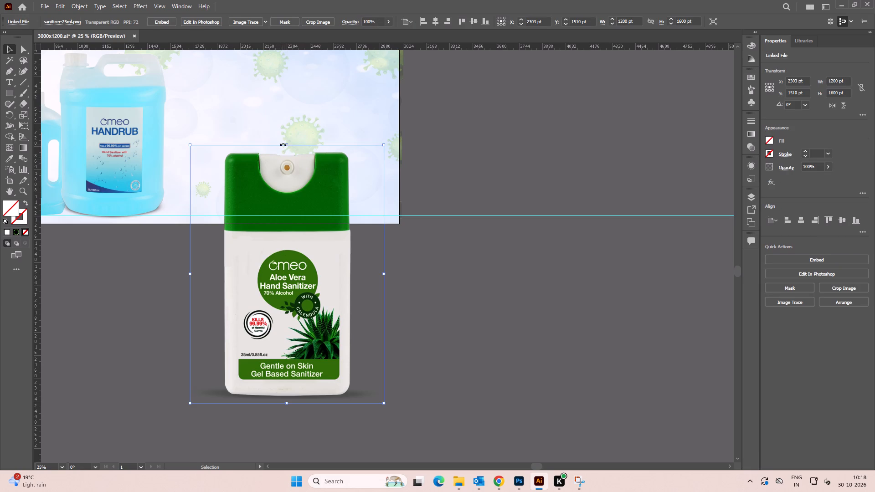
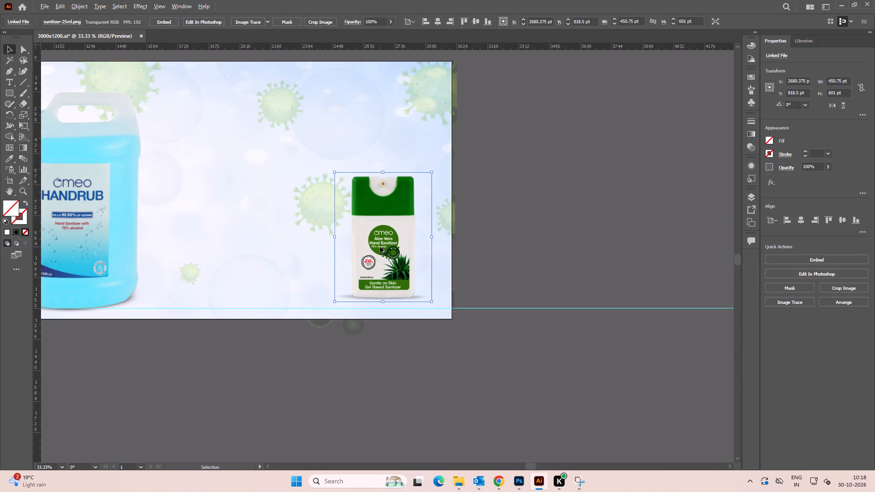
Move the green 25ml Aloe Vera sanitizer bottle slightly down so its base sits near the horizontal baseline guide.
left_click(497, 216)
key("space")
left_click_drag(481, 222, 469, 195)
scroll(377, 248, "up", 2, "alt")
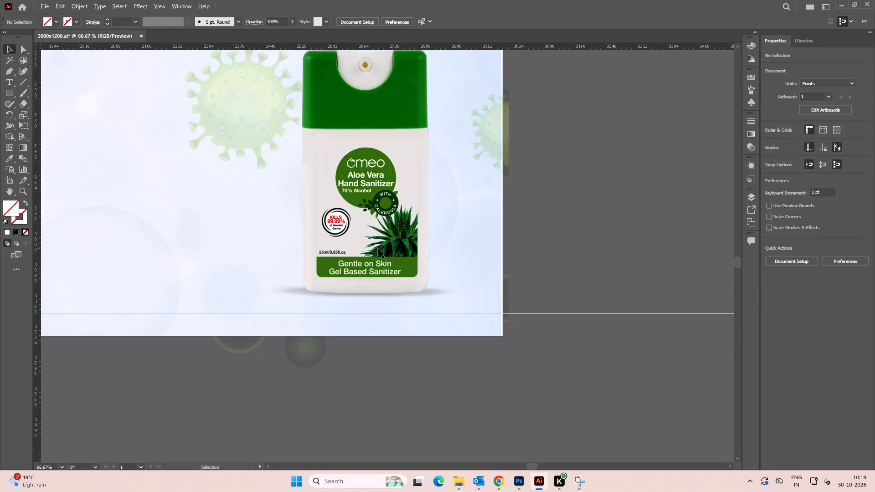
scroll(382, 306, "up", 2, "alt")
left_click_drag(377, 249, 385, 282)
scroll(373, 258, "down", 3, "alt")
left_click(515, 216)
scroll(515, 216, "down", 3, "alt")
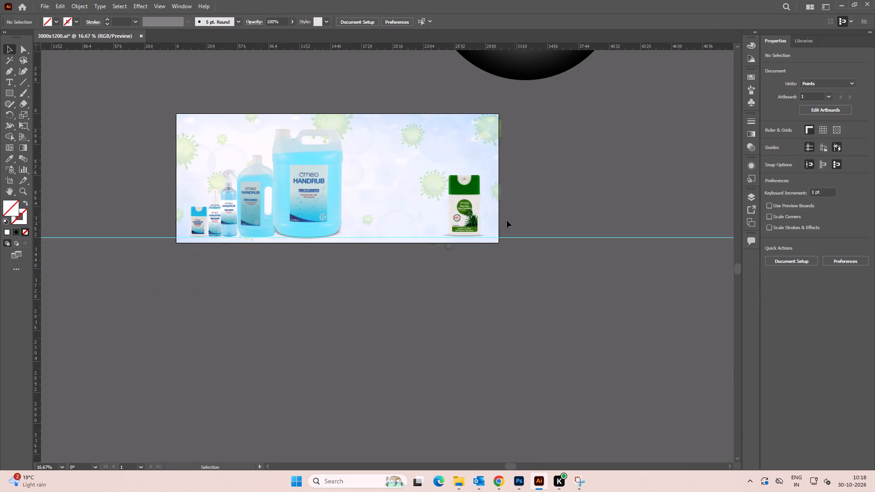
scroll(299, 259, "up", 3, "alt")
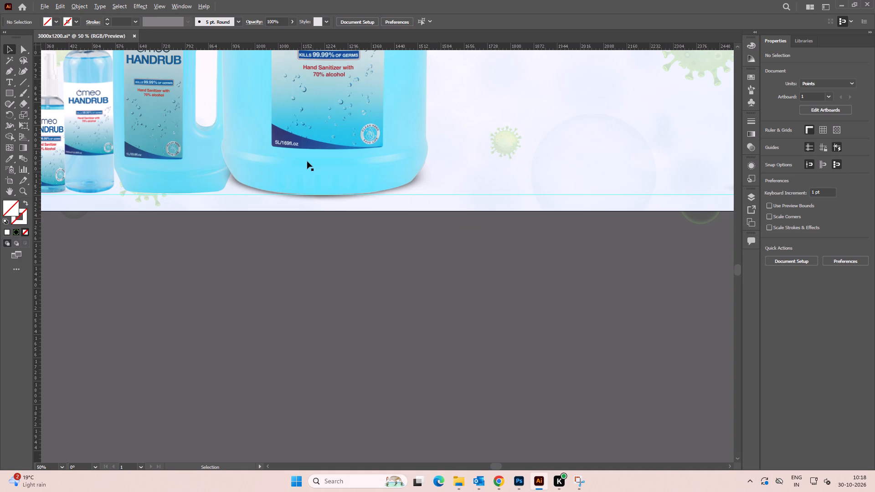
Move the 5L handrub bottle slightly down so its base sits just below the horizontal baseline guide, and deselect it.
scroll(307, 161, "up", 1, "alt")
left_click_drag(317, 154, 317, 161, "shift")
scroll(317, 161, "down", 3, "alt")
left_click(338, 245)
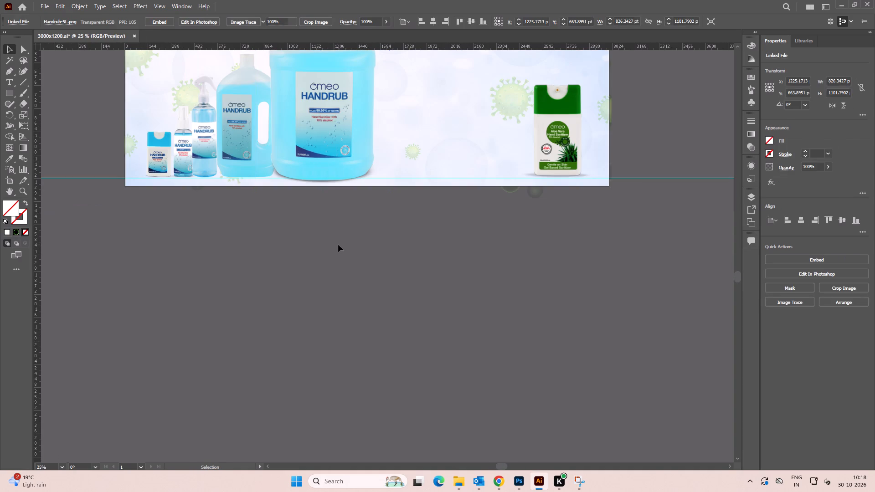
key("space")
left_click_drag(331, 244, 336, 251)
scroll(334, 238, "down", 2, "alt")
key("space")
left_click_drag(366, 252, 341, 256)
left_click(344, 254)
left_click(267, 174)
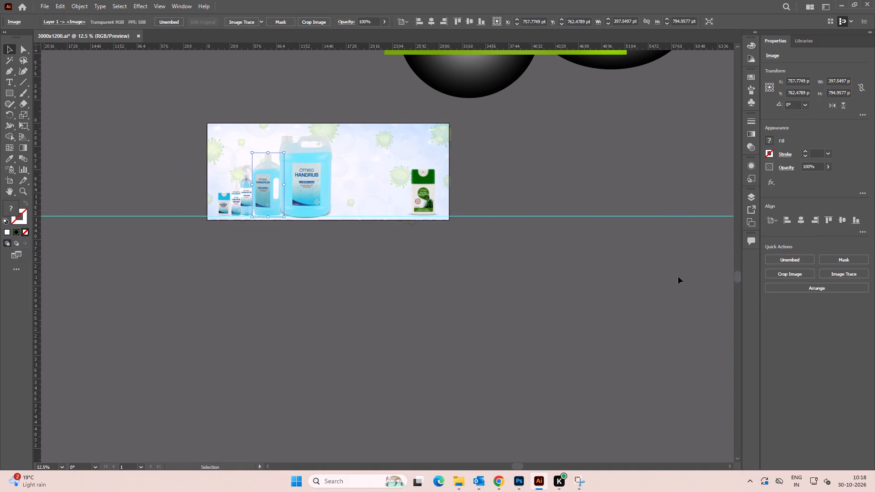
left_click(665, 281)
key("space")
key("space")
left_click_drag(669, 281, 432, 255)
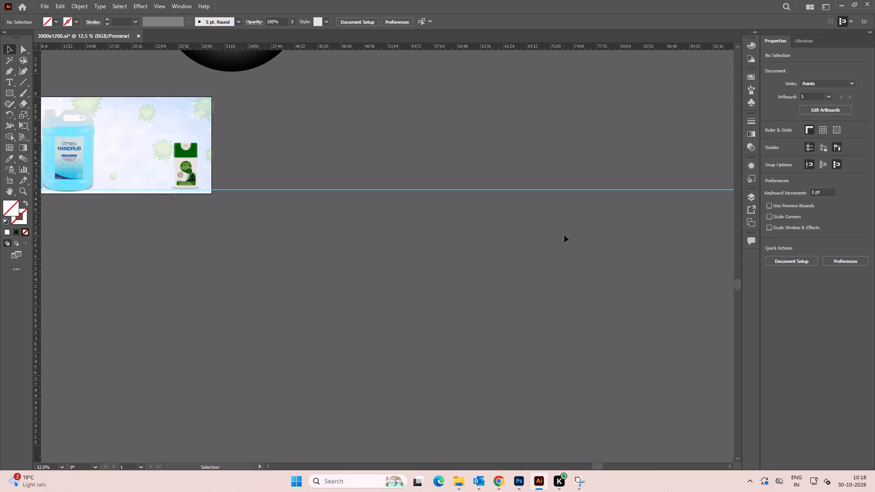
Examine the row of blue handrub bottles and the green sanitizer bottle along the baseline guide, up close and across the whole banner.
scroll(439, 140, "down", 2, "alt")
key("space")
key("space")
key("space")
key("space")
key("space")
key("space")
left_click_drag(437, 141, 445, 159)
left_click_drag(493, 159, 429, 178)
left_click(456, 169)
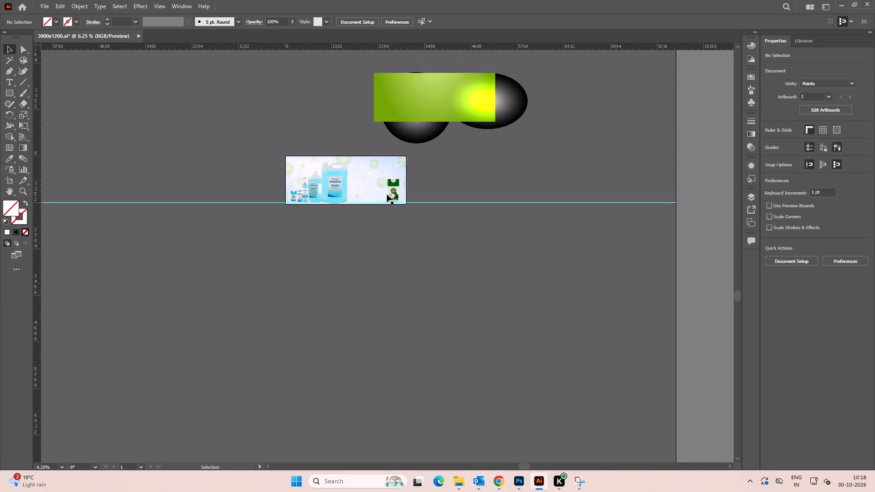
scroll(385, 195, "up", 2, "alt")
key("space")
left_click_drag(526, 160, 505, 171)
scroll(396, 208, "up", 3)
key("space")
left_click_drag(335, 220, 356, 213)
left_click(503, 189)
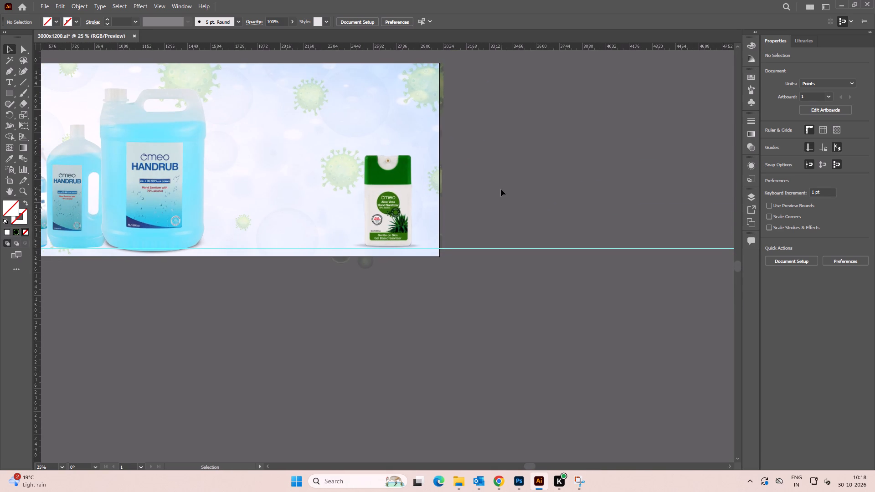
scroll(501, 189, "down", 2, "alt")
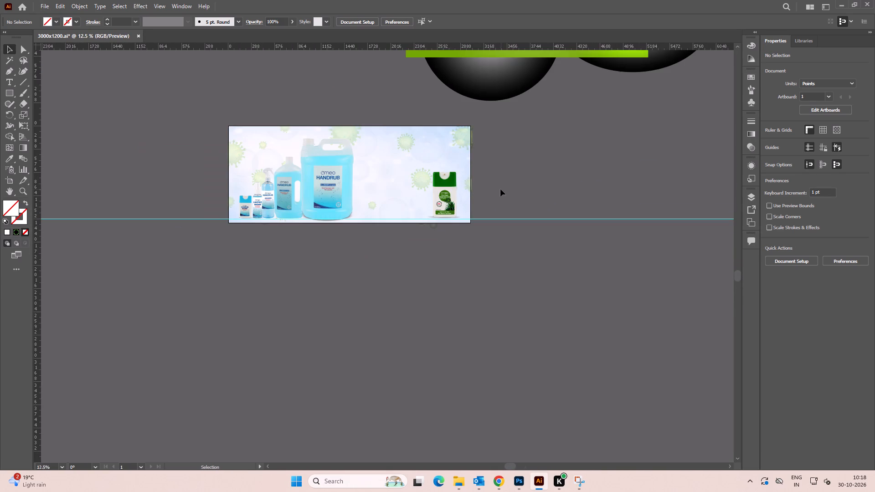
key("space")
left_click_drag(458, 187, 465, 184)
scroll(401, 190, "up", 1, "alt")
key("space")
left_click_drag(463, 182, 403, 185)
left_click(538, 164)
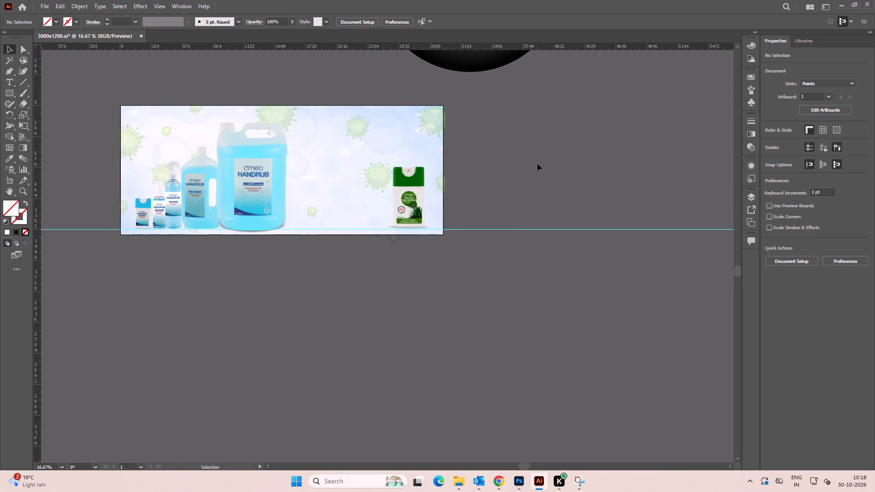
Switch to Photoshop and close Pack sizes.psd without saving its changes.
key("alt+Tab")
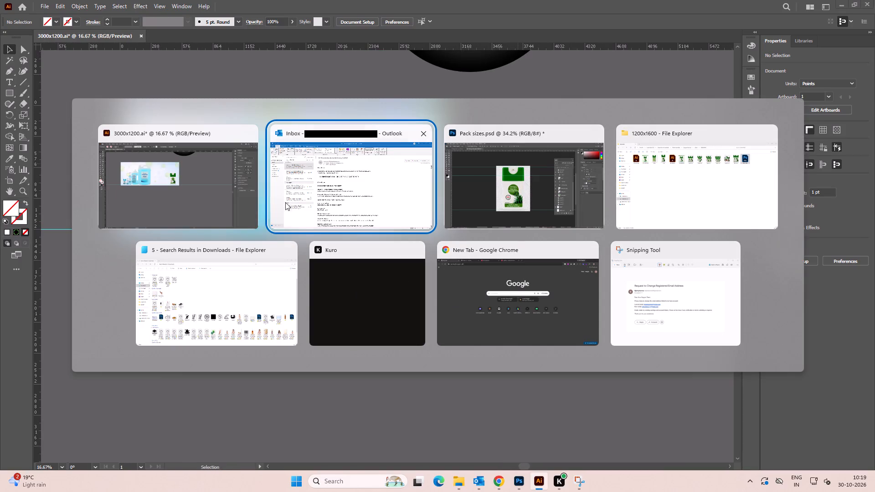
left_click(525, 204, "alt")
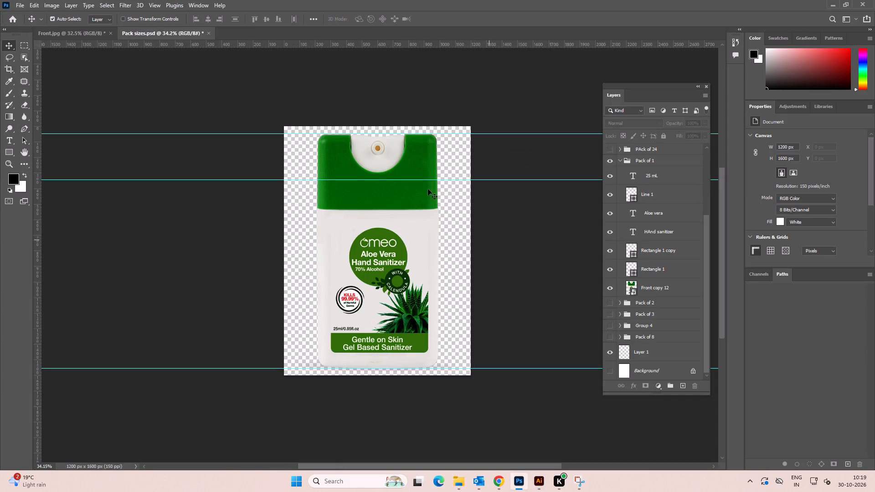
left_click(210, 33)
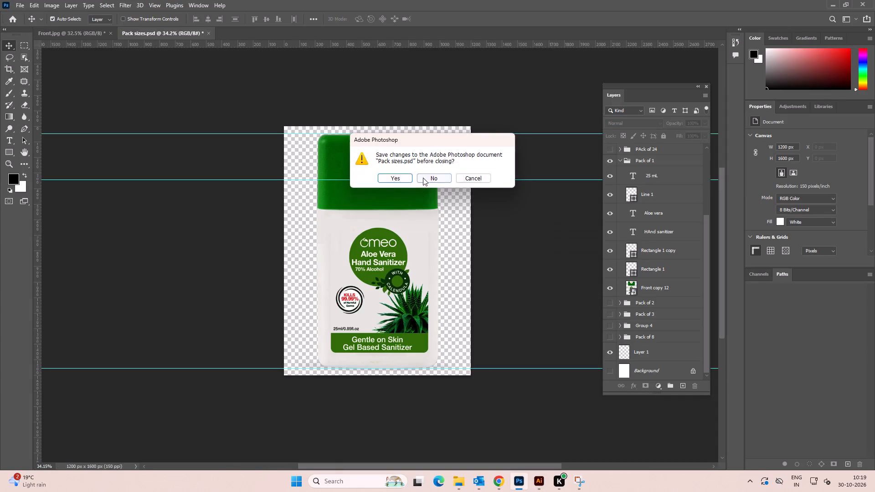
left_click(423, 178)
Switch to File Explorer and open the 1200x1600 folder inside the August Banner folder's 50ml folder.
key("alt+Tab")
left_click(646, 184, "alt")
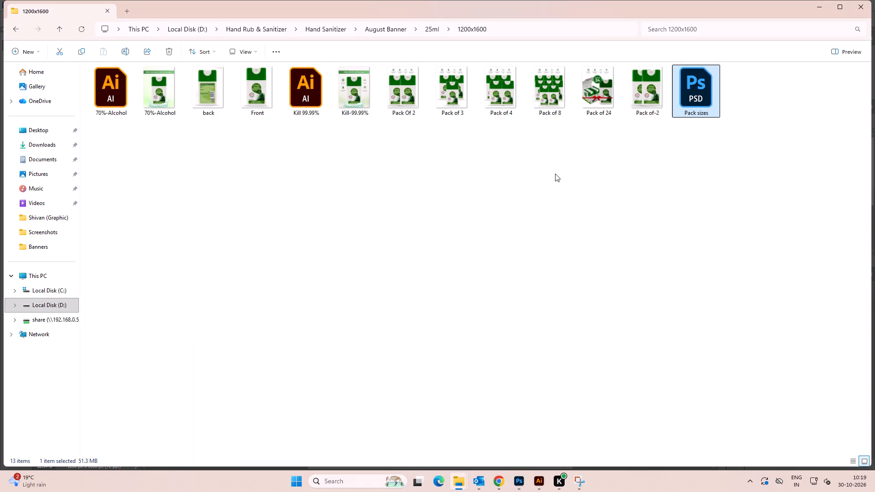
key("BackSpace")
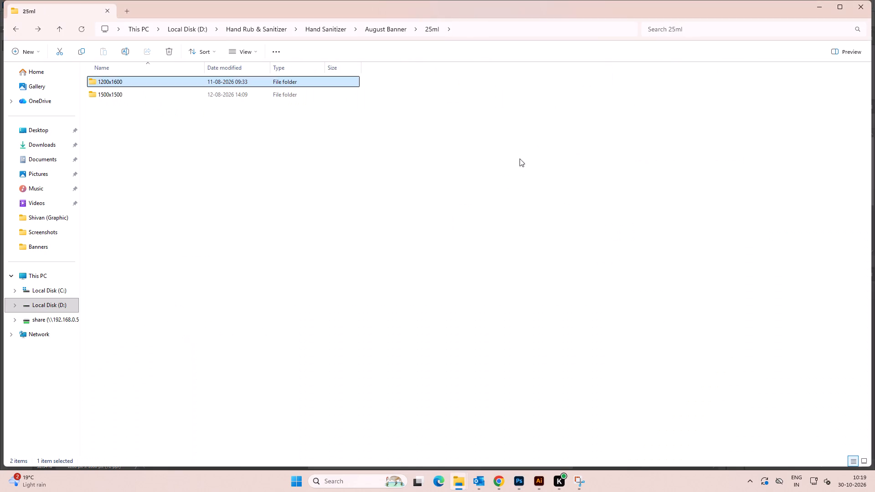
key("BackSpace")
left_click(422, 145)
double_click(271, 131)
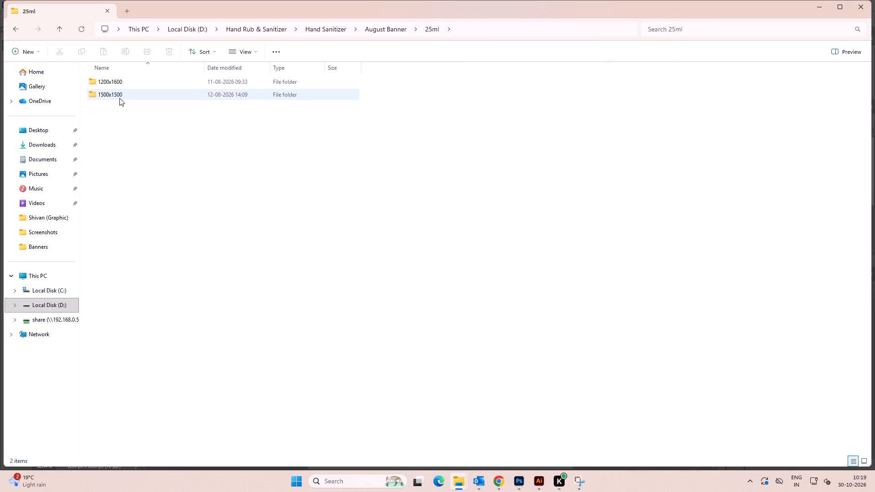
double_click(119, 97)
key("BackSpace")
key("BackSpace")
double_click(443, 169)
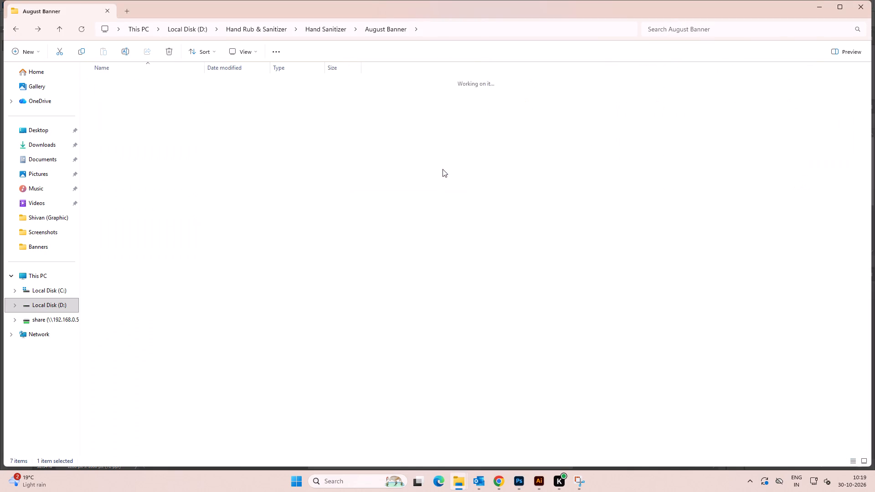
double_click(171, 86)
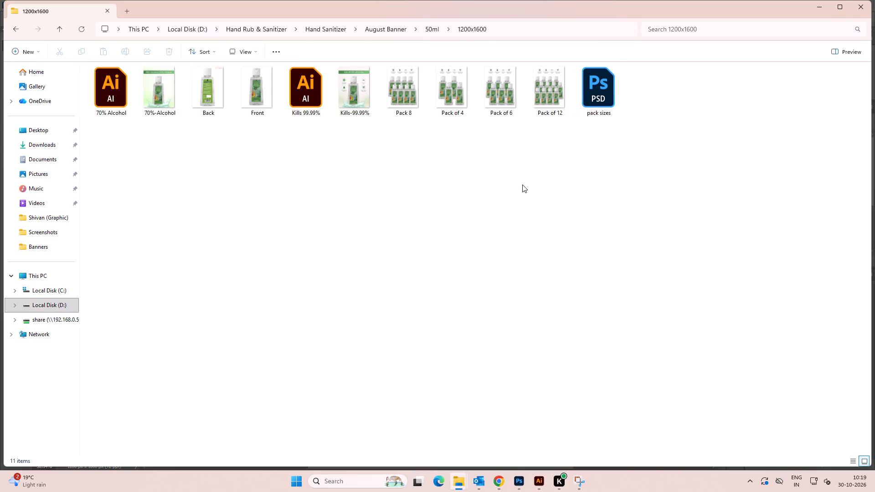
Start switching from the 50ml bottle's 1200x1600 folder to another open window.
key("alt+Tab")
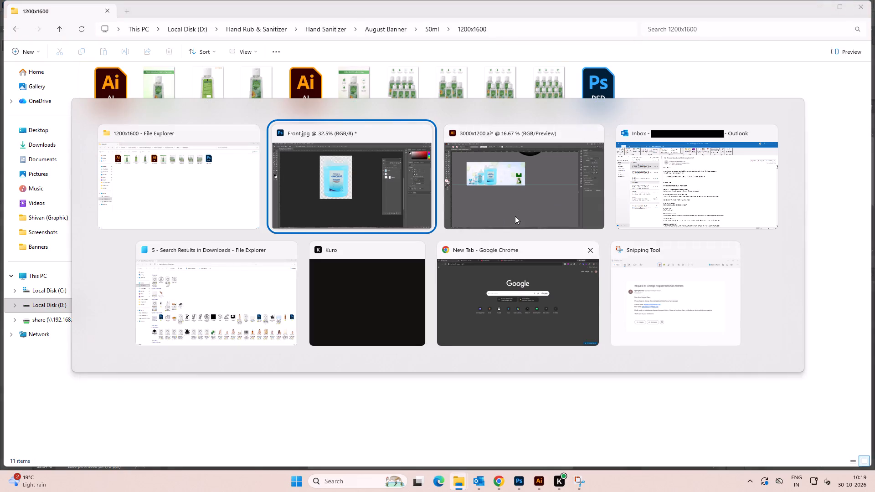
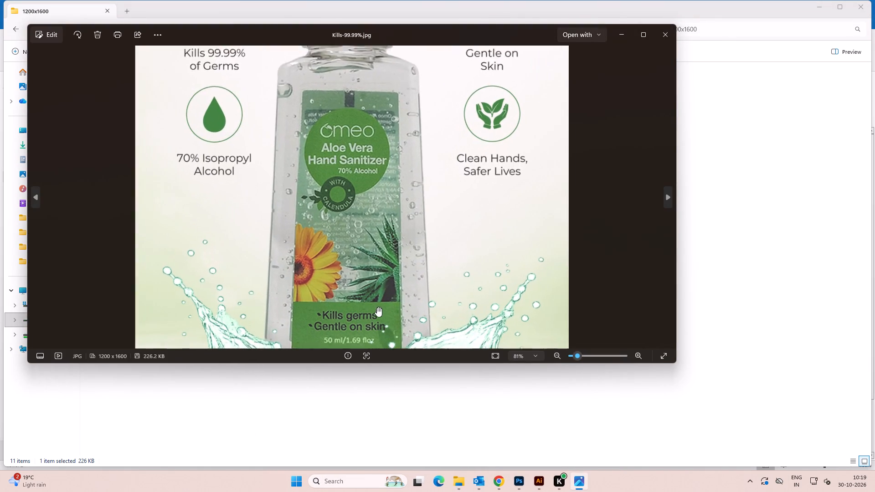
Check the lower label of the 50ml sanitizer bottle in Kills-99.99%.jpg and close the image.
left_click_drag(378, 304, 381, 219)
left_click(672, 34)
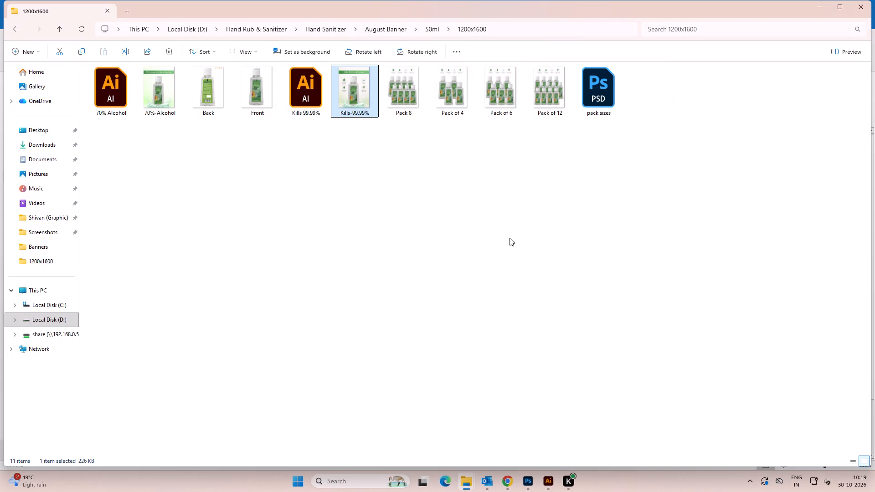
Open the Pack size PSD from August Banner's 60ml > 1200x1600 folder in Photoshop, and switch back to the folder window.
key("BackSpace")
key("BackSpace")
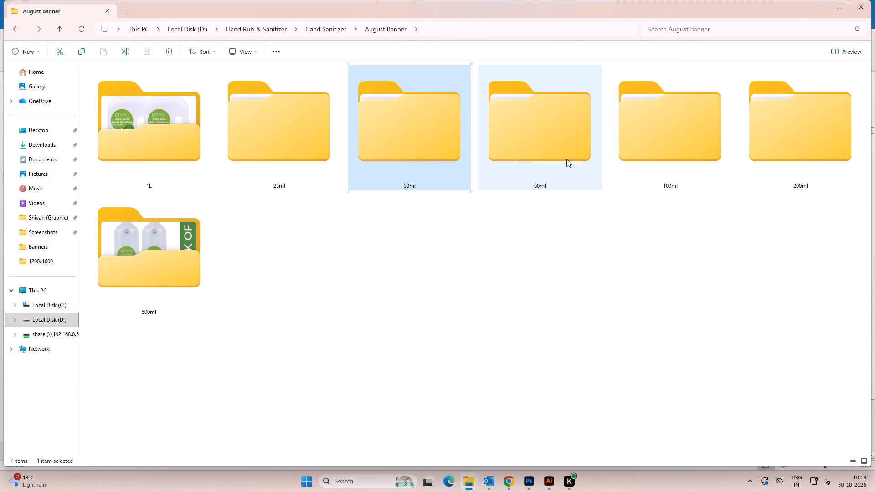
double_click(504, 161)
double_click(127, 84)
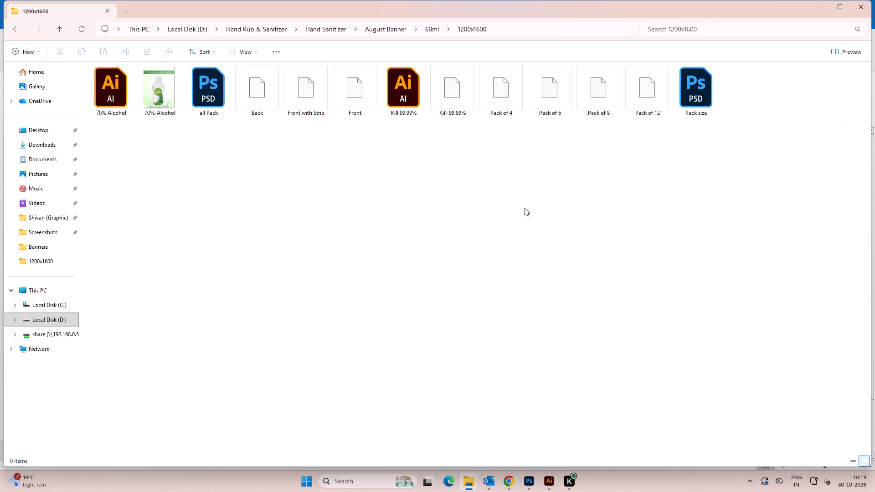
double_click(697, 91)
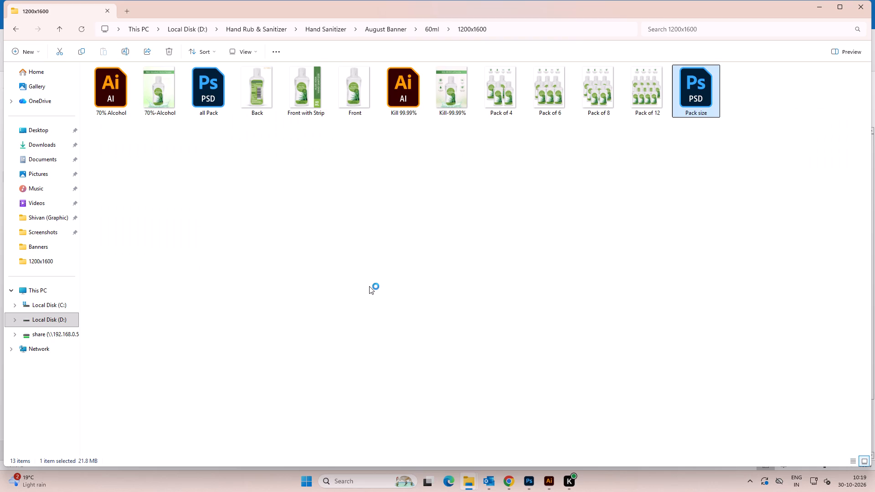
key("alt+Tab")
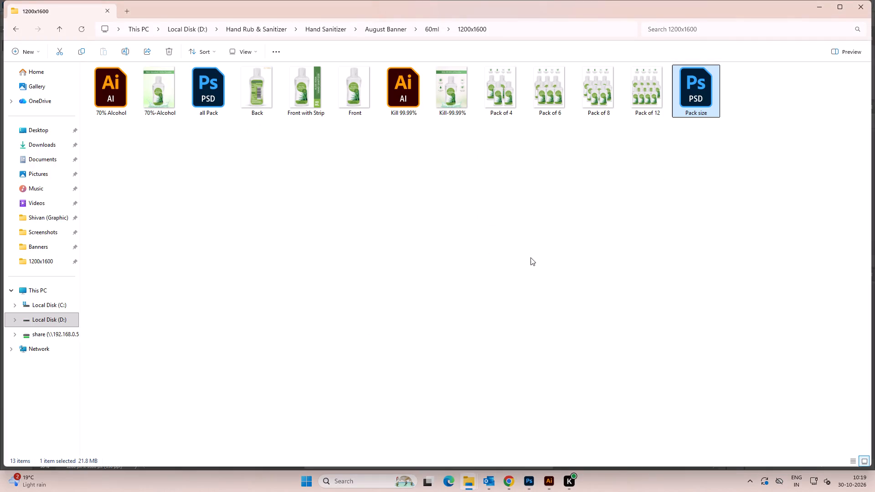
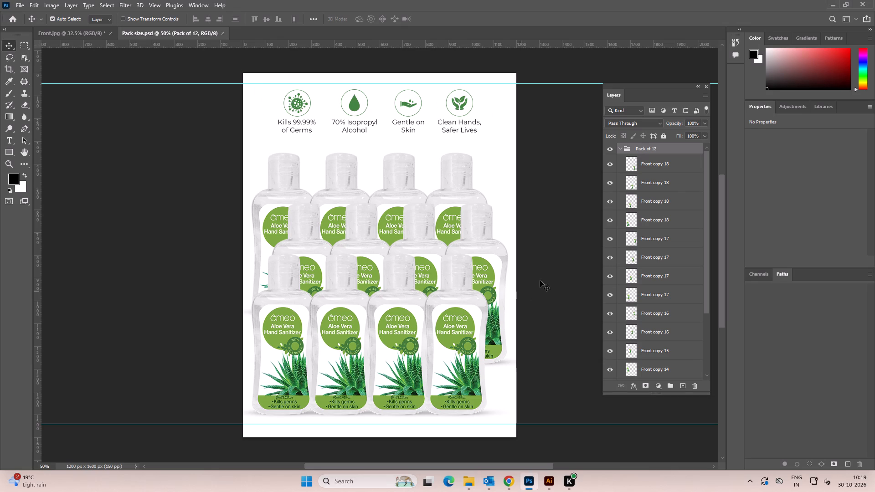
Hide the Pack of 12 bottle group and the Text and Strip group in the pack size document.
left_click(620, 149)
left_click(612, 149)
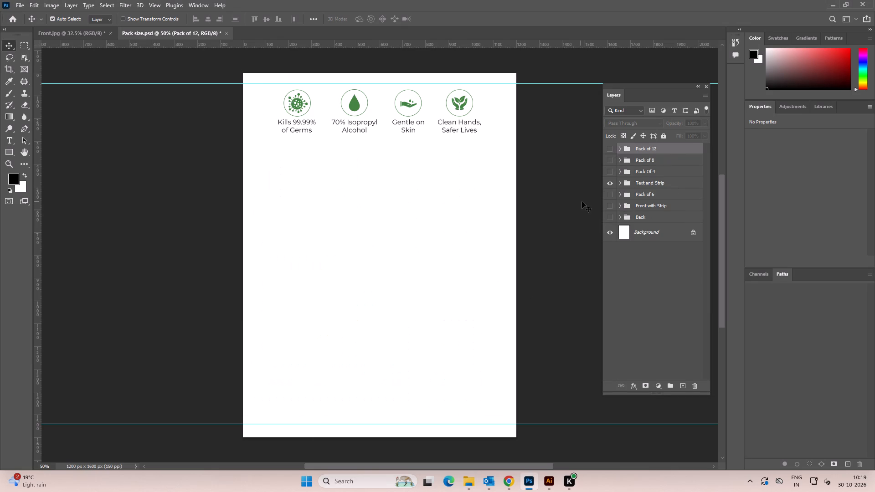
left_click(609, 185)
Show the single 60ml sanitizer bottle by making the Front with Strip group and its Front copy 8 layer visible.
left_click(612, 214)
left_click(612, 214)
left_click(612, 206)
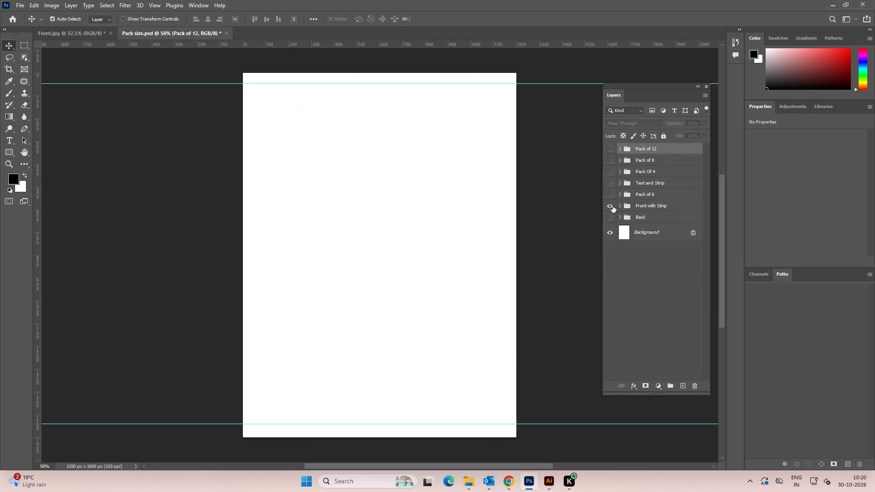
left_click(610, 207)
left_click(620, 205)
left_click(611, 333)
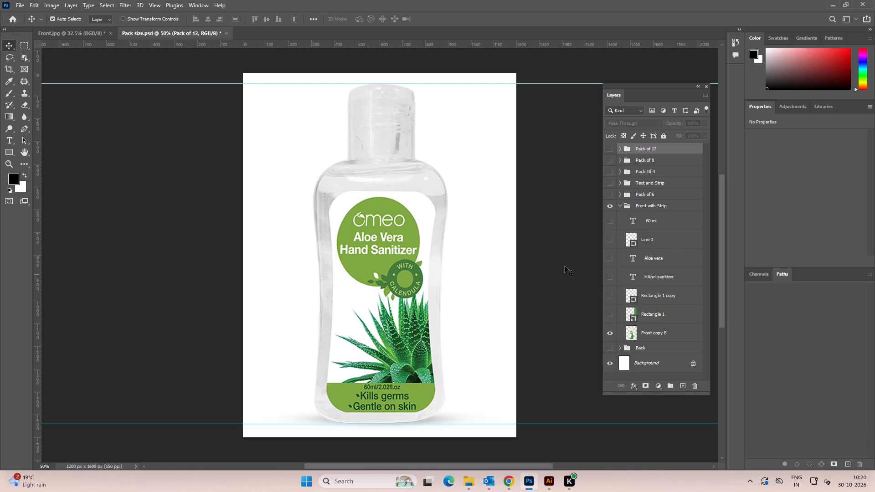
Hide the white Background layer so the 60ml bottle stands on transparency.
left_click(561, 261)
scroll(558, 241, "down", 3, "alt")
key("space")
left_click_drag(561, 297, 564, 287)
left_click(562, 267)
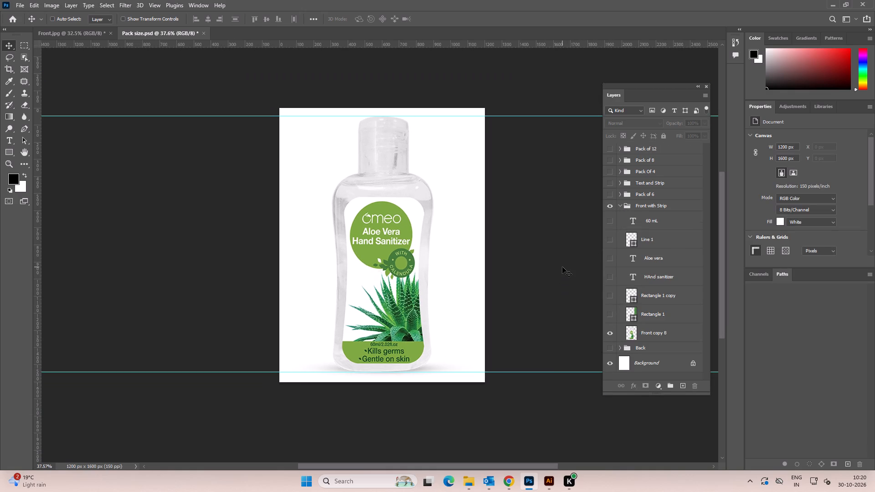
left_click(613, 365)
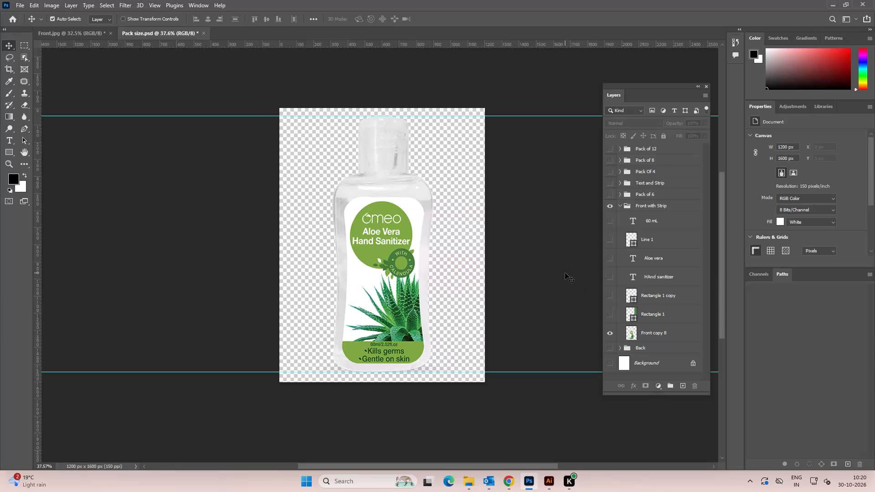
Export the Aloe Vera Hand Sanitizer bottle for web as a transparent PNG-24 named sanitizer-60ml.png in the Downloads folder.
key("ctrl+alt+shift+s")
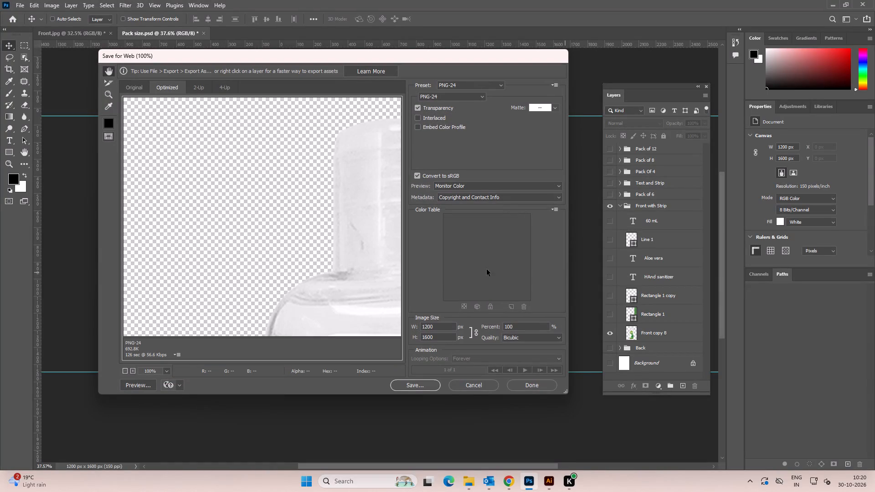
scroll(320, 254, "down", 10)
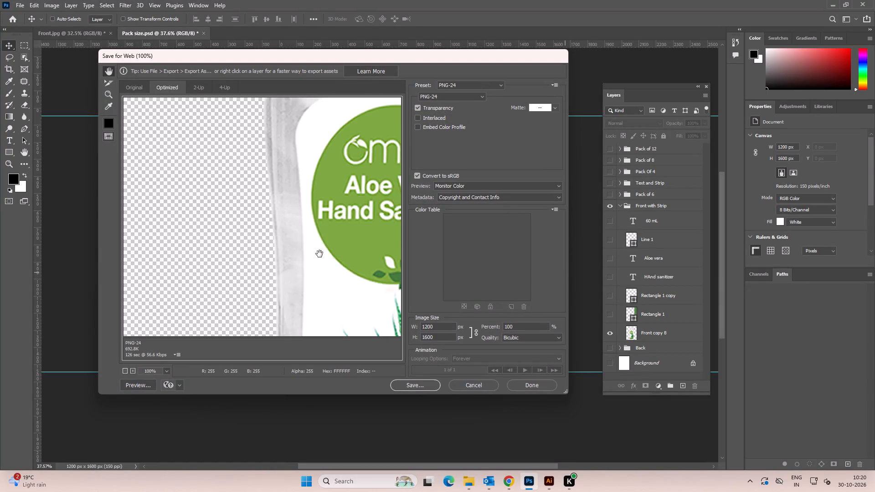
scroll(319, 254, "down", 12)
left_click_drag(352, 302, 237, 299)
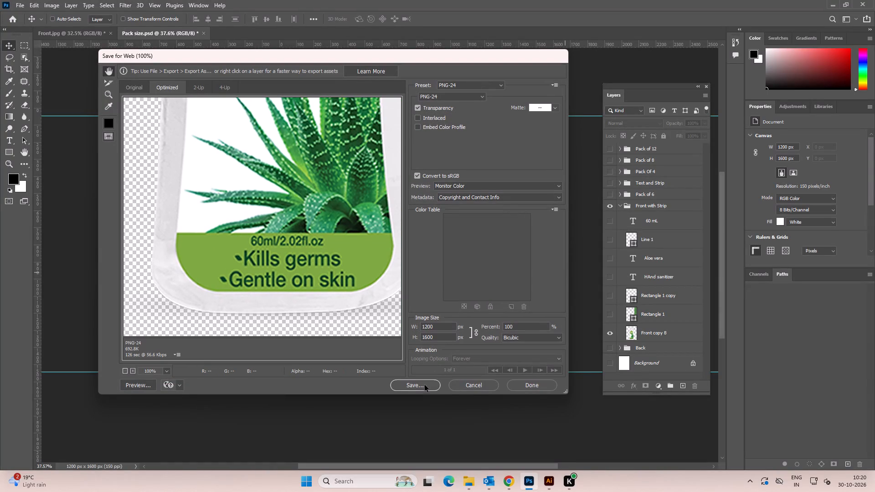
left_click(423, 387)
type("sani")
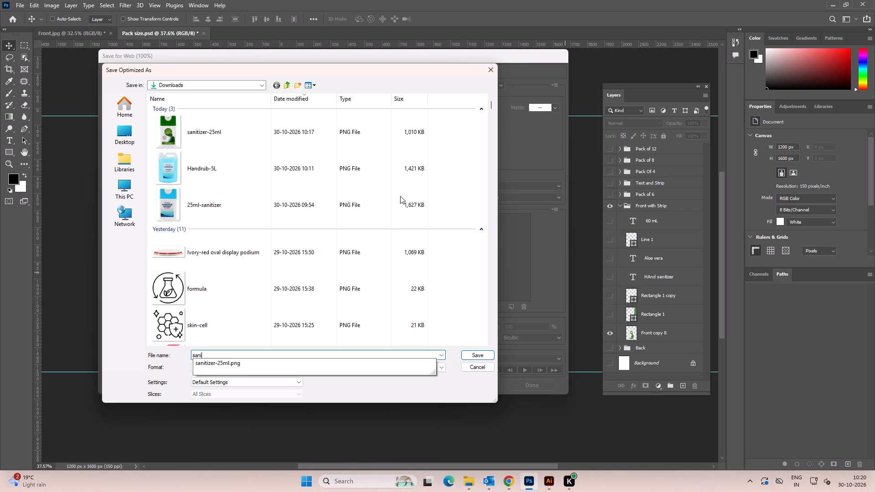
key("Down")
key("Left")
key("Left")
key("Left")
key("Left")
key("Left")
key("Left")
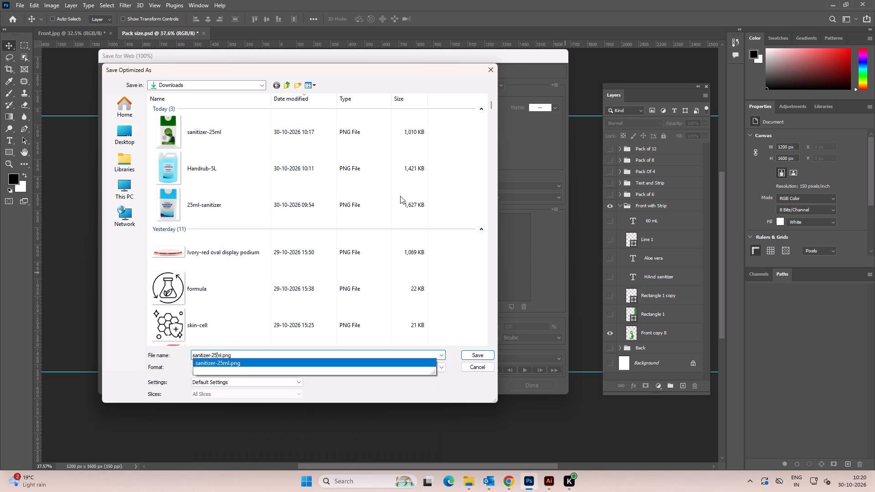
key("shift+Left")
key("shift+Left")
key("6")
key("0")
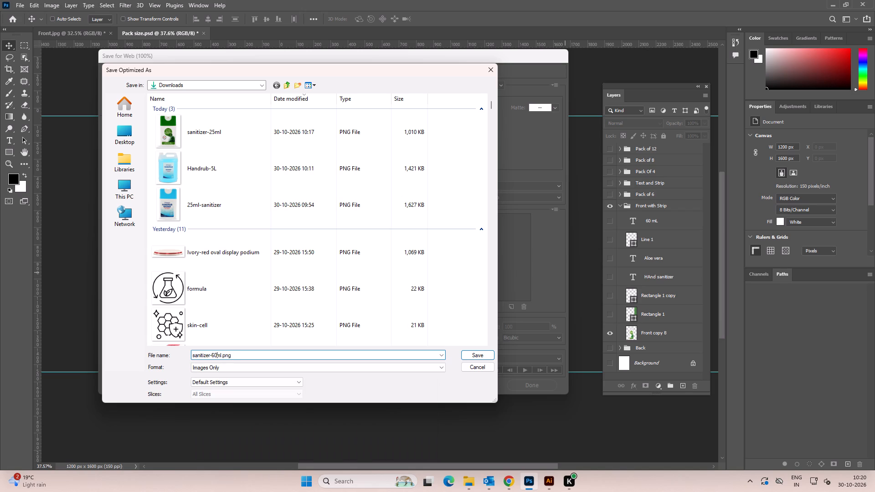
key("Return")
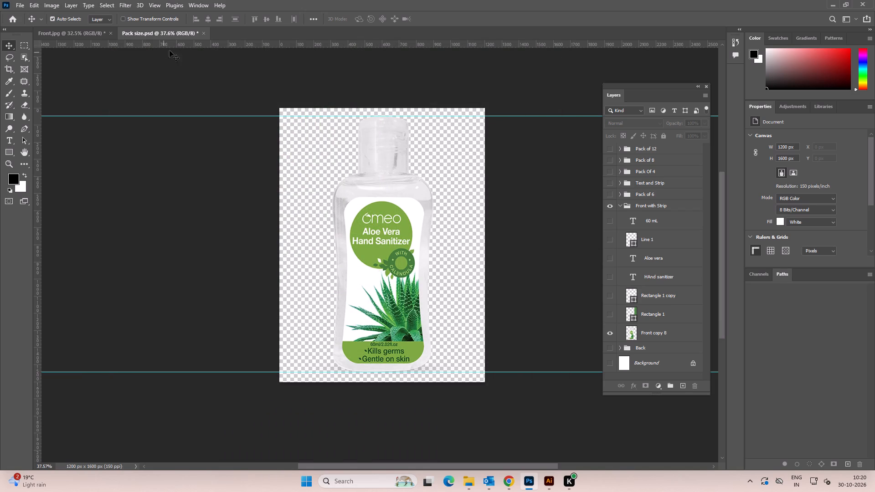
Close Pack size.psd without saving its changes.
left_click(206, 33)
key("alt+Tab")
left_click(236, 184, "alt")
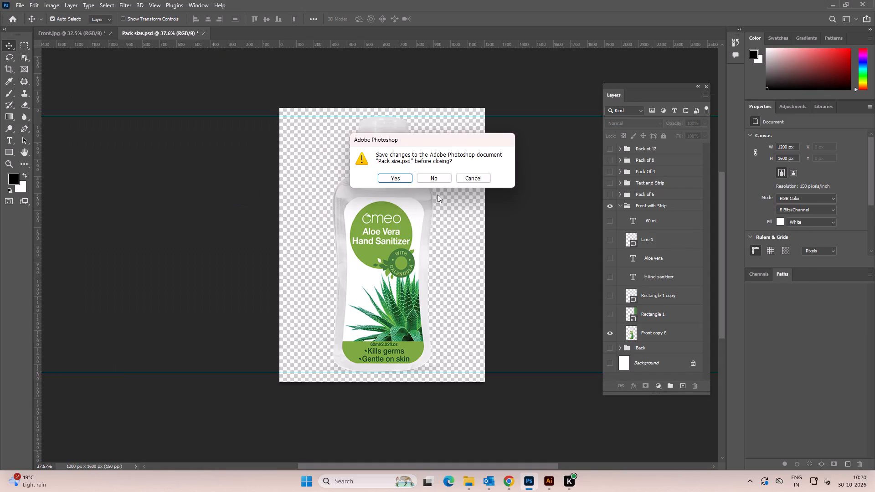
left_click(433, 178)
Switch to Illustrator, place sanitizer-60ml.png in the 3000x1200 document, and set it on the empty canvas beside the banner.
key("alt+Tab")
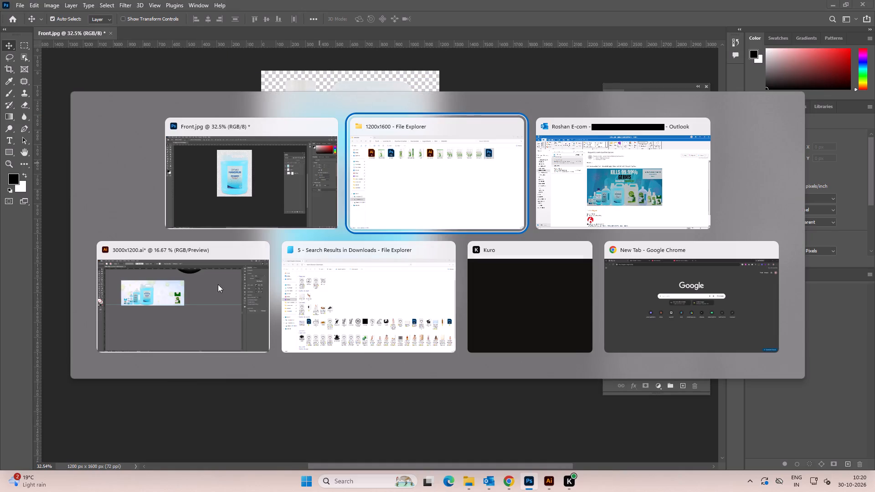
left_click(154, 297, "alt")
left_click(20, 0)
left_click(40, 0)
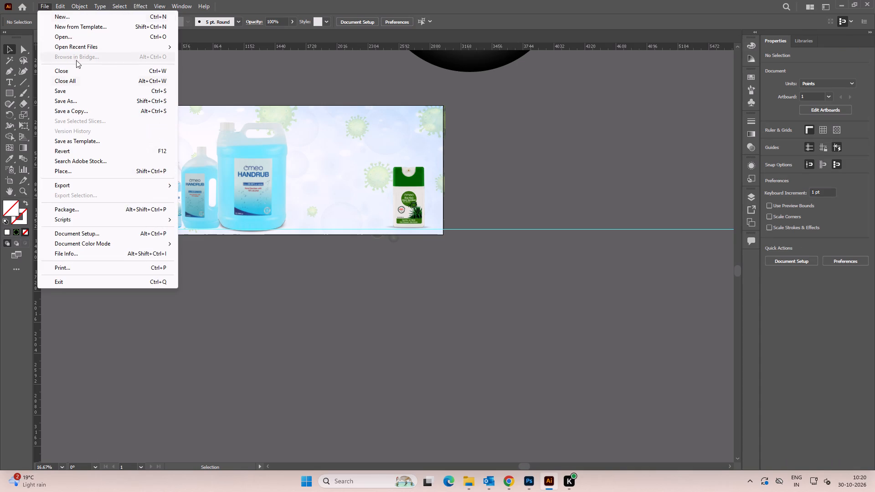
left_click(74, 171)
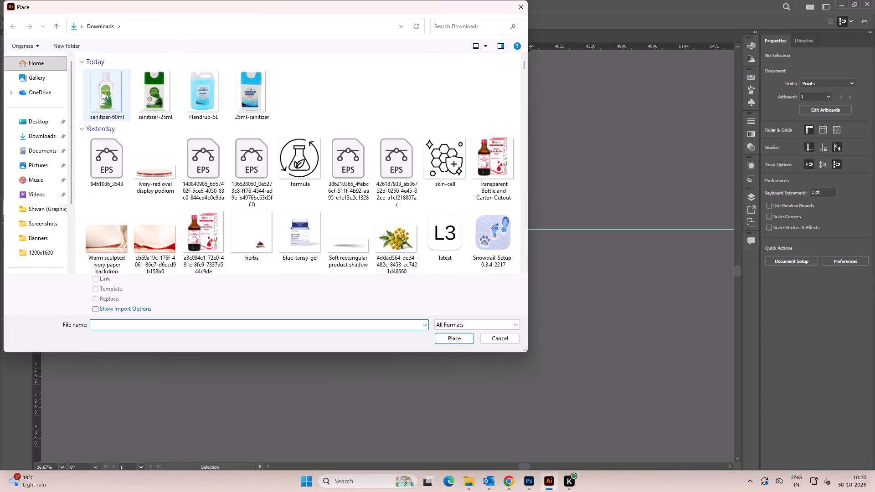
left_click(102, 92)
left_click(450, 339)
left_click(355, 218)
left_click_drag(432, 333, 368, 269)
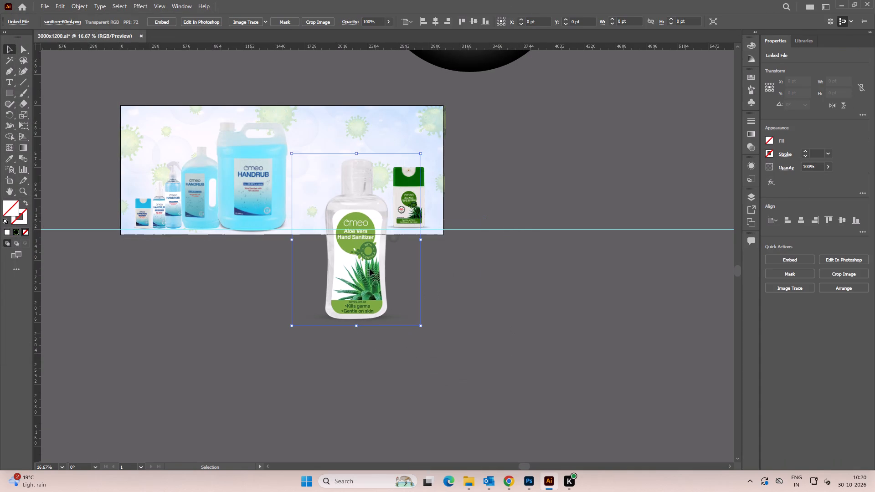
key("space")
left_click_drag(493, 266, 299, 280)
left_click_drag(168, 273, 361, 225)
Start cropping the placed 60 ml bottle image and extend the crop area to the full 1600 pt height.
scroll(361, 218, "up", 2, "alt")
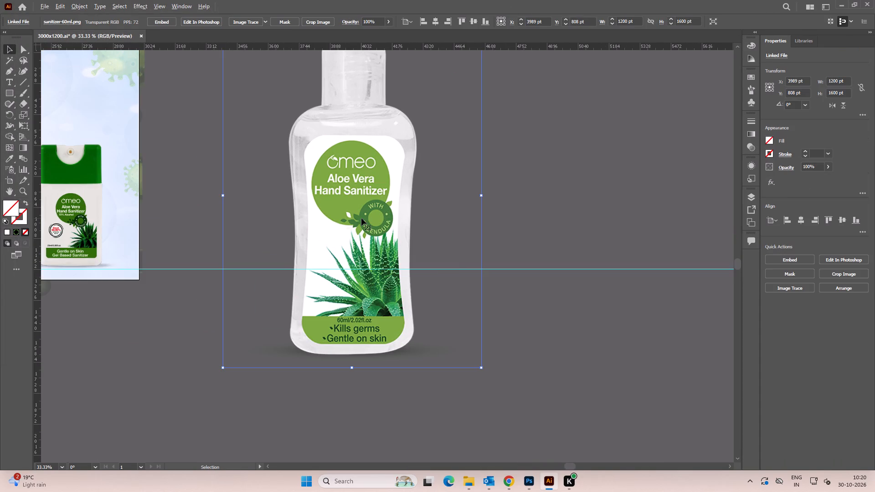
right_click(361, 218)
key("space")
left_click_drag(360, 220, 332, 248)
left_click(290, 192)
right_click(290, 192)
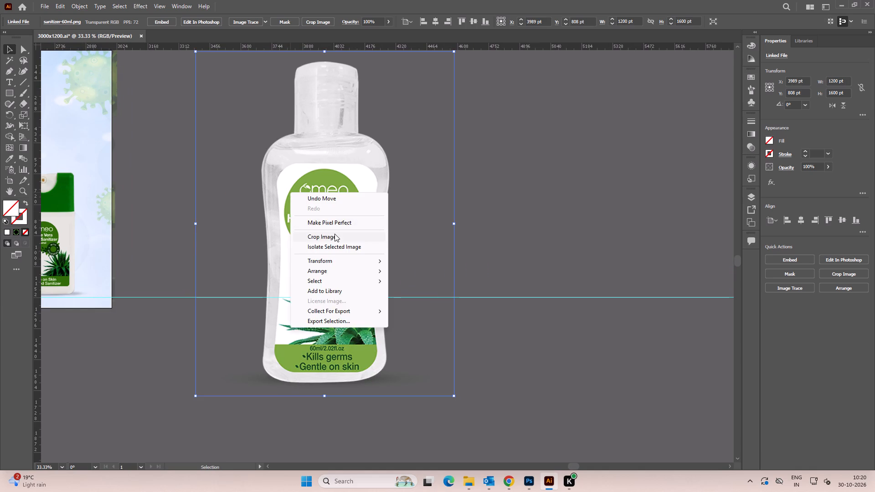
left_click(335, 237)
scroll(339, 220, "down", 1, "alt")
key("space")
left_click_drag(338, 220, 340, 241)
left_click_drag(335, 190, 338, 181)
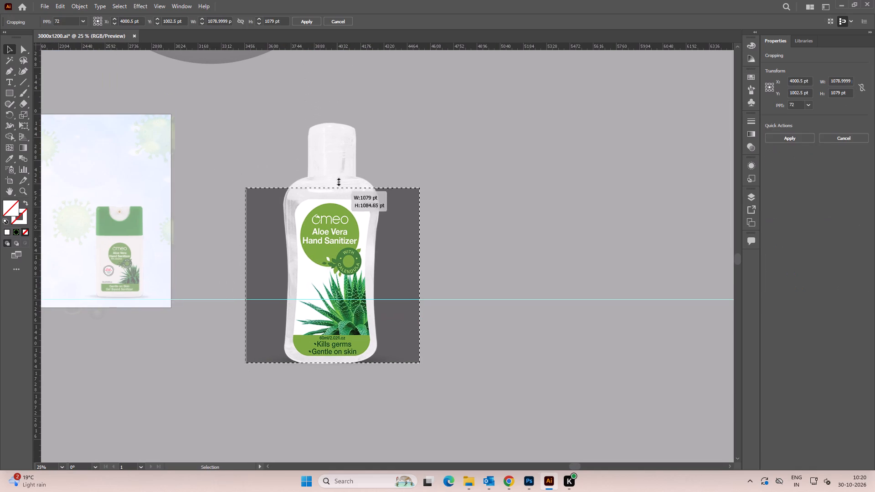
left_click_drag(338, 181, 348, 107)
key("space")
left_click_drag(344, 277, 345, 192)
left_click_drag(335, 277, 338, 305)
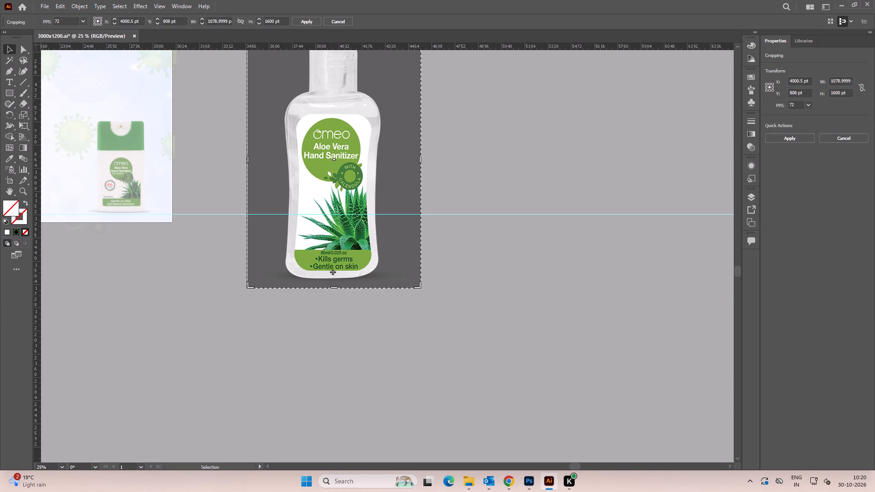
Narrow the crop area around the 60 ml bottle to about 921 pt wide, keeping its shadow, and apply the crop.
scroll(319, 196, "up", 2, "alt")
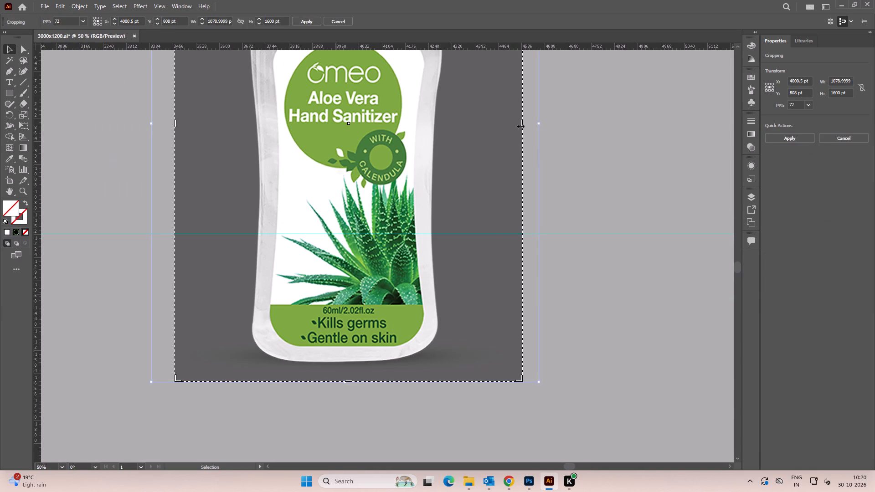
left_click_drag(505, 128, 458, 139)
key("ctrl+z")
left_click_drag(498, 126, 480, 129)
left_click_drag(152, 124, 230, 132)
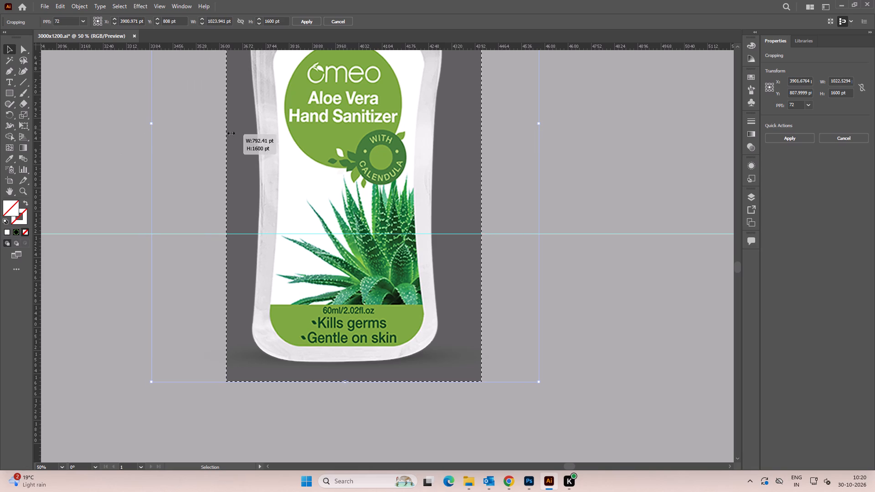
left_click_drag(230, 132, 199, 135)
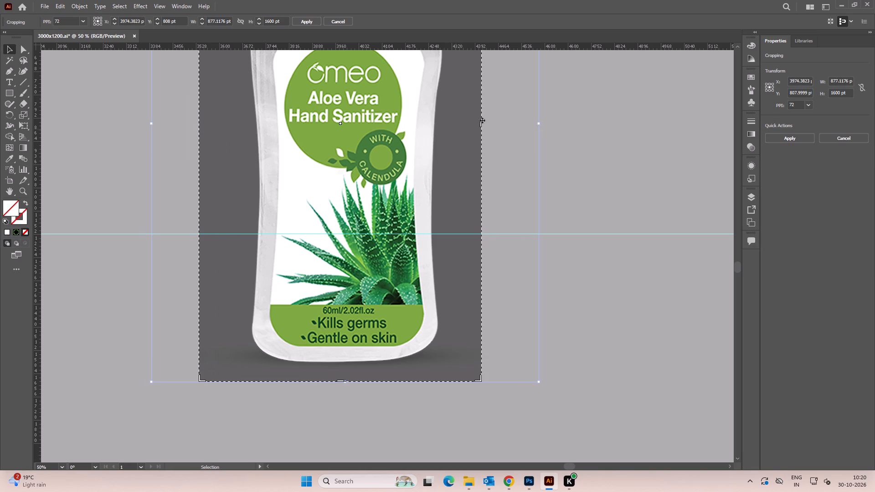
left_click_drag(481, 124, 495, 125)
scroll(406, 177, "down", 2, "alt")
key("space")
key("space")
key("space")
key("space")
left_click_drag(401, 172, 402, 223)
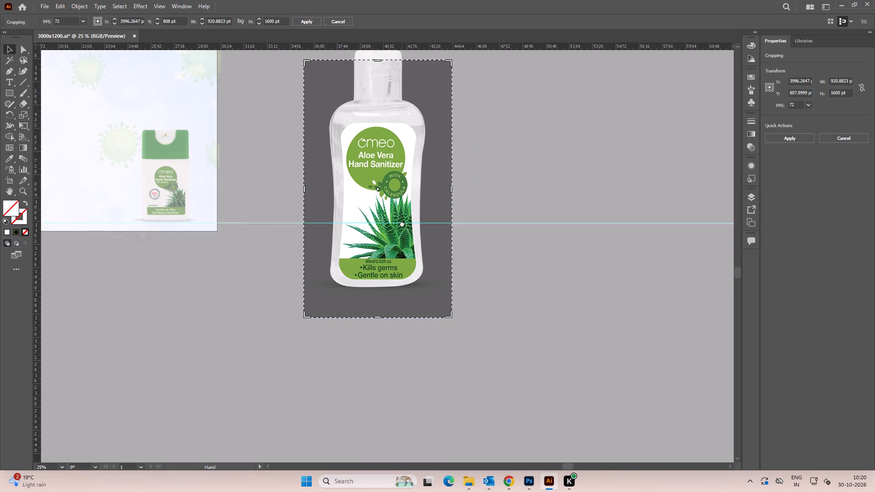
left_click_drag(402, 223, 402, 227)
key("Return")
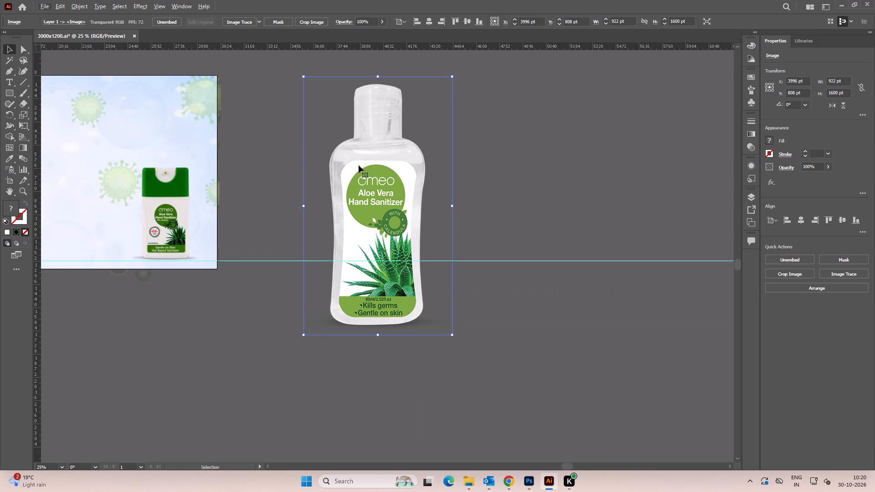
Scale the 60 ml sanitizer down to about 334 × 579 pt and move it into the banner beside the 25 ml sanitizer.
left_click_drag(378, 77, 373, 242, "shift")
key("space")
left_click_drag(279, 270, 479, 279)
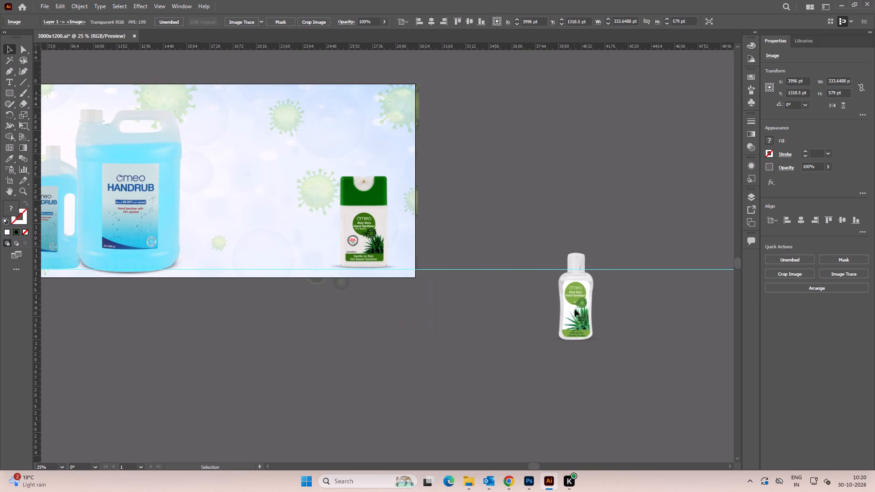
left_click_drag(575, 309, 292, 223)
scroll(361, 228, "up", 1, "alt")
key("space")
key("space")
key("space")
key("space")
key("space")
key("space")
left_click_drag(255, 241, 551, 266)
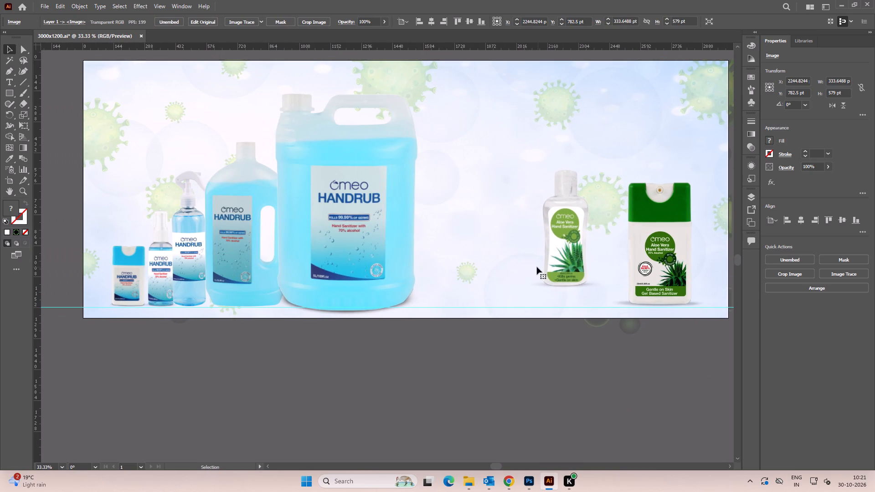
Shrink the 25 ml aloe vera sanitizer to about 130.5 × 174 pt and place it over the blue 25 ml handrub.
left_click_drag(647, 263, 92, 301)
scroll(83, 276, "up", 1, "shift")
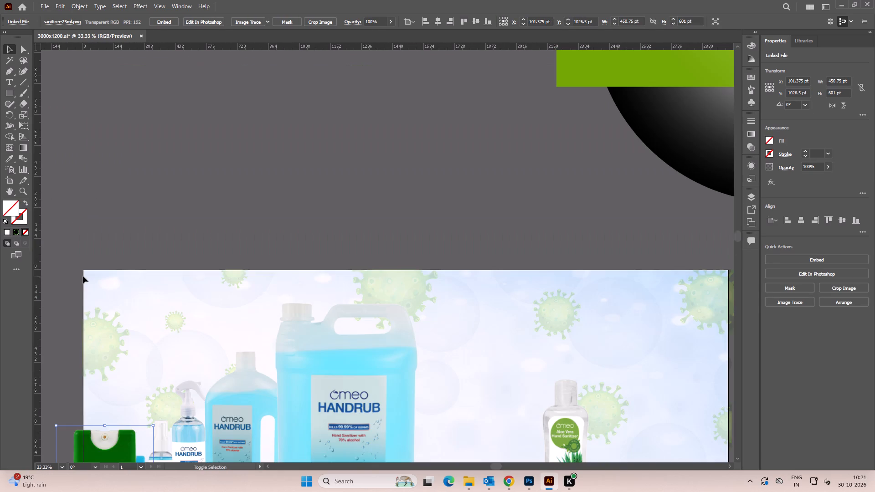
key("space")
left_click_drag(158, 394, 273, 174)
scroll(187, 294, "up", 2, "alt")
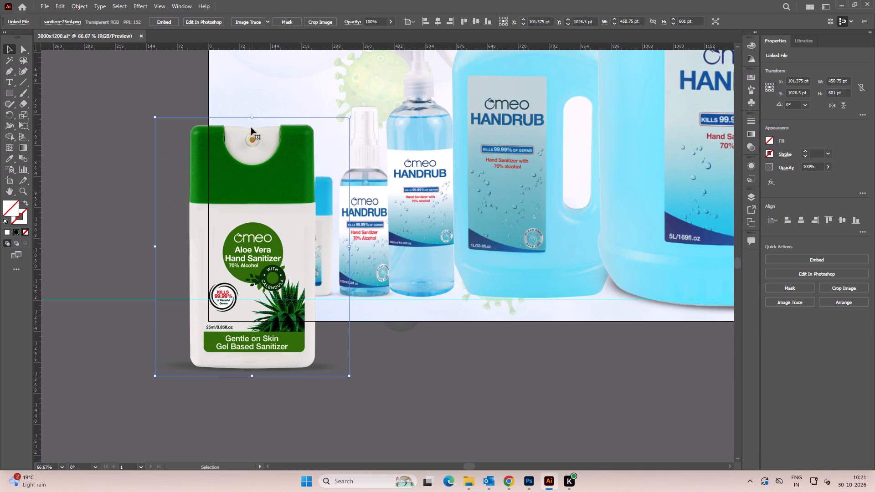
left_click_drag(253, 117, 241, 301, "shift")
left_click_drag(245, 348, 262, 250)
scroll(294, 233, "up", 2, "alt")
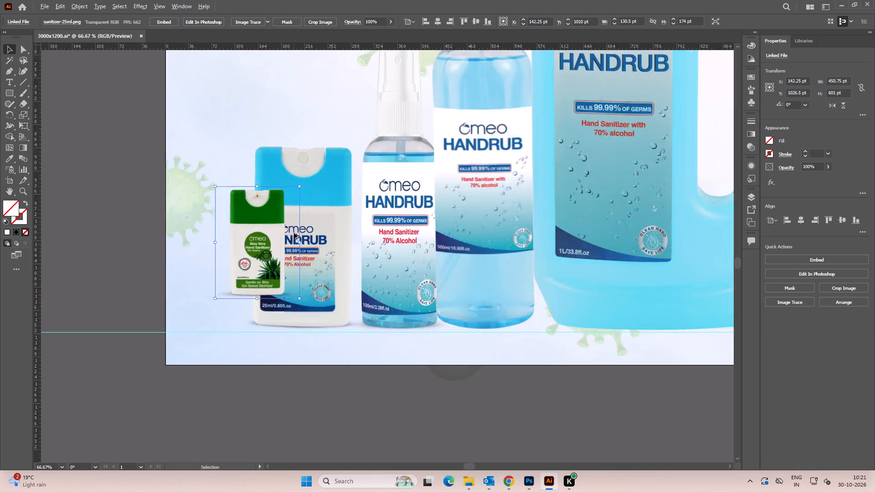
scroll(294, 233, "up", 1, "alt")
key("space")
left_click_drag(292, 231, 273, 294)
left_click_drag(210, 286, 262, 202)
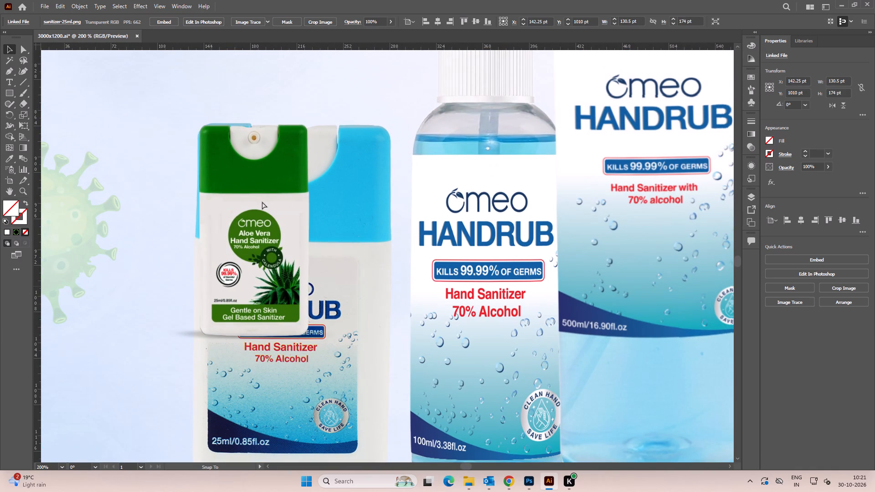
left_click_drag(262, 202, 260, 198)
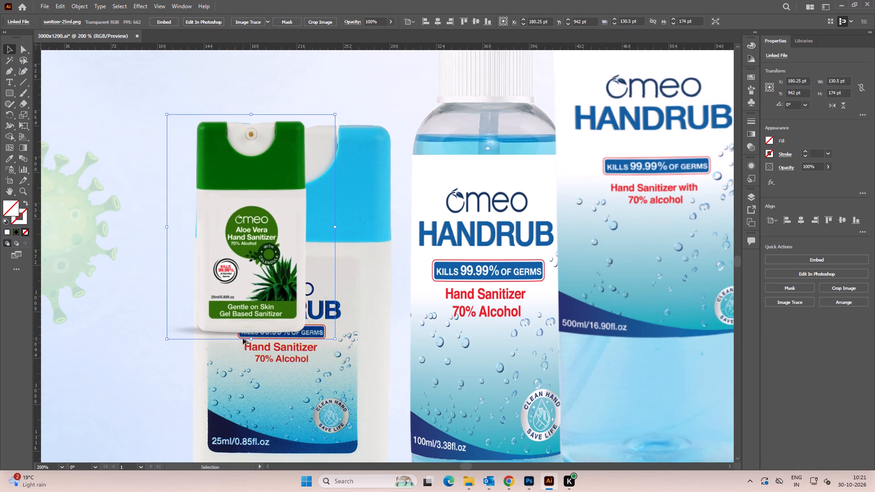
Enlarge the 25 ml sanitizer to about 220 × 293 pt and shift it sideways over the matching blue handrub.
scroll(243, 338, "down", 1, "alt")
key("space")
left_click_drag(253, 340, 220, 264)
left_click_drag(216, 264, 217, 373)
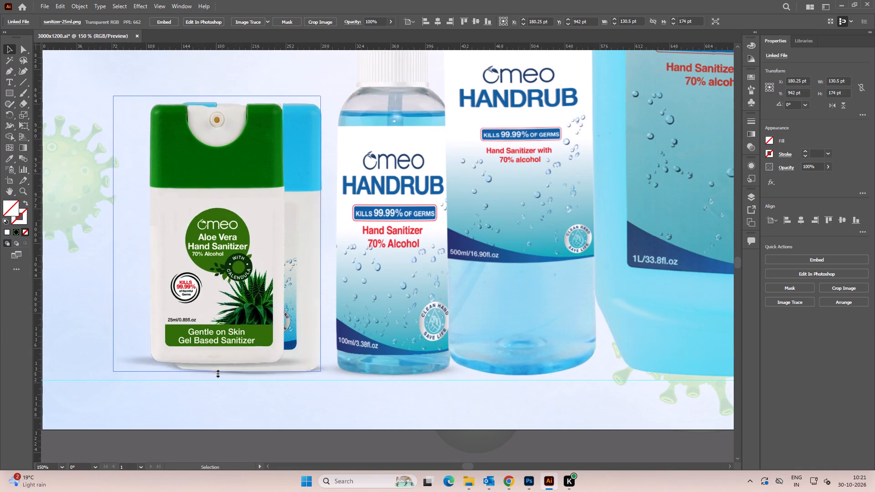
left_click_drag(217, 373, 218, 379)
left_click_drag(219, 305, 249, 305)
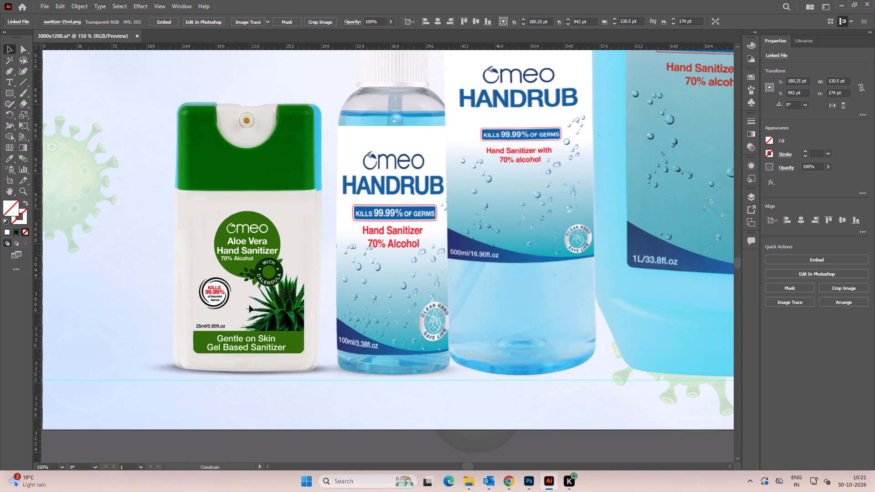
left_click_drag(249, 305, 242, 305)
Enlarge the 25 ml sanitizer to about 235 × 313 pt and move it slightly up over the blue handrub.
key("space")
left_click_drag(258, 230, 224, 256)
scroll(311, 265, "up", 2, "shift")
scroll(288, 284, "down", 3, "alt")
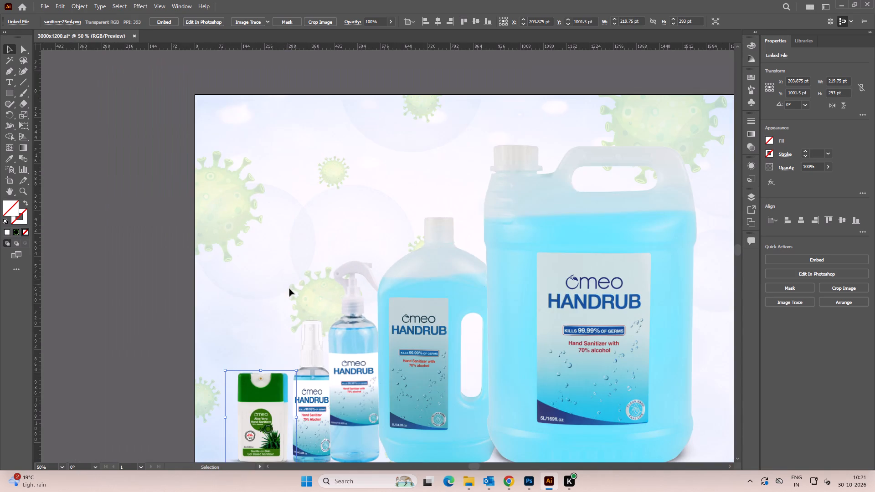
key("space")
left_click_drag(301, 436, 268, 238)
scroll(254, 207, "up", 4, "alt")
left_click_drag(292, 254, 298, 254)
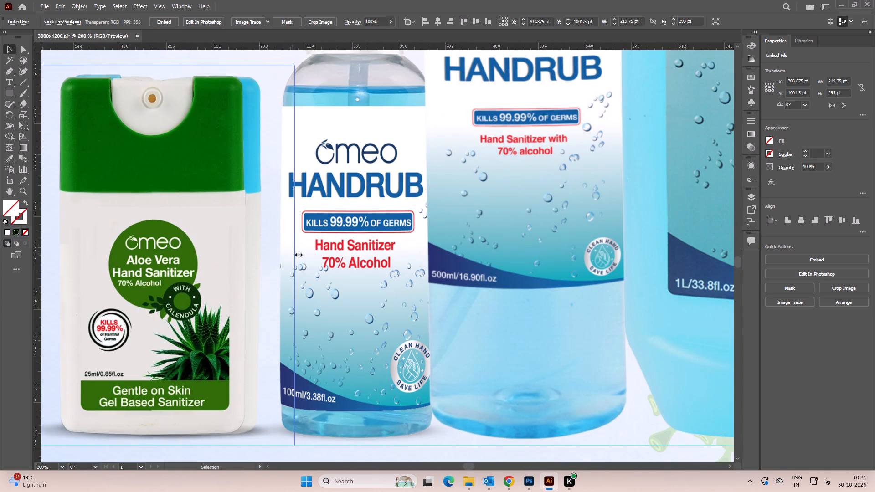
left_click_drag(298, 254, 311, 254)
scroll(229, 249, "down", 1, "alt")
left_click_drag(224, 262, 224, 255)
Resize the 25 ml aloe vera sanitizer to about 224.5 × 299 pt and nudge it sideways over the matching blue handrub.
key("space")
left_click_drag(200, 231, 231, 242)
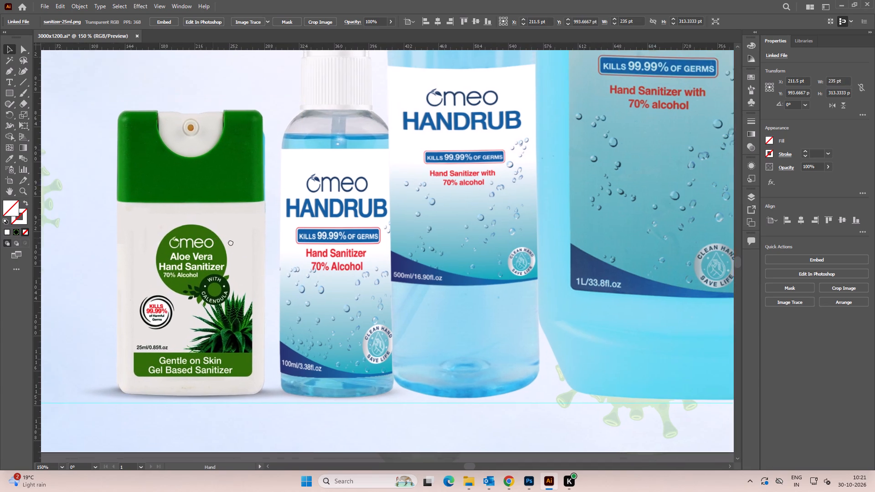
left_click_drag(231, 242, 237, 243)
scroll(212, 132, "up", 2, "alt")
left_click_drag(213, 81, 211, 130, "shift")
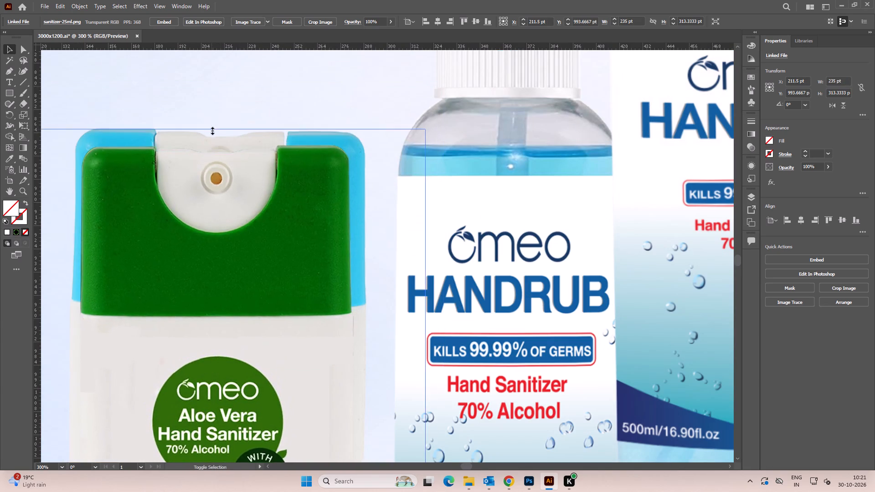
left_click_drag(211, 130, 215, 108, "shift")
left_click_drag(215, 215, 220, 215)
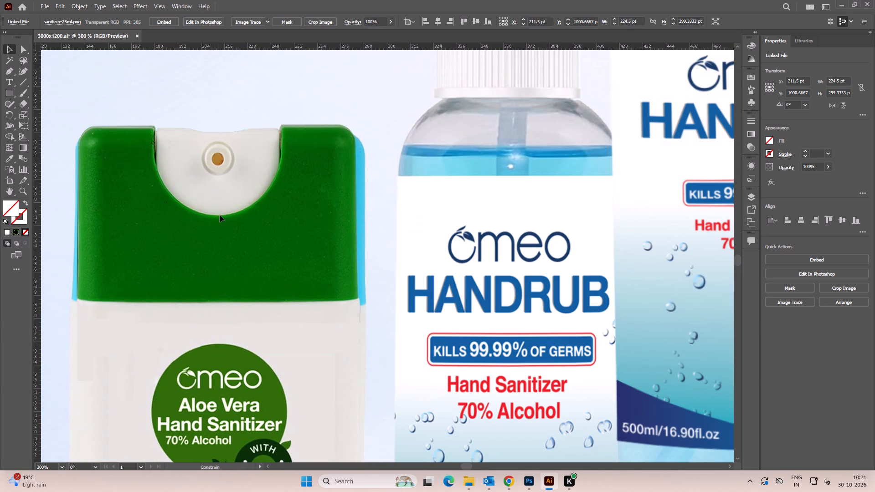
left_click_drag(220, 215, 219, 215)
Move the 25 ml sanitizer horizontally to the banner's right end, past the 60 ml sanitizer, keeping its base at the guide.
scroll(218, 215, "down", 5, "alt")
key("space")
left_click_drag(275, 363, 209, 363)
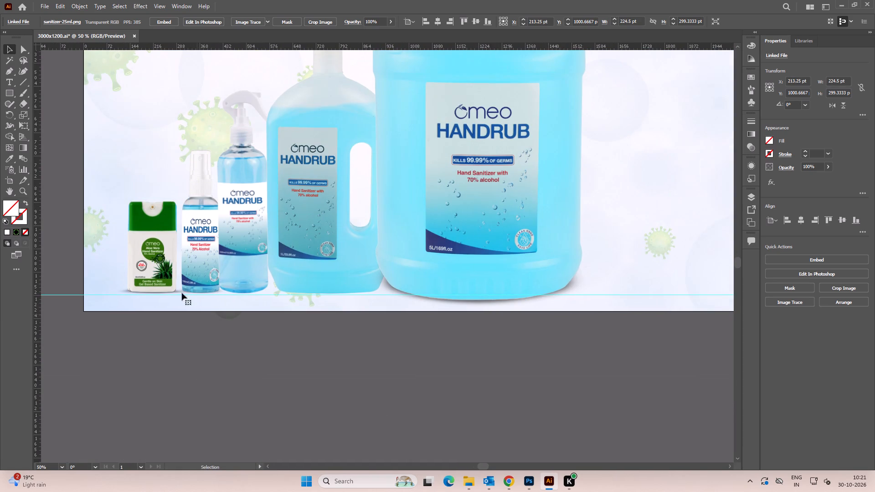
left_click_drag(162, 266, 654, 272)
key("space")
key("space")
key("space")
key("space")
key("space")
key("space")
key("space")
key("space")
key("space")
key("space")
key("space")
key("space")
left_click_drag(637, 257, 293, 261)
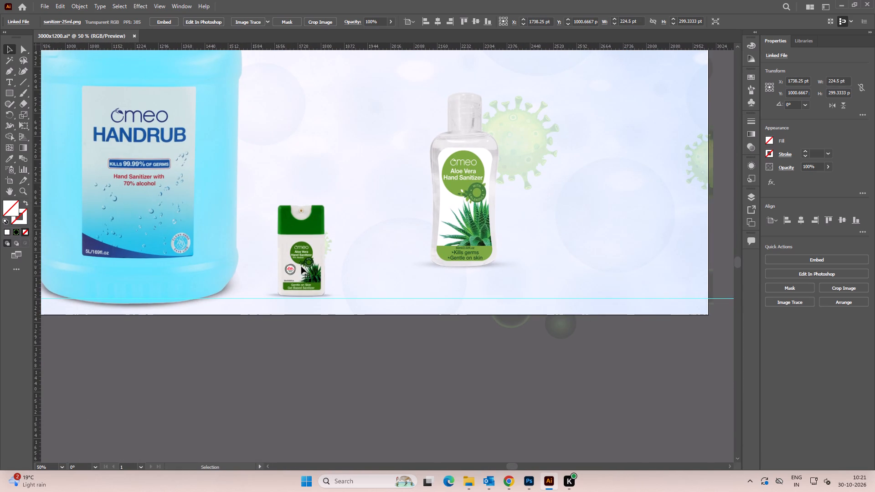
left_click_drag(302, 267, 608, 267)
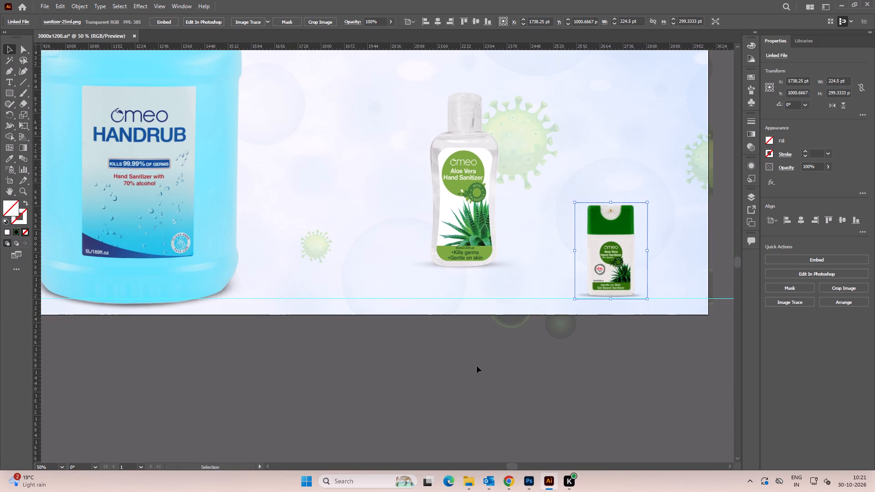
left_click(477, 366)
Move the 60 ml sanitizer down to the base guide, directly to the left of the 25 ml sanitizer.
key("space")
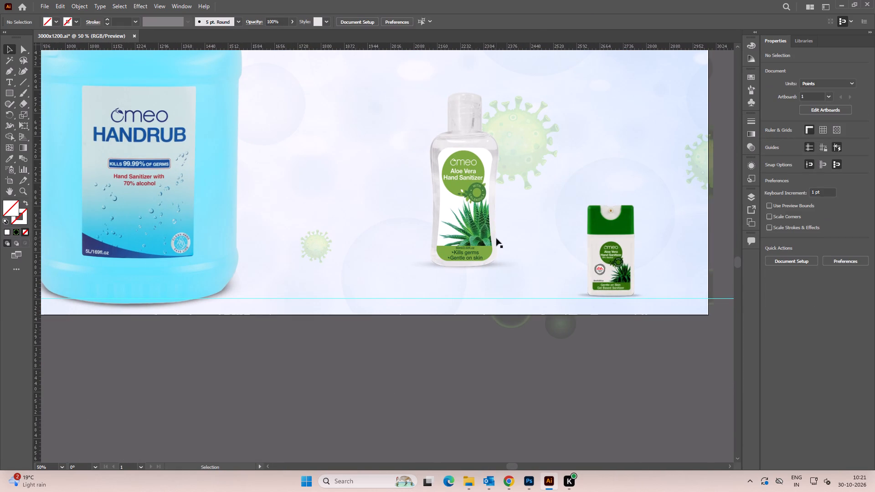
scroll(496, 238, "down", 2, "alt")
key("space")
left_click_drag(407, 244, 455, 242)
scroll(201, 262, "up", 4, "alt")
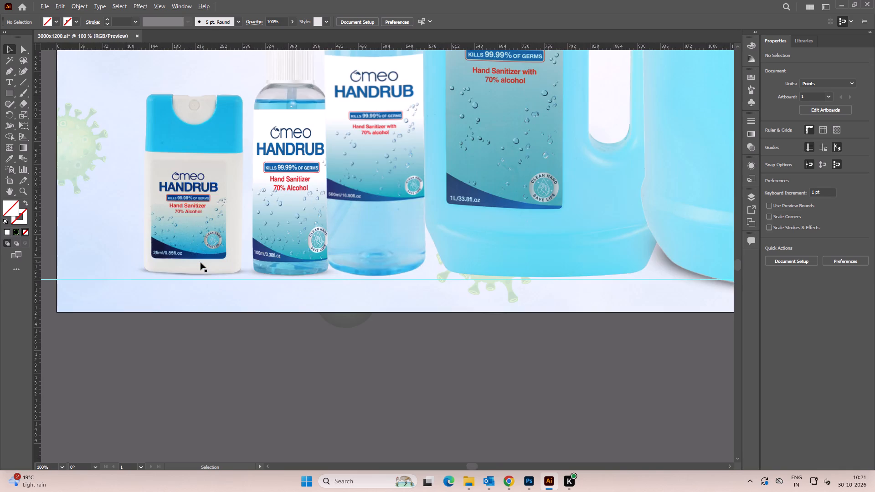
scroll(201, 262, "down", 2, "alt")
key("space")
left_click_drag(587, 264, 389, 289)
key("space")
left_click_drag(645, 287, 331, 319)
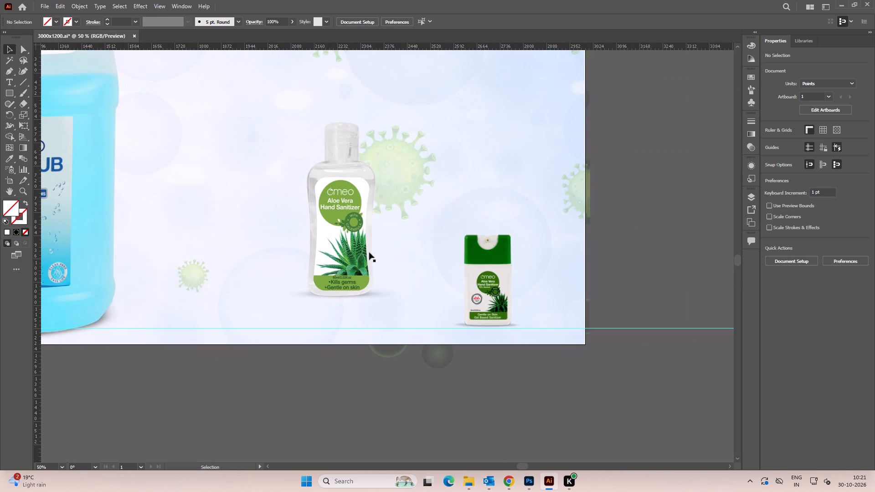
left_click_drag(356, 249, 437, 278)
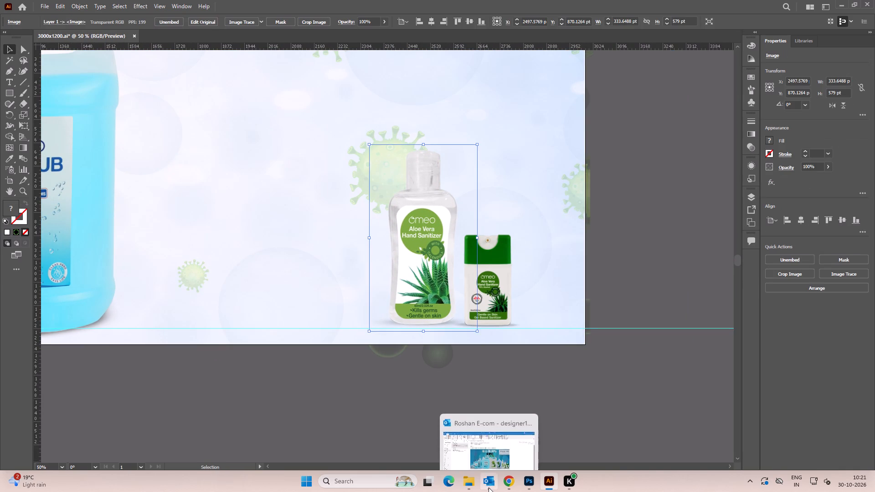
left_click(612, 204)
Scale the 60 ml sanitizer down slightly from its top and nudge it closer to the 25 ml sanitizer.
left_click(428, 197)
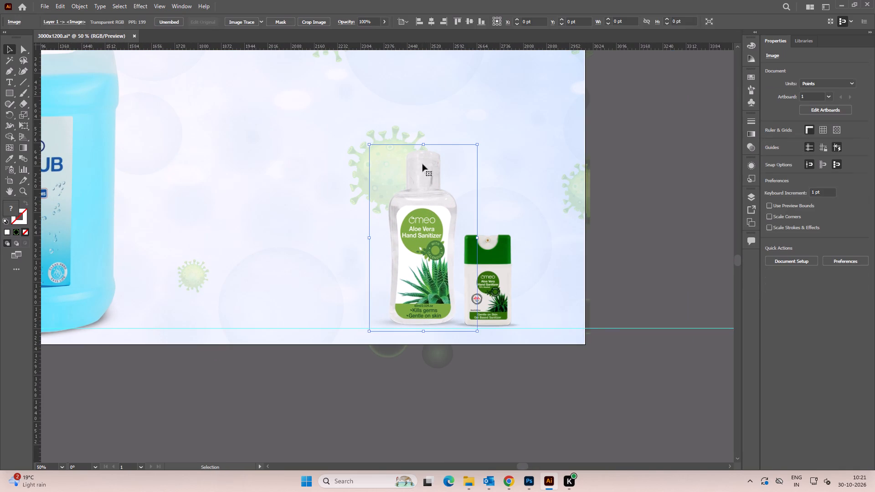
left_click_drag(422, 144, 421, 168, "shift")
left_click(668, 241)
key("space")
left_click_drag(668, 298, 631, 233)
scroll(457, 244, "up", 2, "alt")
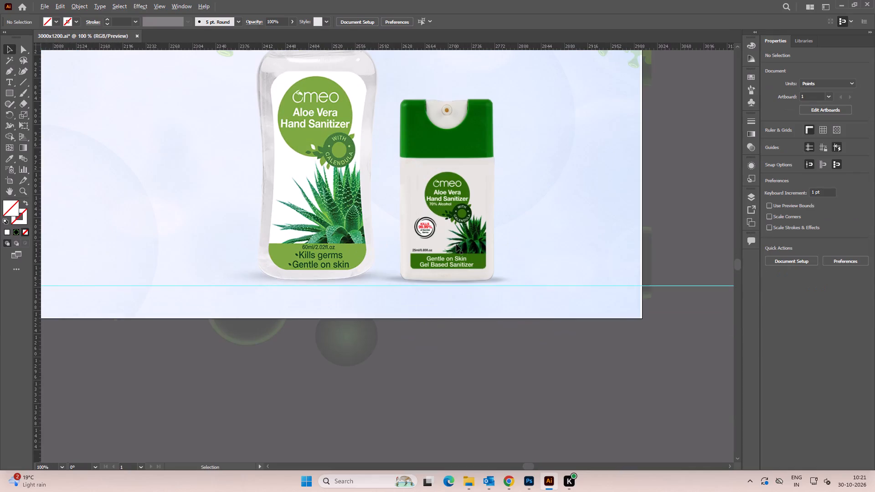
left_click_drag(319, 237, 331, 237)
left_click_drag(339, 229, 345, 233)
scroll(345, 233, "down", 3, "alt")
left_click(395, 322)
key("space")
left_click_drag(379, 324, 394, 350)
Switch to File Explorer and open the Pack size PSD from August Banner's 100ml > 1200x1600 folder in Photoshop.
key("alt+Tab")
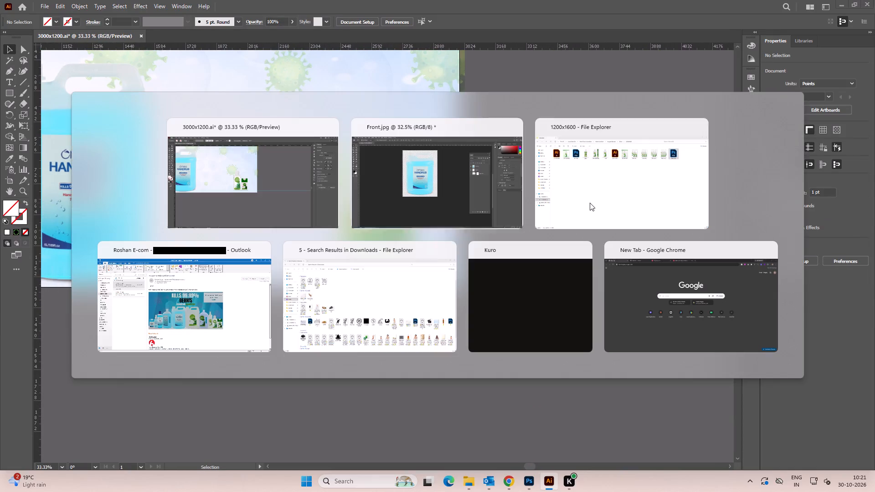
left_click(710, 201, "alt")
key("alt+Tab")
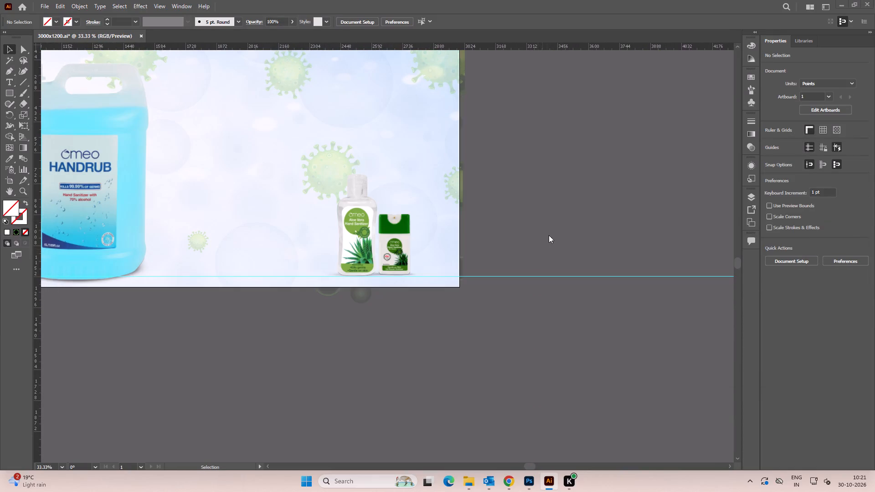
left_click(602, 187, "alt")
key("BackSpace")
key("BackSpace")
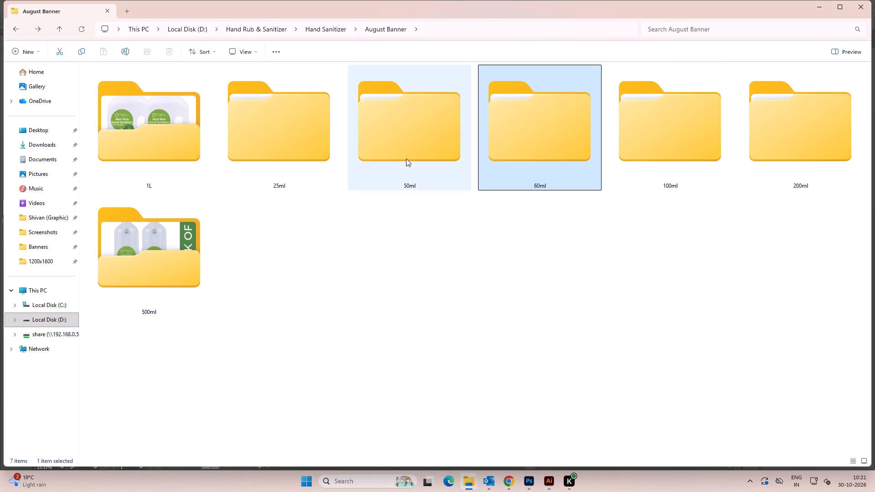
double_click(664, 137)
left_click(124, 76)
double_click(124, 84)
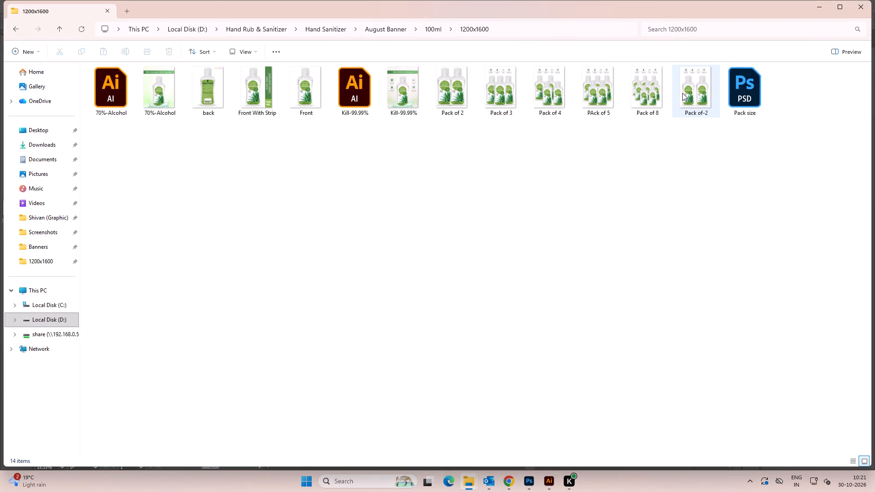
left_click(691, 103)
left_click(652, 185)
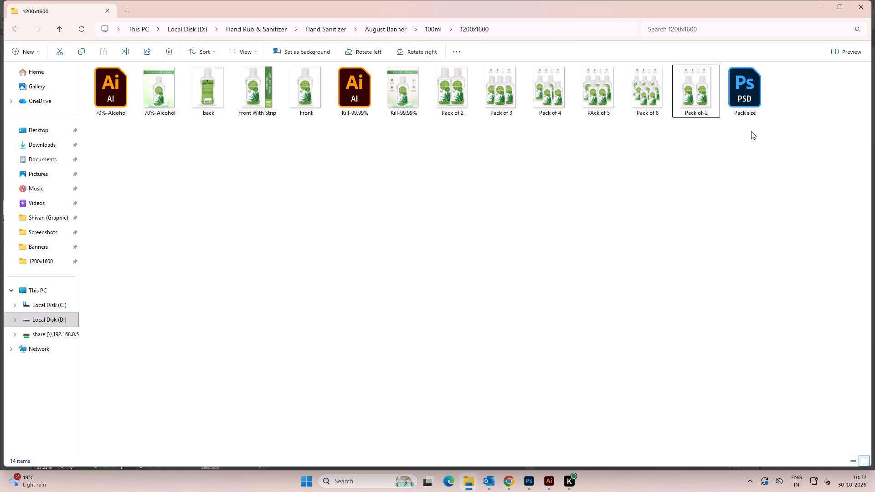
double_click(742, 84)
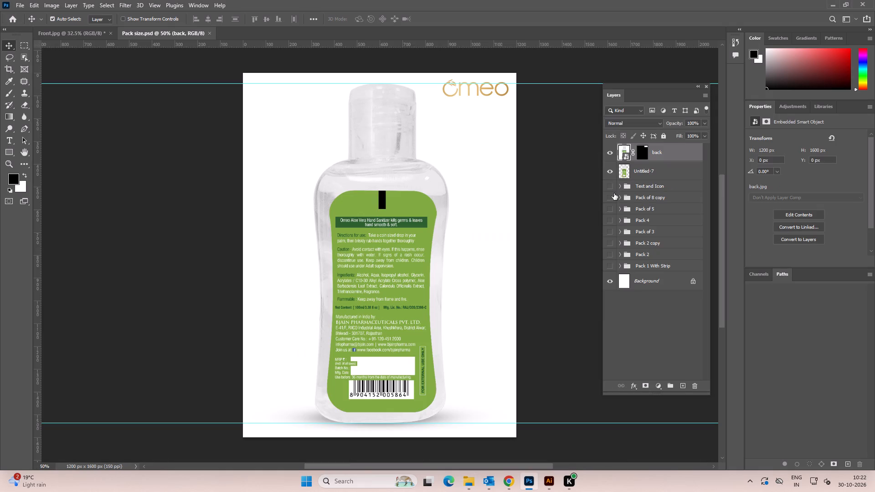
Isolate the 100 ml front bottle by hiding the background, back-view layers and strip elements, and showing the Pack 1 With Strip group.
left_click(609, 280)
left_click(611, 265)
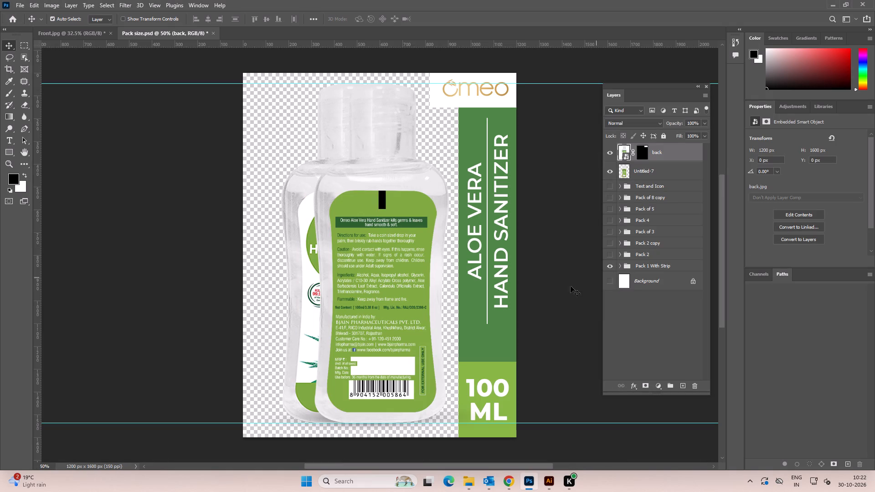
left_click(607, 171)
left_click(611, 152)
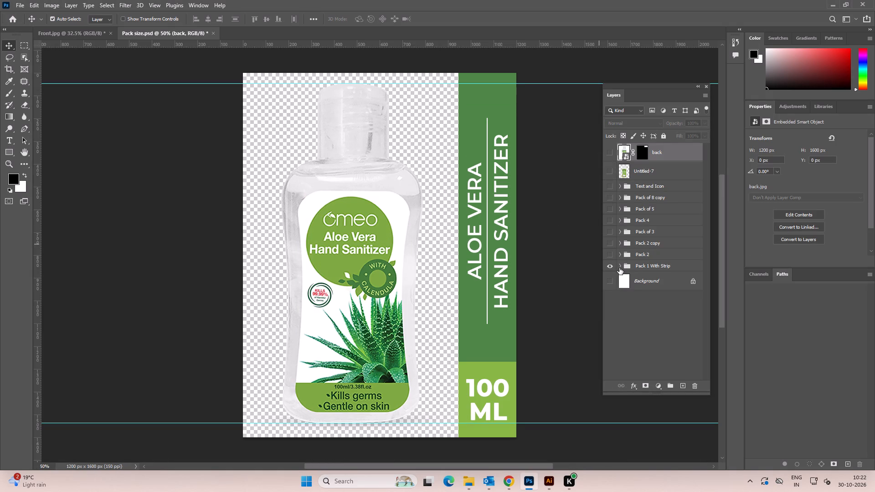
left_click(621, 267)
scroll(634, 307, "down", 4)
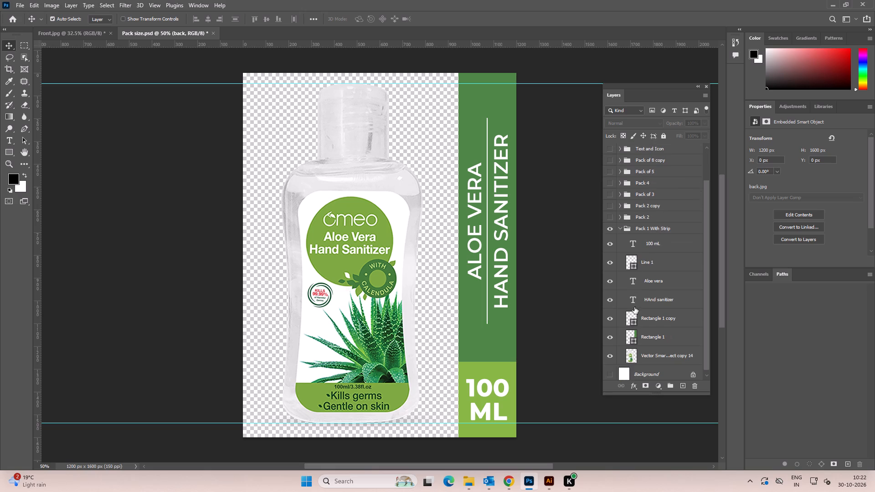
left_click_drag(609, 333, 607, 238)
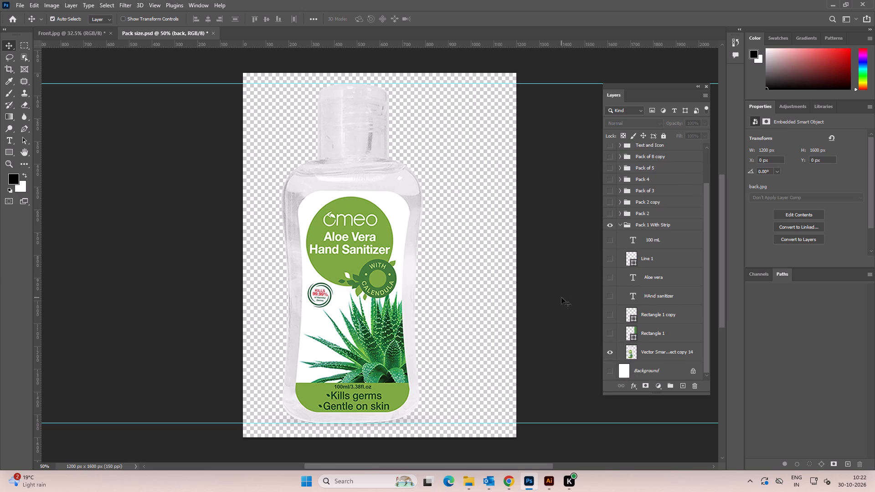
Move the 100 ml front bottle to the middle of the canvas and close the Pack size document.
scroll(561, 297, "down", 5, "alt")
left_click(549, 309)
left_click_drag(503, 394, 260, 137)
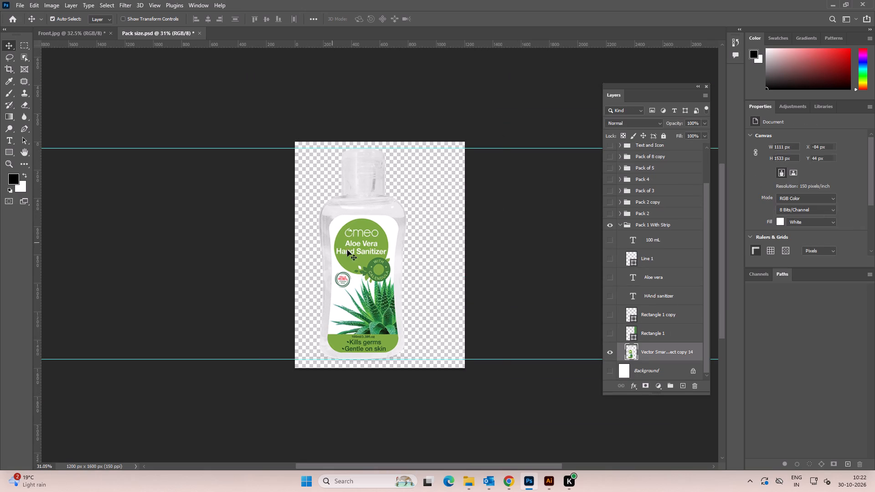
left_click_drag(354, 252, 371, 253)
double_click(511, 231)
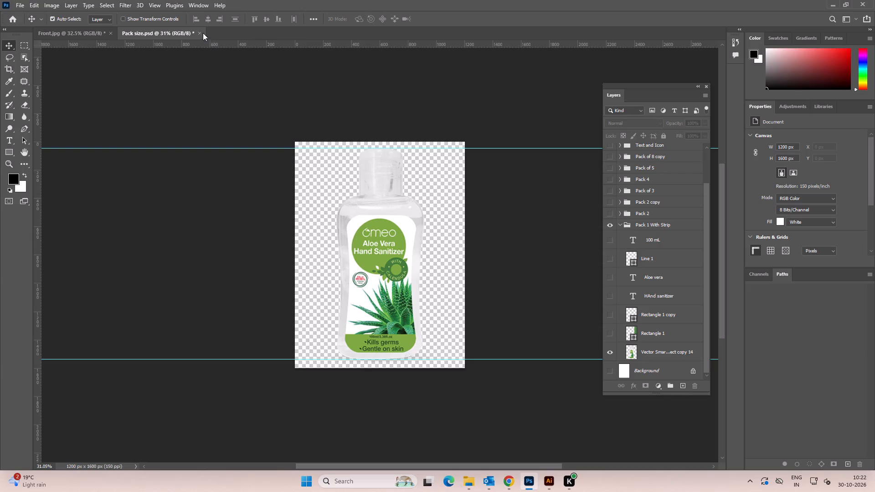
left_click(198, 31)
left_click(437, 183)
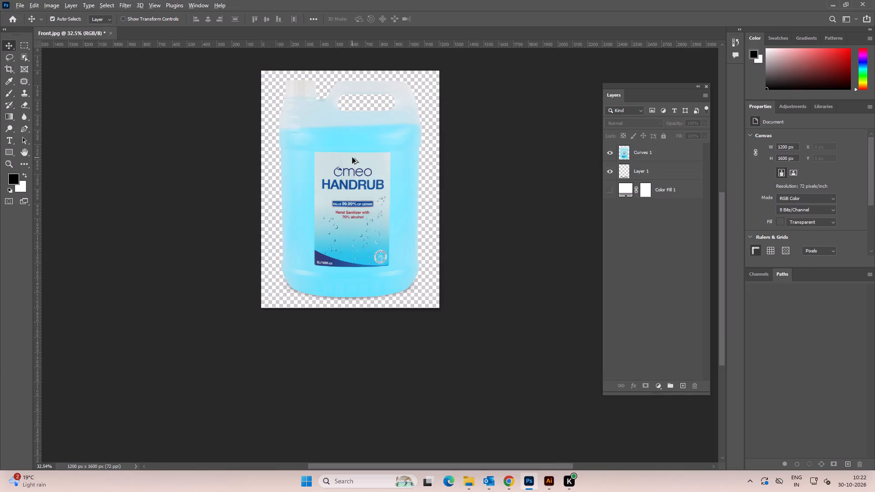
Look through August Banner's 200ml and 500ml folders in File Explorer for usable hand sanitizer bottle images.
key("alt+Tab")
left_click(443, 188, "alt")
key("BackSpace")
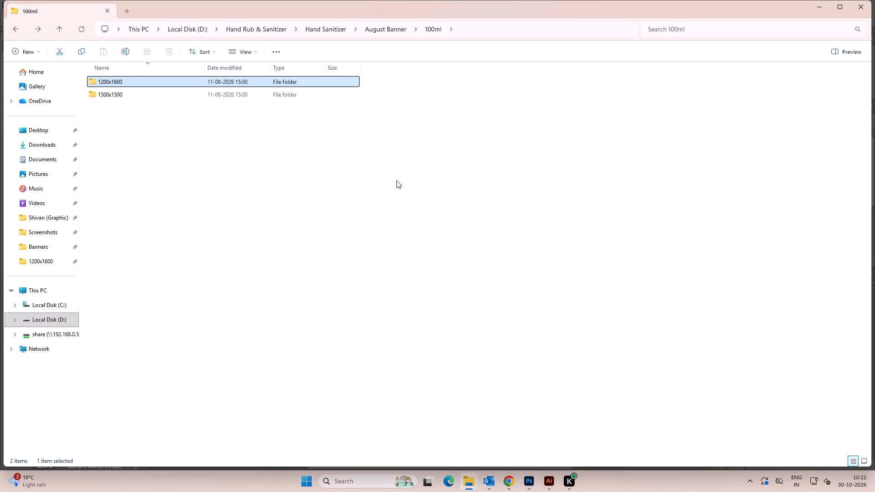
key("BackSpace")
left_click(531, 488)
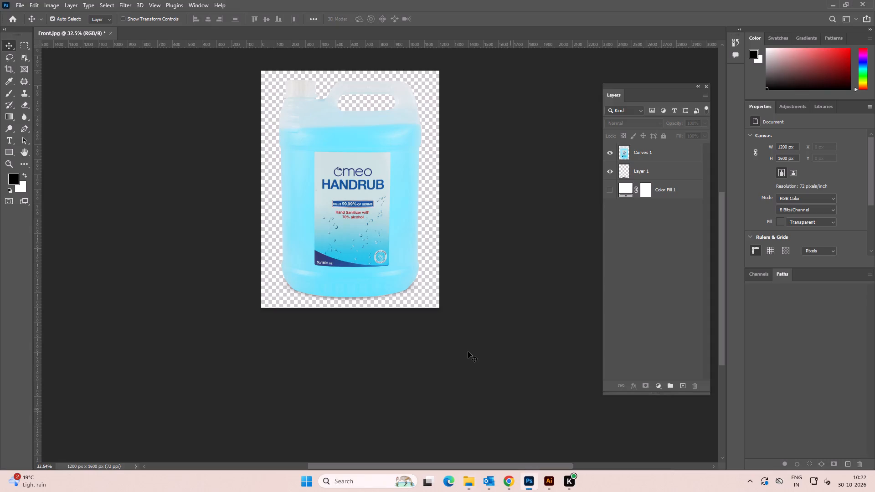
key("alt+Tab")
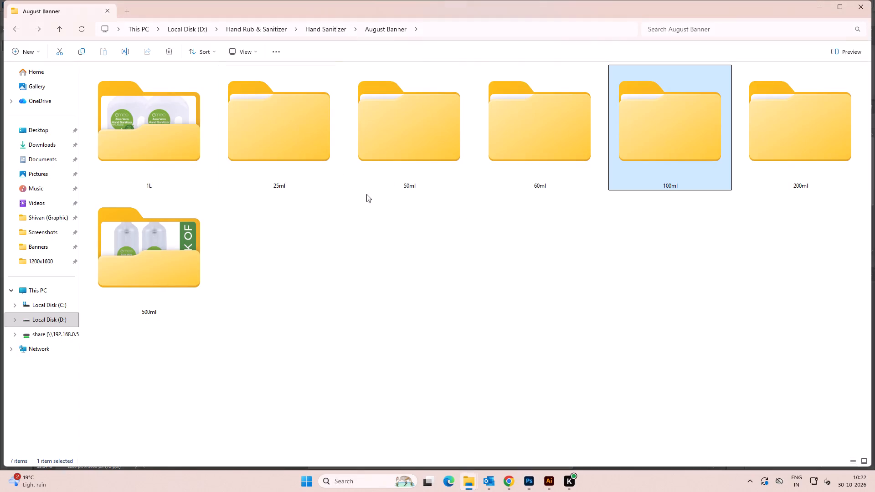
double_click(789, 146)
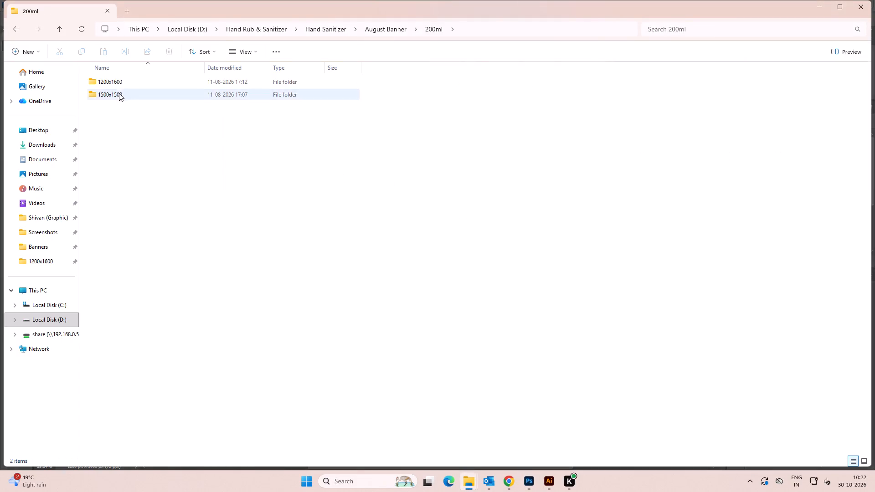
double_click(118, 84)
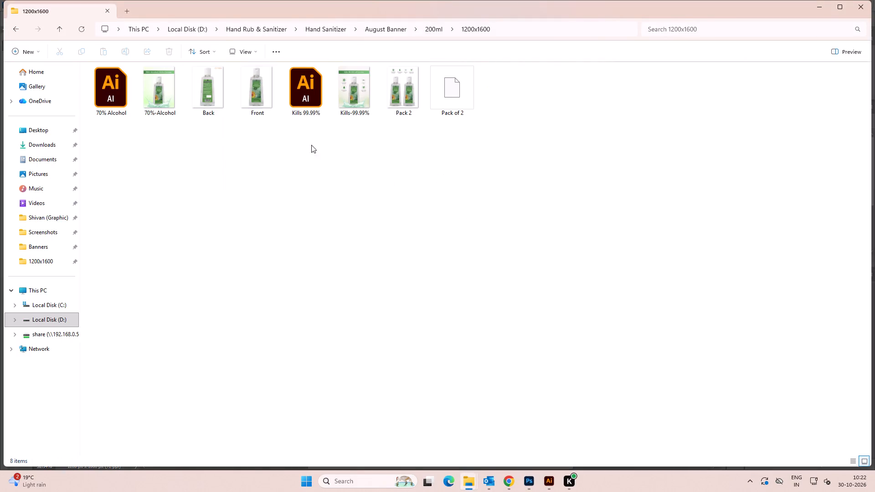
key("BackSpace")
double_click(122, 92)
key("BackSpace")
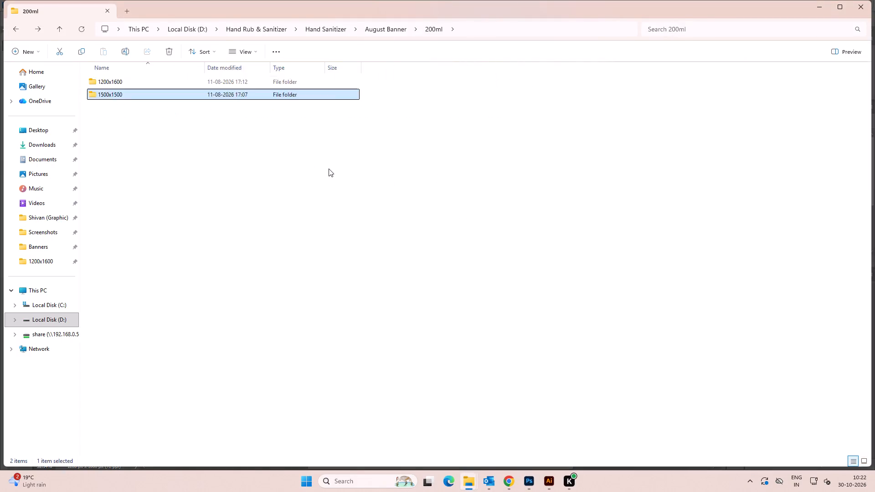
key("BackSpace")
double_click(194, 249)
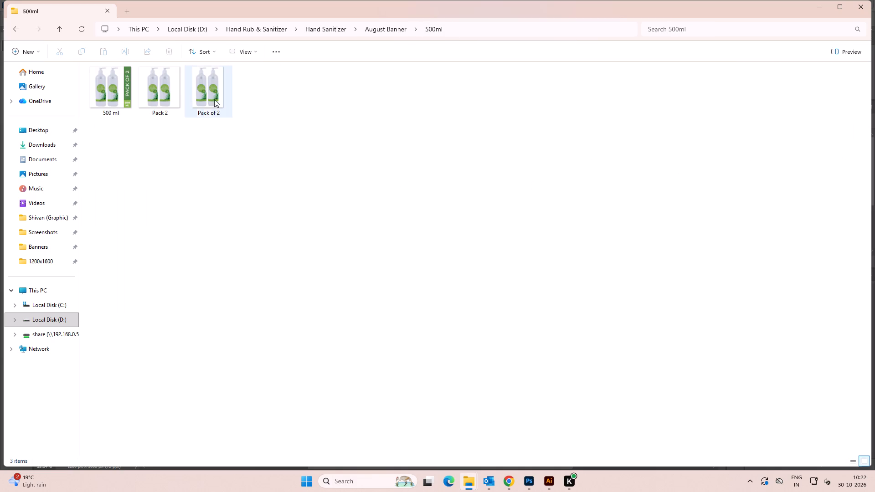
left_click(201, 98)
left_click(160, 96)
left_click(109, 97)
key("BackSpace")
key("BackSpace")
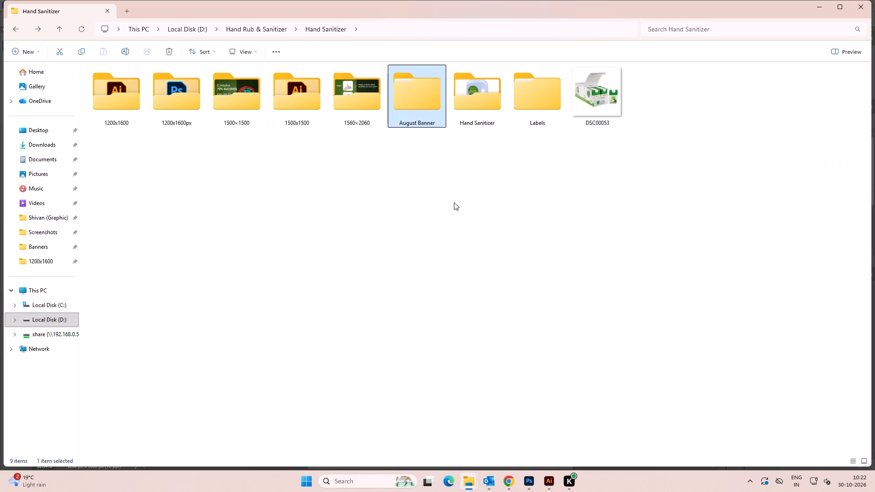
Open the 1 ltr folder inside the nested Hand Sanitizer folder.
left_click(483, 162)
left_click(474, 119)
left_click_drag(472, 187, 472, 180)
double_click(468, 120)
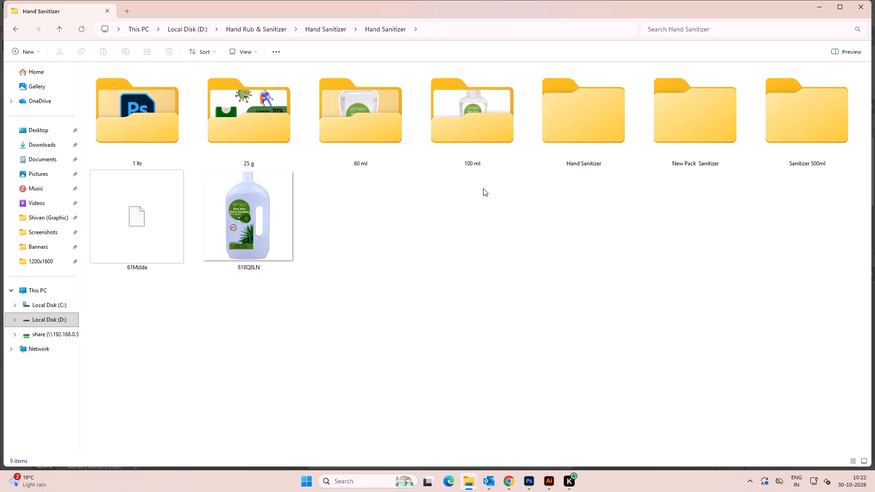
double_click(154, 149)
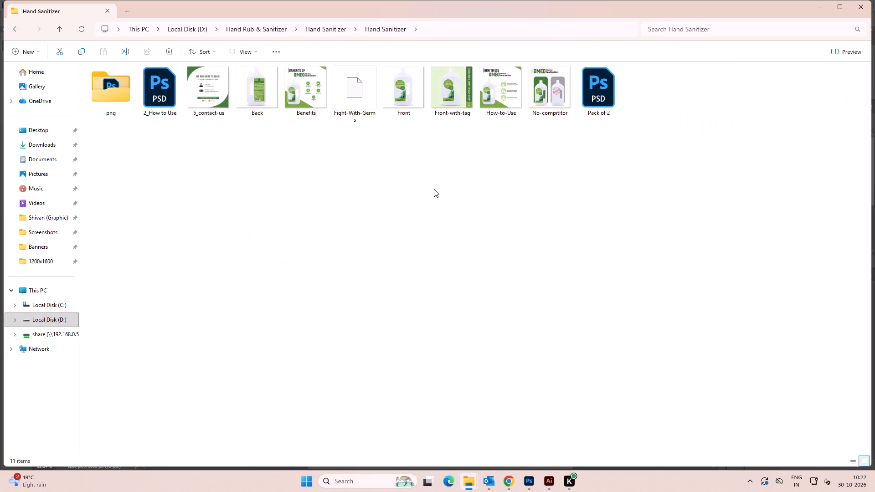
Place the front-1-ltr image from the 1 ltr folder's png subfolder into the 3000x1200 Illustrator banner.
key("BackSpace")
double_click(134, 122)
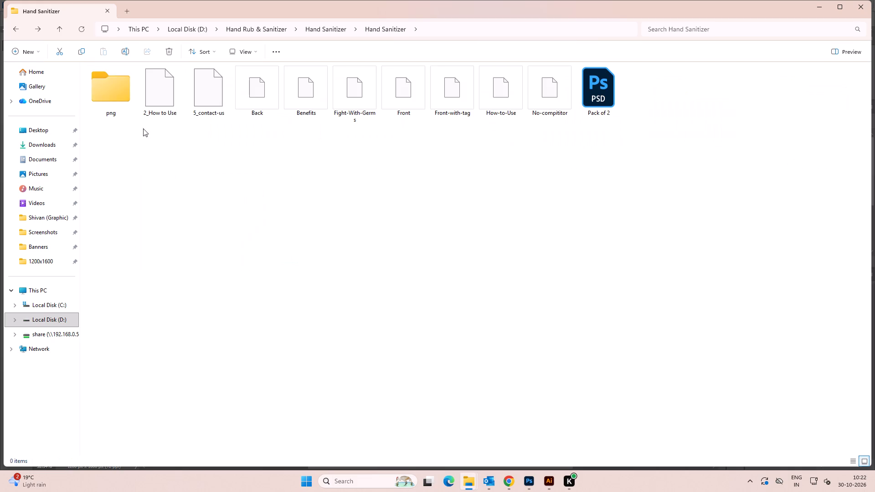
double_click(117, 98)
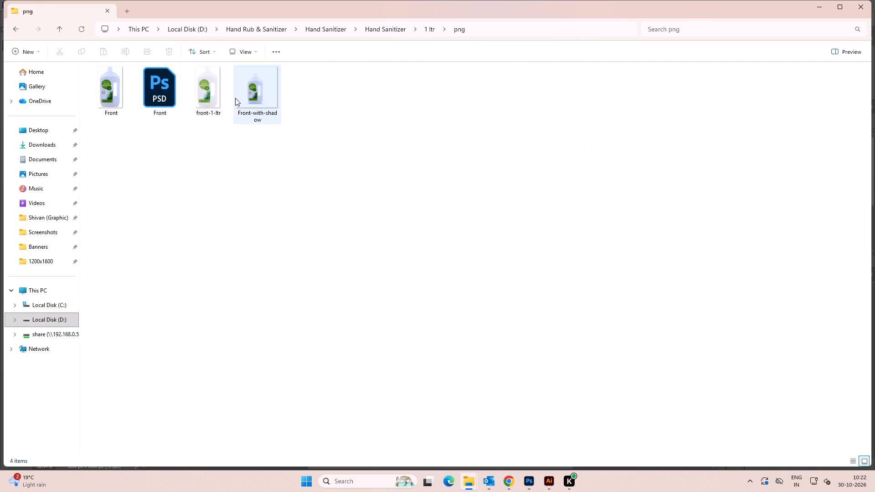
left_click(206, 97)
left_click_drag(206, 93, 524, 366)
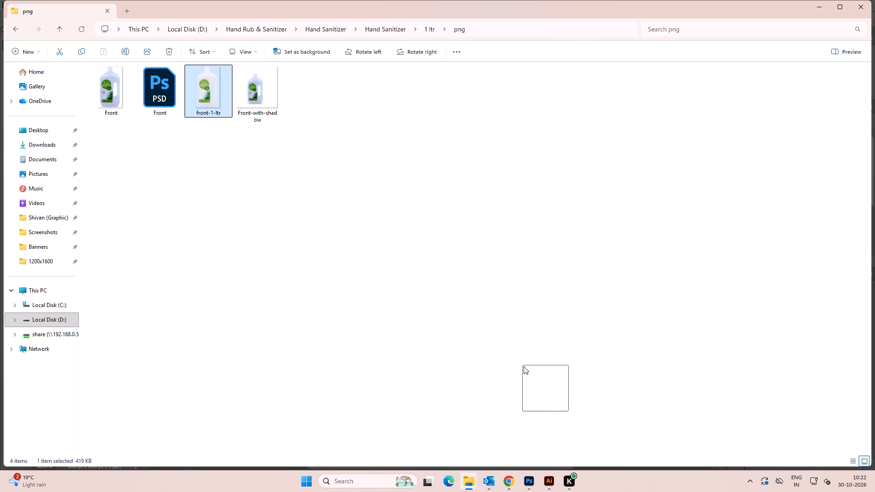
left_click_drag(524, 366, 398, 233)
Move the 1 ltr sanitizer bottle over the 1-litre handrub bottle and scale it down proportionally to about 896 pt high.
scroll(399, 231, "down", 2, "alt")
key("space")
key("space")
key("space")
key("space")
left_click_drag(368, 227, 458, 232)
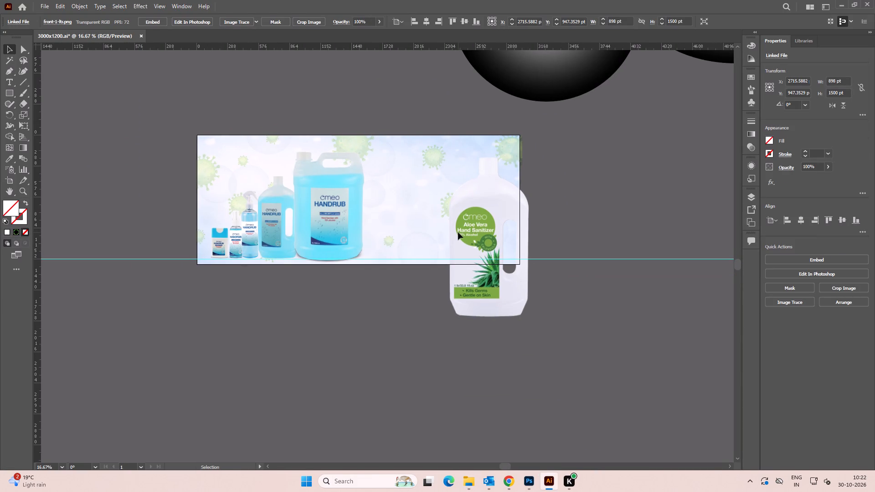
scroll(465, 245, "up", 1, "alt")
key("space")
left_click_drag(427, 225, 520, 244)
left_click_drag(577, 247, 356, 232)
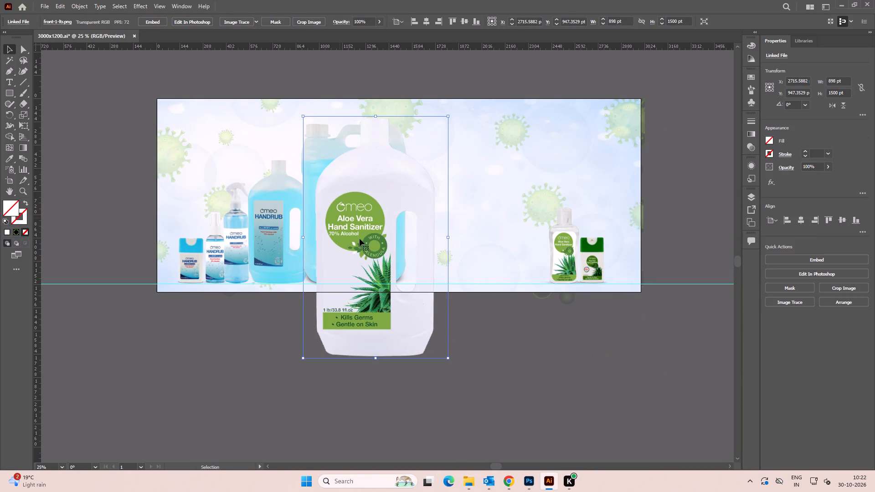
left_click_drag(375, 267, 268, 198)
key("space")
left_click_drag(257, 172, 283, 225)
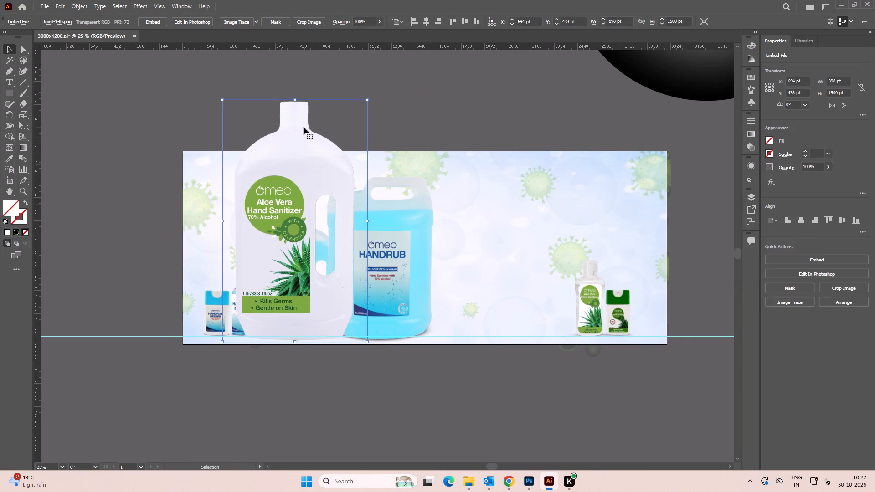
left_click_drag(297, 101, 306, 164, "shift")
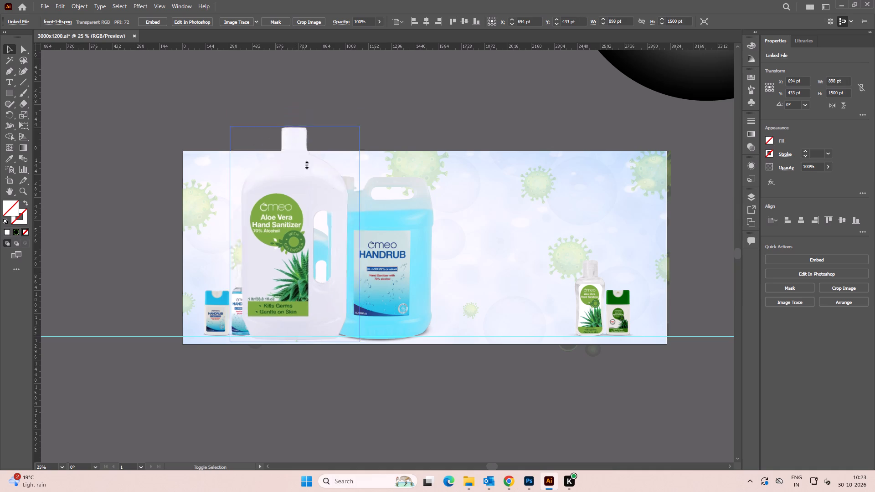
left_click_drag(306, 164, 307, 197, "shift")
Rest the sanitizer bottle's base on the guide and match its height to the 1-litre handrub bottle, about 778 pt.
key("space")
left_click_drag(302, 271, 274, 176)
scroll(269, 138, "up", 2, "alt")
key("space")
left_click_drag(269, 142, 271, 184)
left_click_drag(265, 182, 275, 231)
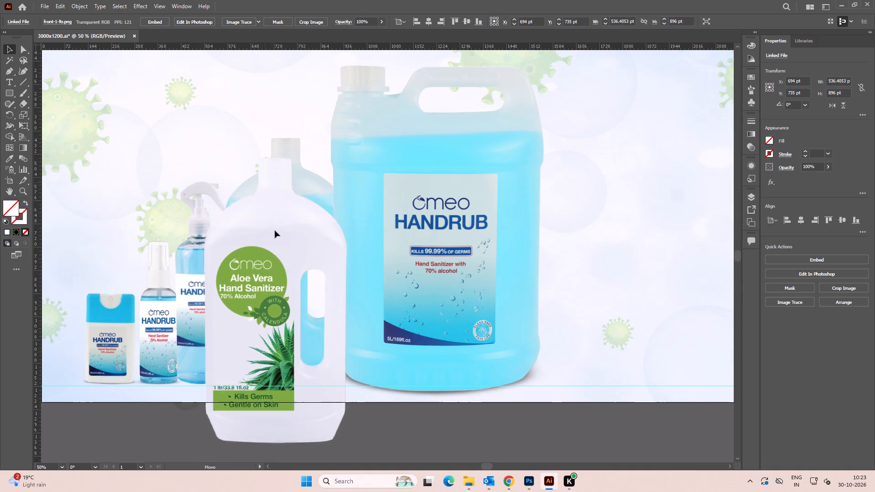
left_click_drag(275, 231, 285, 209)
key("space")
key("space")
key("space")
left_click_drag(282, 282, 282, 162)
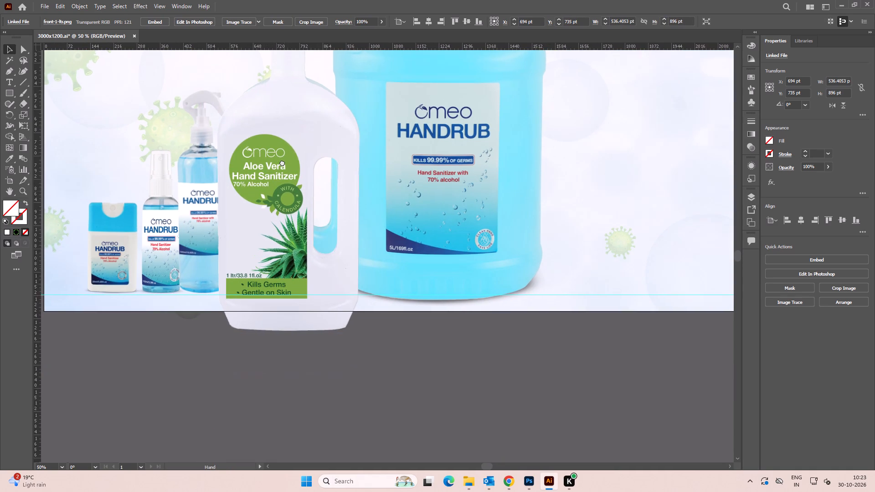
left_click_drag(282, 162, 281, 158)
left_click_drag(286, 300, 288, 262)
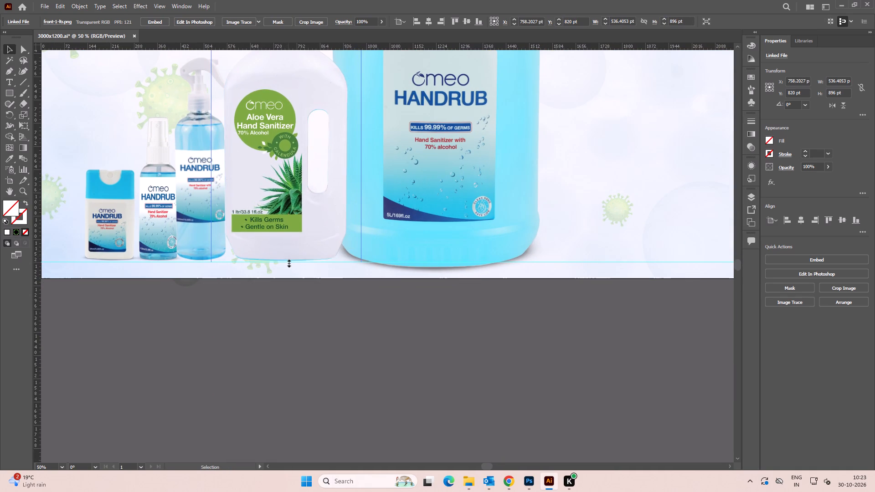
left_click_drag(288, 262, 288, 263)
key("space")
left_click_drag(274, 206, 294, 292)
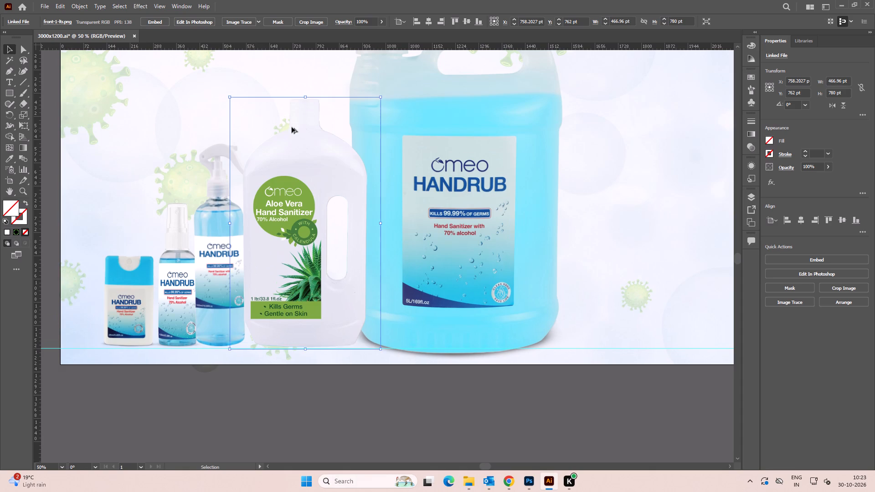
scroll(286, 118, "up", 3, "alt")
key("space")
left_click_drag(292, 125, 298, 193)
left_click(334, 155)
left_click(350, 123, "shift")
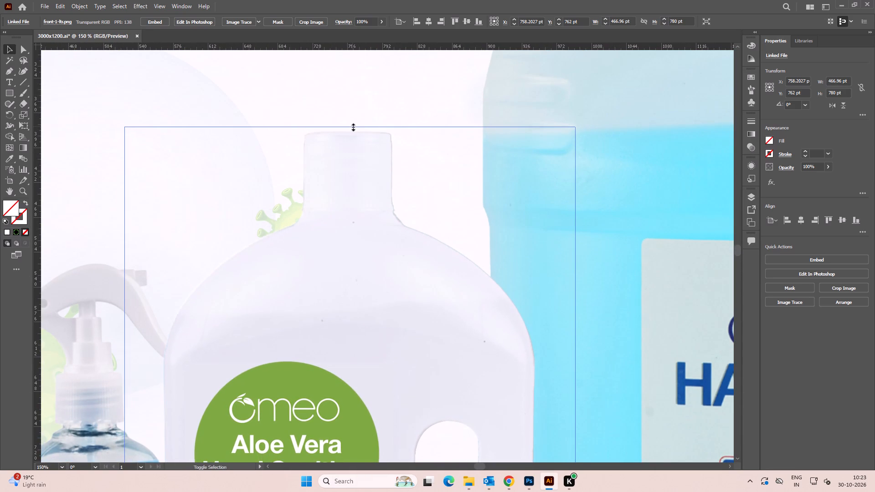
Move the 1 ltr sanitizer bottle along the guide to stand beside the smaller aloe vera sanitizer bottle, at X about 2256 pt.
scroll(351, 124, "down", 4, "alt")
key("space")
left_click_drag(386, 227, 222, 226)
left_click_drag(191, 212, 452, 209)
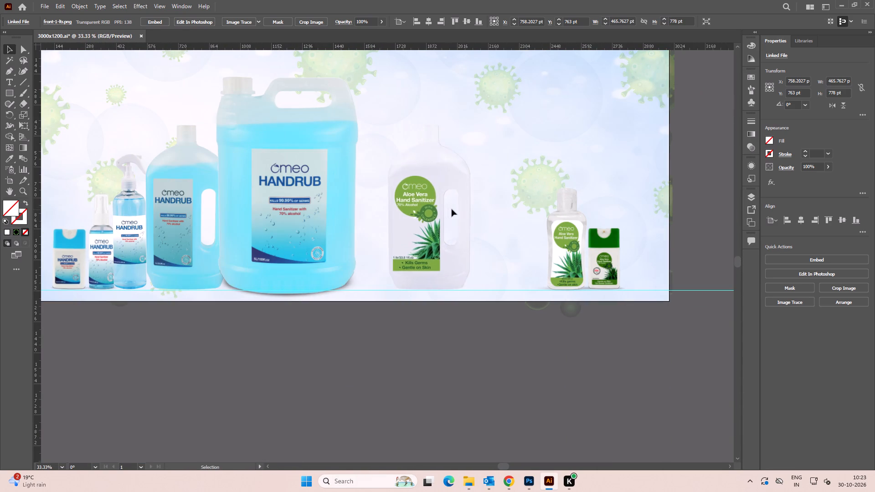
left_click_drag(452, 209, 460, 209)
key("space")
left_click_drag(464, 207, 306, 207)
left_click(549, 190)
scroll(293, 222, "up", 1, "alt")
left_click_drag(294, 220, 369, 225)
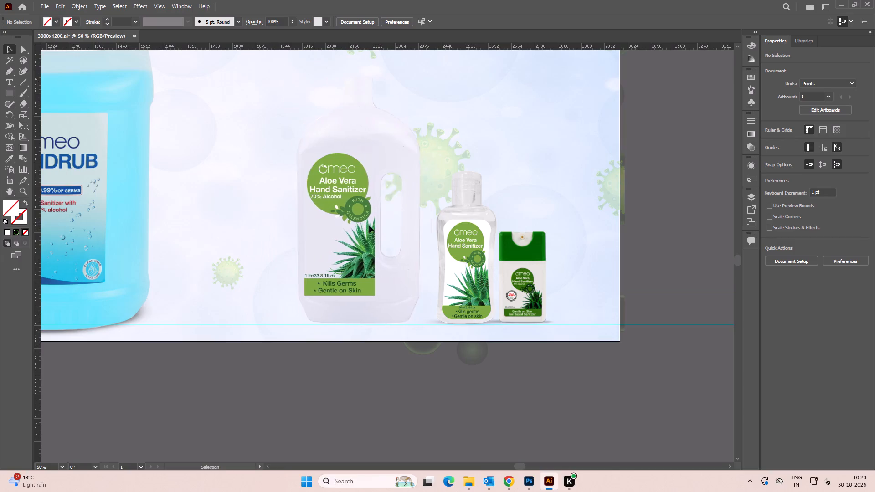
left_click_drag(369, 225, 376, 225)
key("space")
left_click_drag(660, 227, 533, 220)
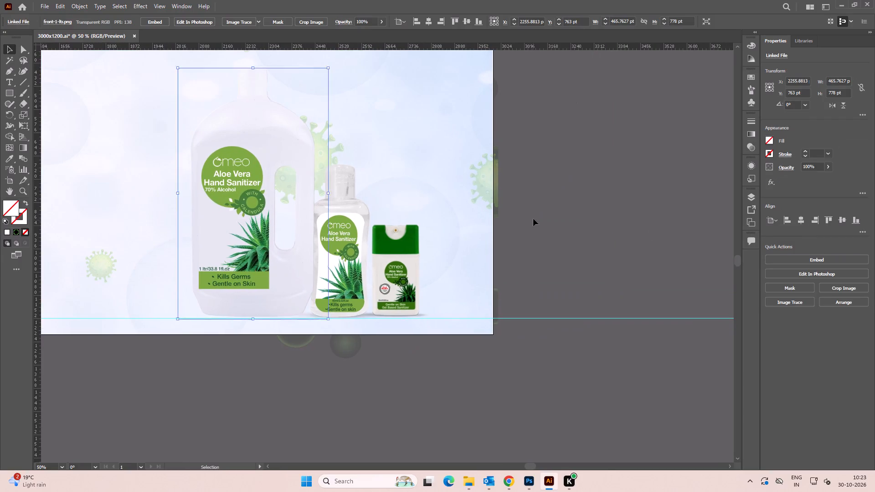
left_click(533, 219)
Look through the Hand Sanitizer 25 g, 60 ml and 100 ml folders, including Pack of 4, in File Explorer for further bottle images.
key("alt+Tab")
left_click(483, 223)
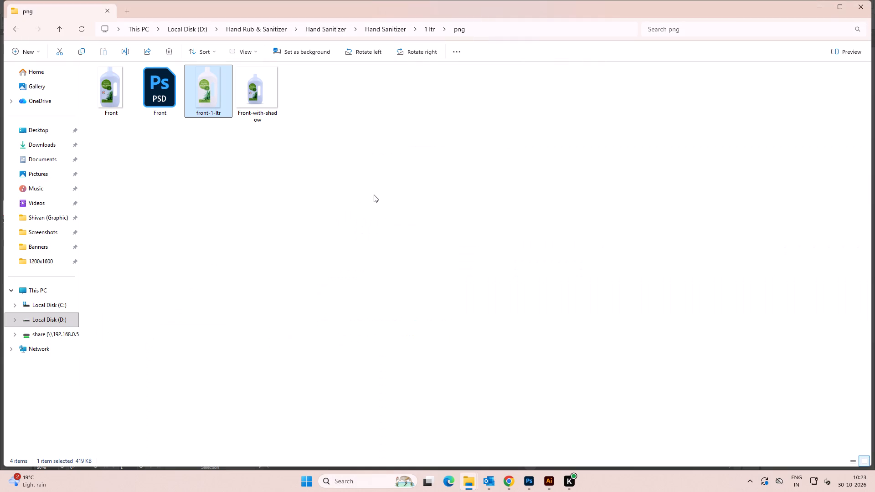
key("BackSpace")
key("BackSpace")
left_click(391, 256)
double_click(226, 117)
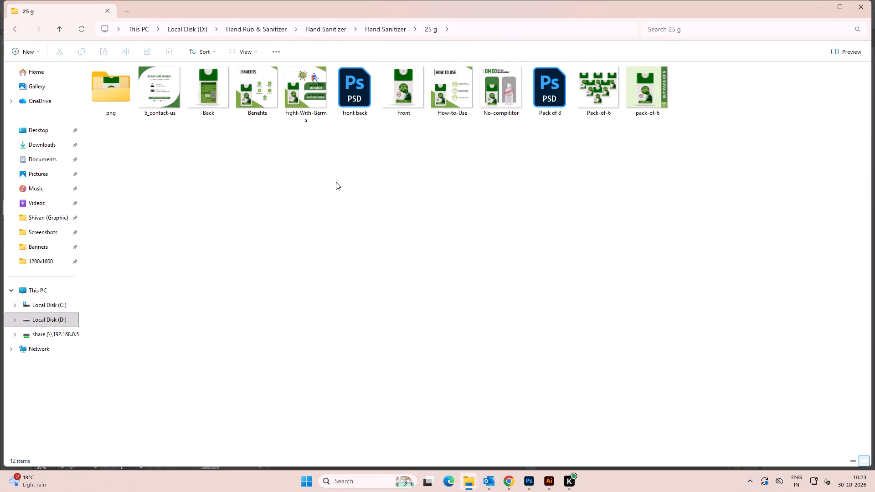
key("BackSpace")
double_click(340, 133)
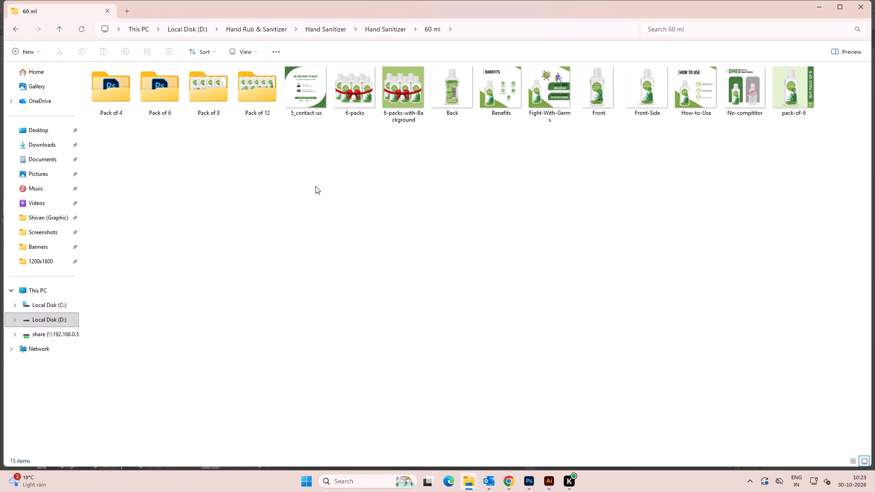
key("BackSpace")
double_click(484, 133)
double_click(128, 98)
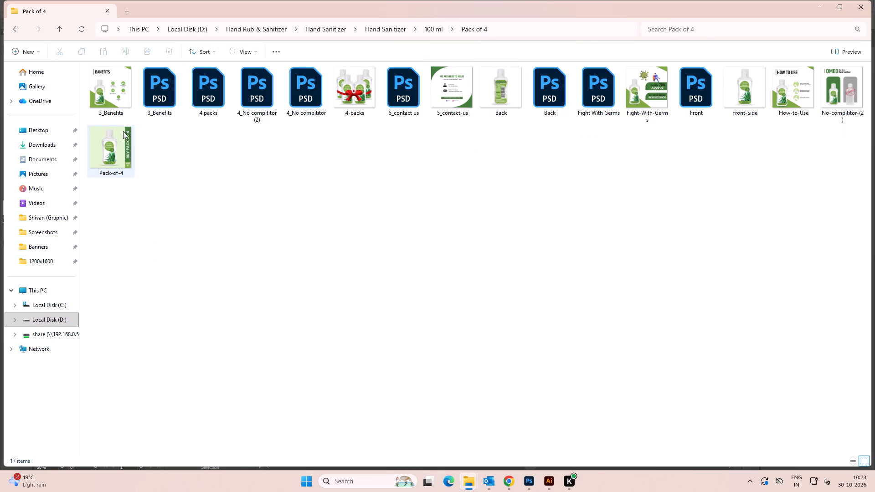
key("BackSpace")
double_click(124, 99)
key("BackSpace")
double_click(149, 103)
key("BackSpace")
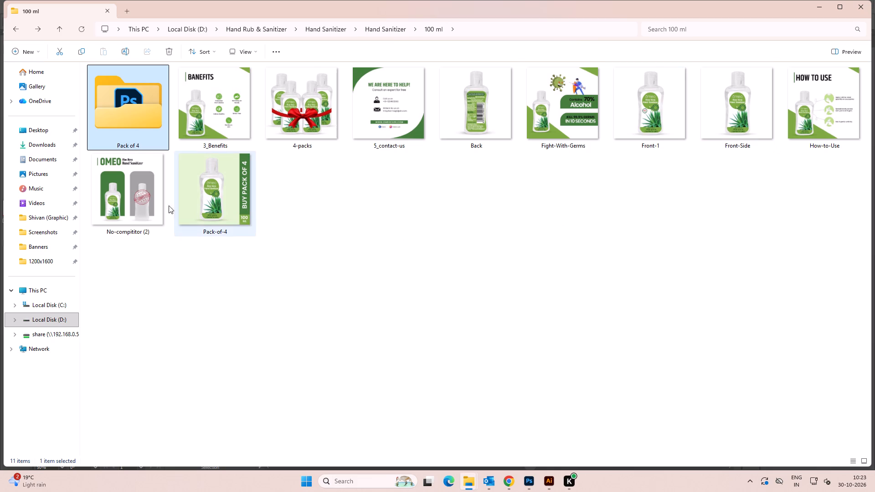
Check the nested Hand Sanitizer folder and New Pack Sanitizer's 50 g, 100ml, Myntra and Sanitizer 50 & 200 ml folders for bottle images.
key("BackSpace")
double_click(572, 141)
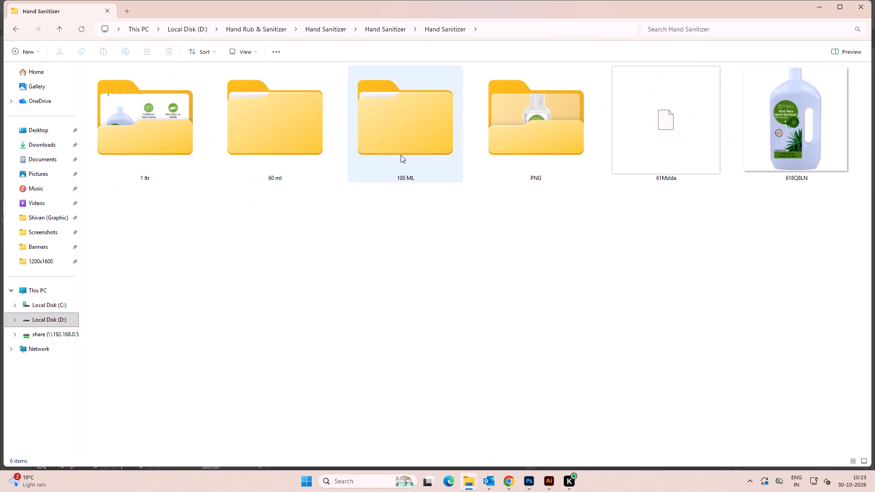
key("BackSpace")
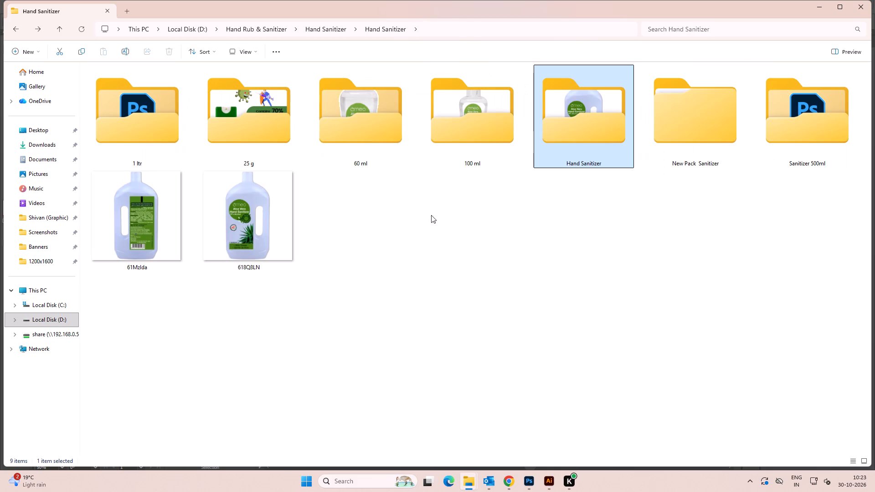
double_click(660, 137)
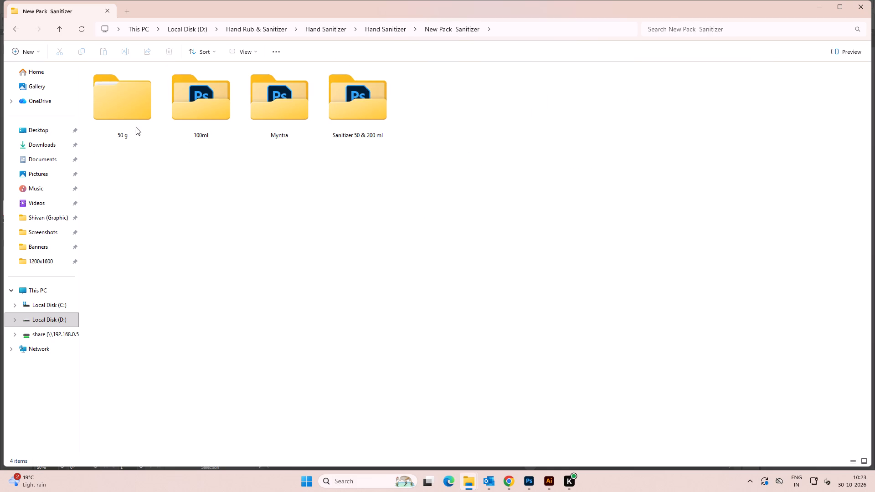
double_click(131, 123)
key("BackSpace")
double_click(180, 107)
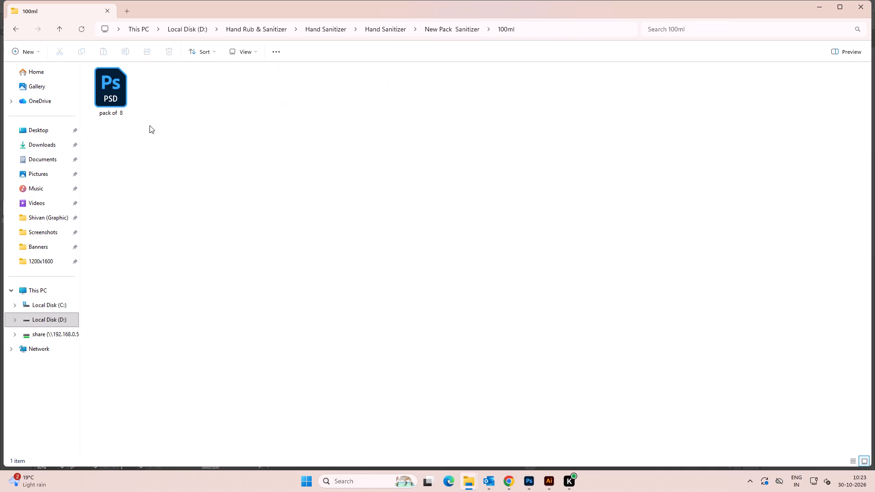
key("BackSpace")
double_click(266, 119)
key("BackSpace")
double_click(365, 118)
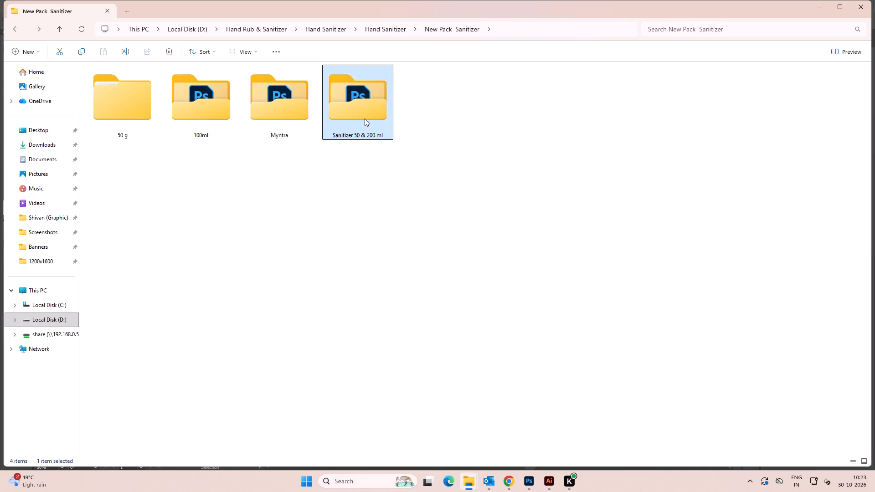
Check the nested Hand Sanitizer folder's 1 ltr and 60 ml folders, including Pack of 4 and Pack of 6, for bottle images, and return to the 3000x1200 banner.
key("BackSpace")
key("BackSpace")
left_click(592, 139)
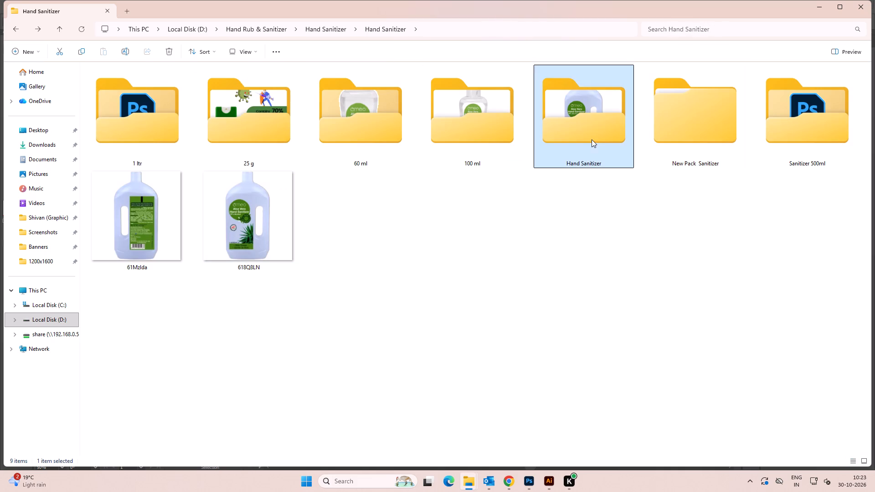
double_click(603, 137)
left_click(136, 135)
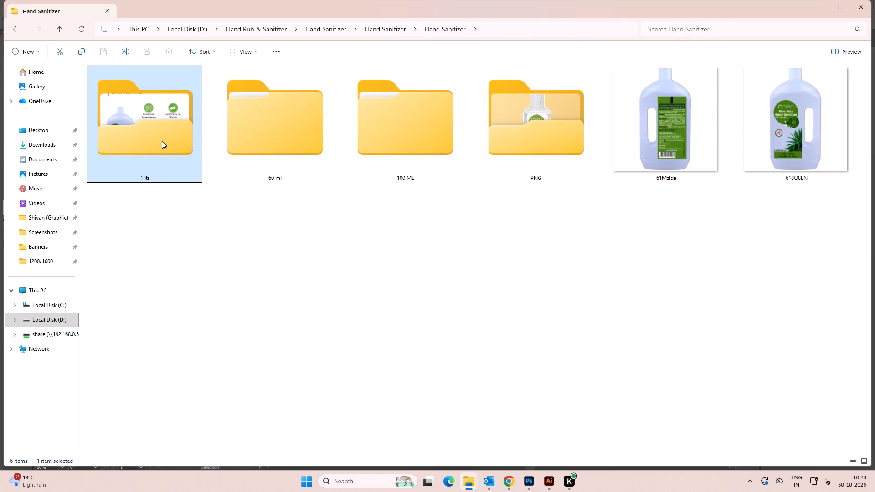
double_click(162, 141)
key("BackSpace")
double_click(273, 118)
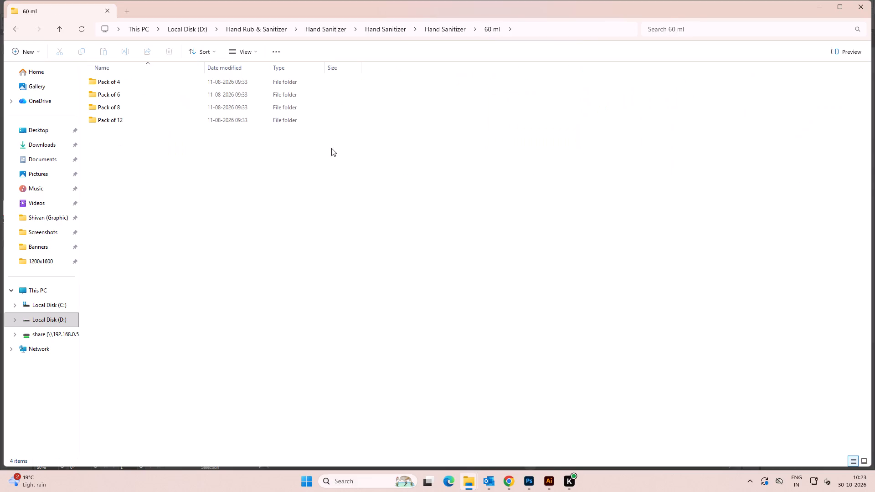
left_click(152, 87)
double_click(151, 83)
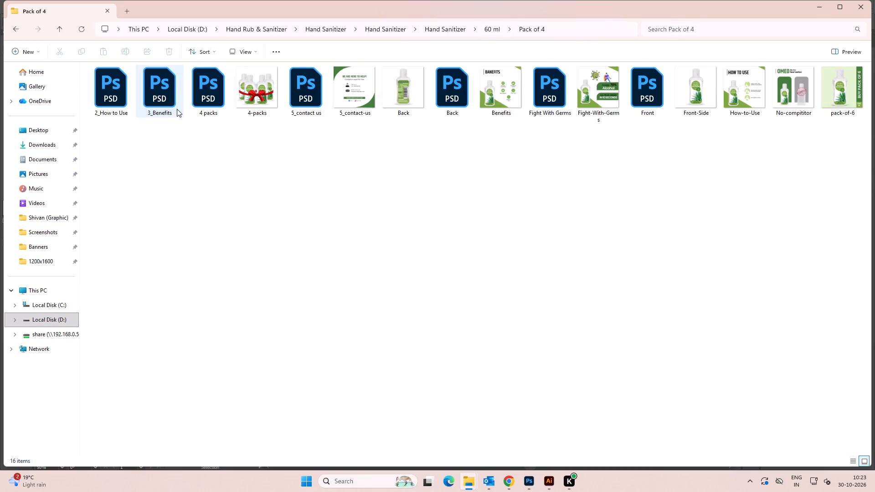
key("BackSpace")
double_click(139, 97)
key("BackSpace")
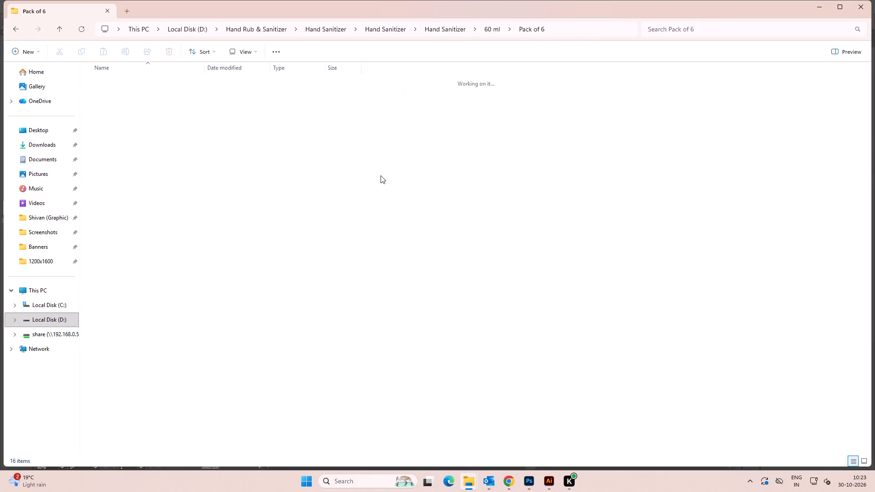
key("BackSpace")
key("BackSpace")
key("alt+Tab")
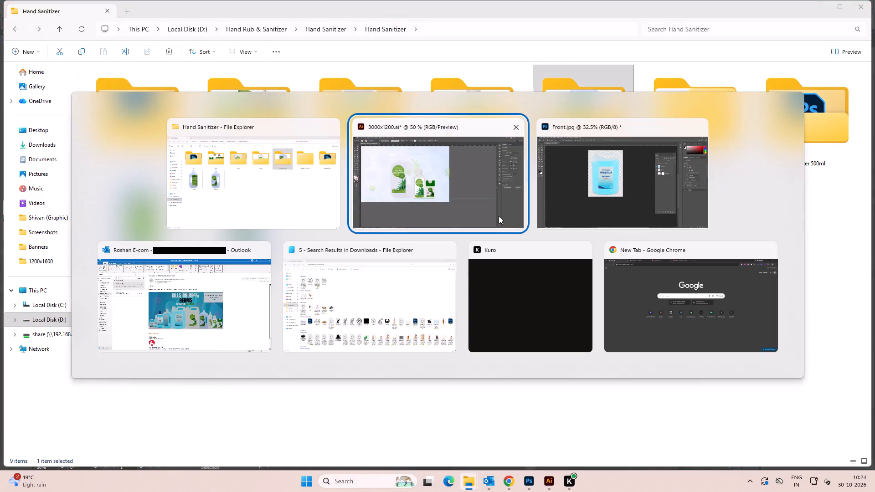
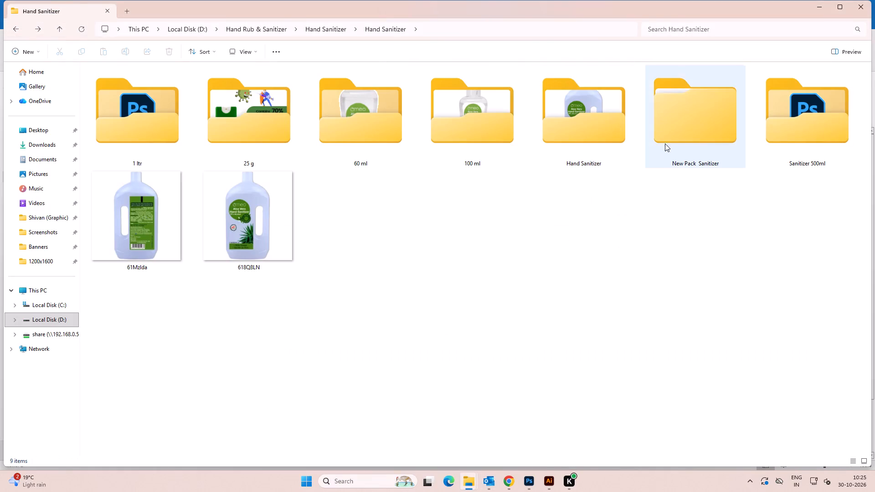
Look in the Sanitizer 500ml folder and preview the Front image of the aloe vera hand sanitizer pump bottle.
left_click(273, 137)
left_click(159, 131)
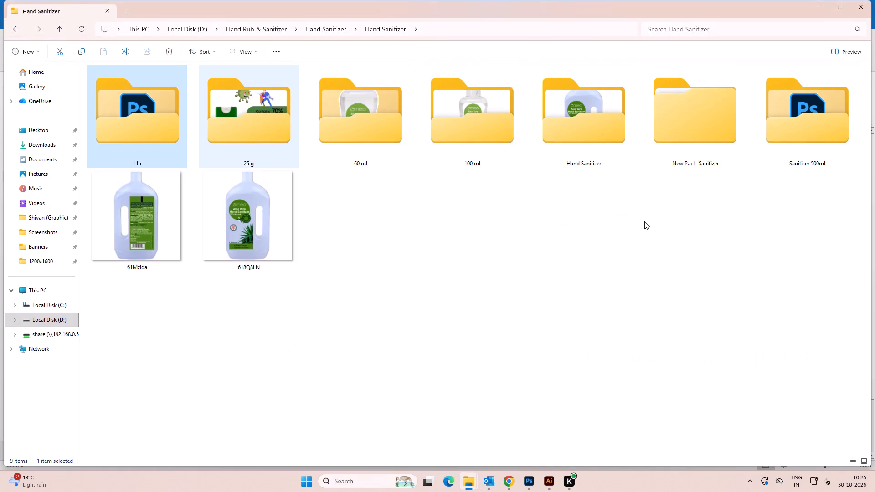
left_click(804, 141)
left_click(802, 143)
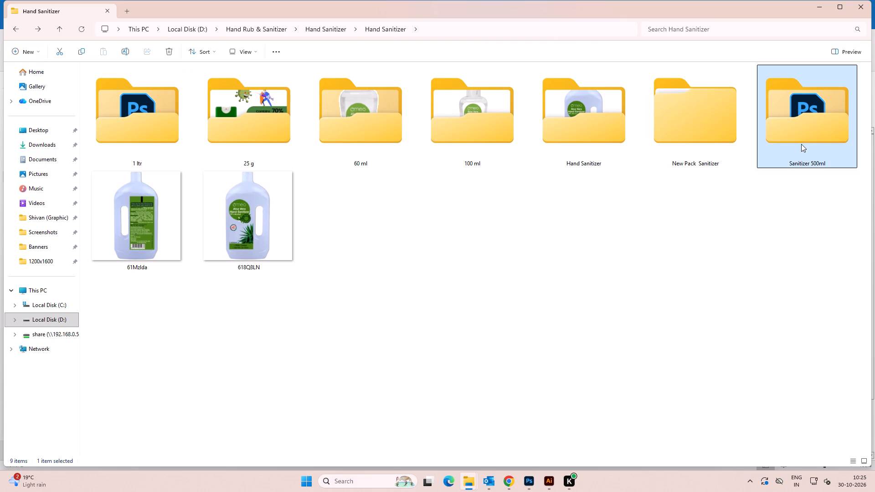
double_click(789, 153)
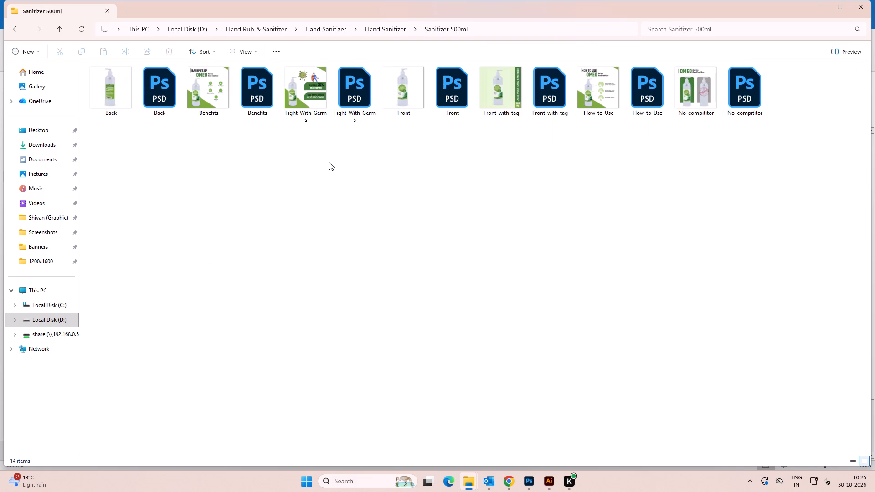
double_click(421, 85)
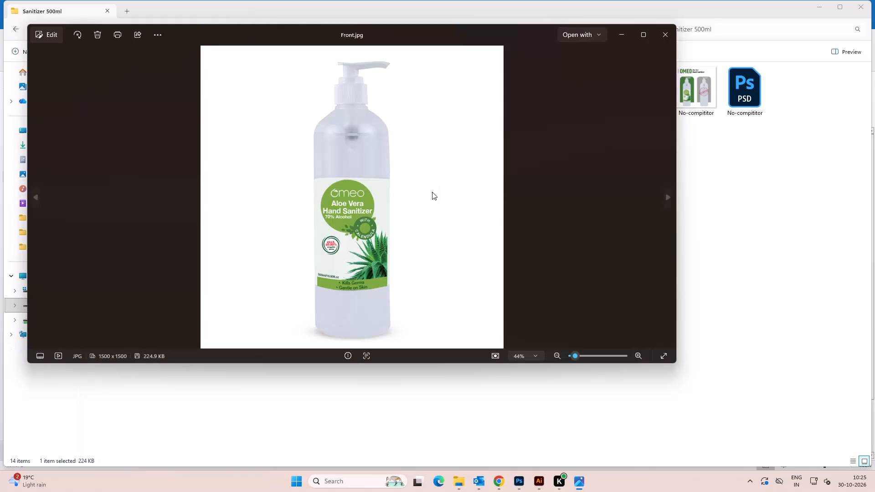
Close the Front.jpg preview and check the Labels, nested Hand Sanitizer and Sanitizer 500ml folders for further bottle images.
left_click(660, 38)
key("BackSpace")
key("BackSpace")
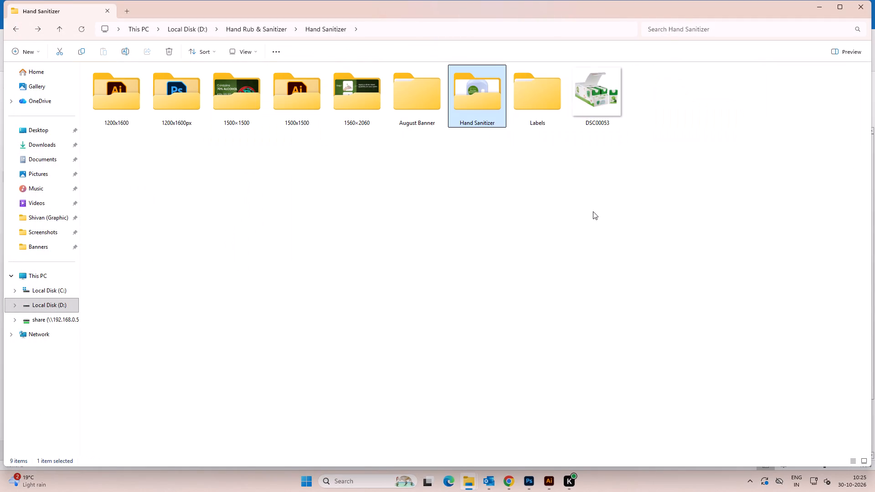
double_click(542, 100)
key("BackSpace")
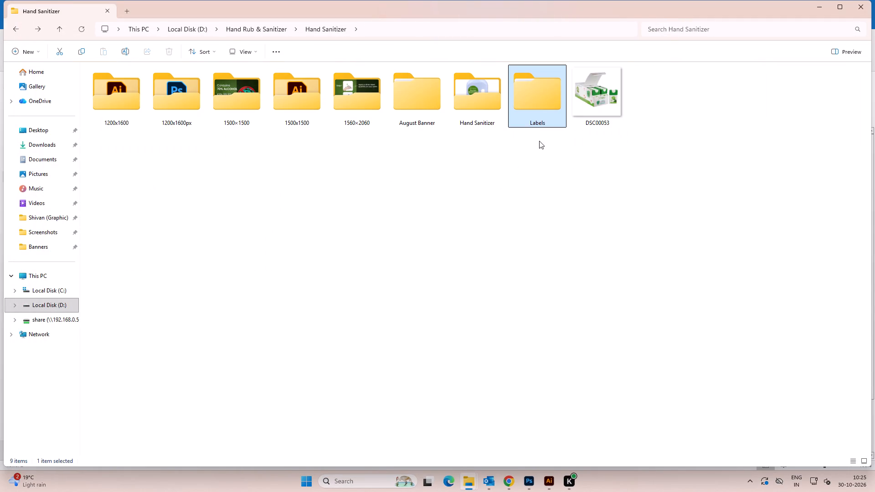
double_click(477, 110)
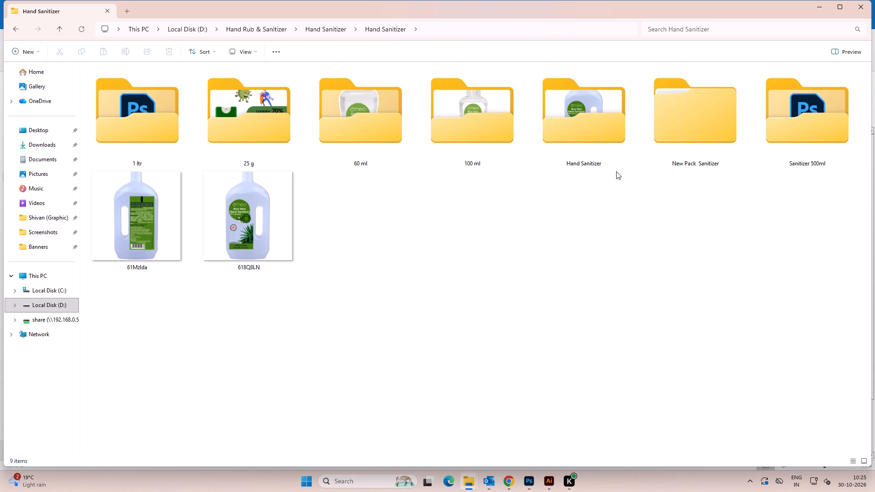
double_click(793, 115)
key("BackSpace")
key("BackSpace")
left_click(484, 238)
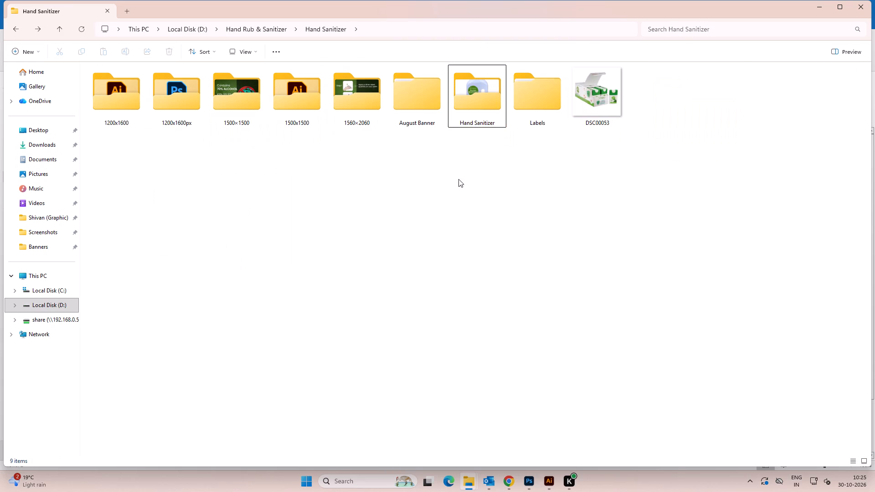
Open Pack 2 from August Banner's 500ml folder and examine the pump bottles and their labels up close.
double_click(432, 117)
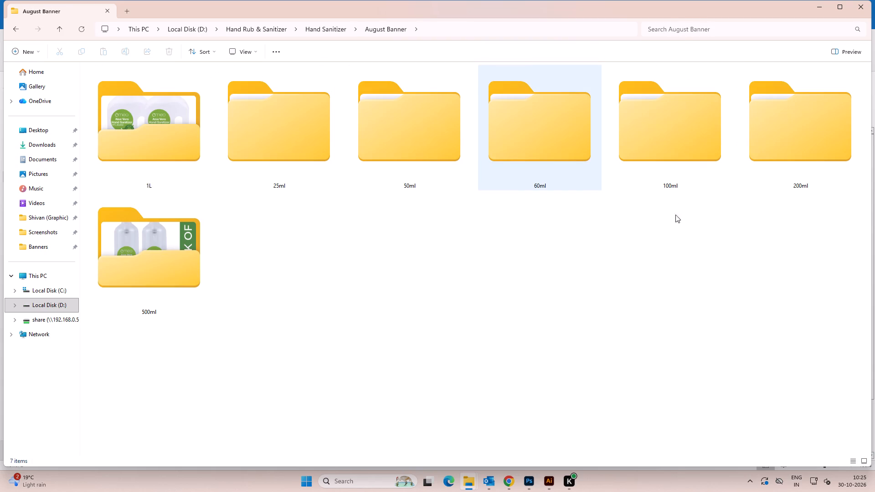
double_click(183, 271)
left_click(88, 93)
double_click(152, 98)
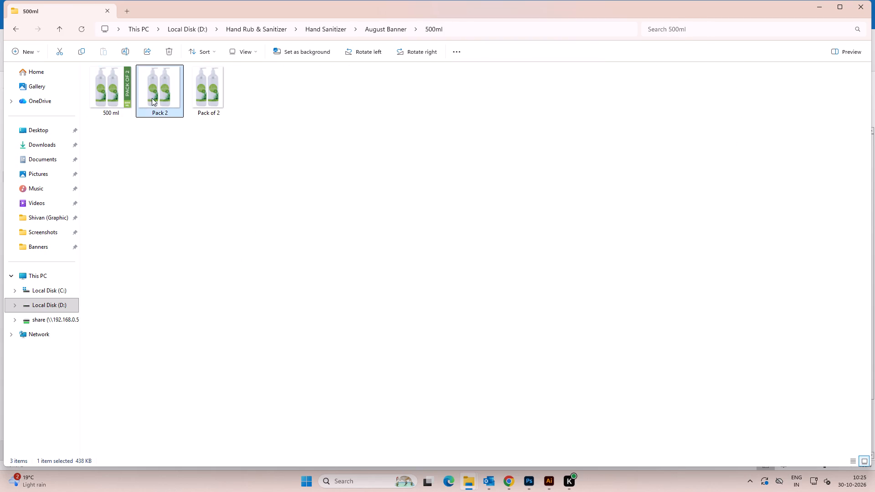
double_click(327, 263)
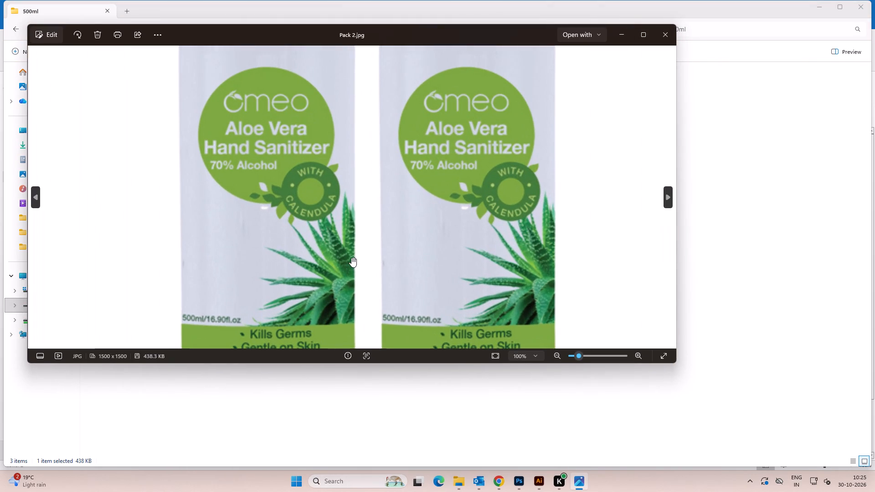
scroll(351, 257, "down", 2)
left_click_drag(494, 144, 454, 292)
scroll(409, 281, "down", 5)
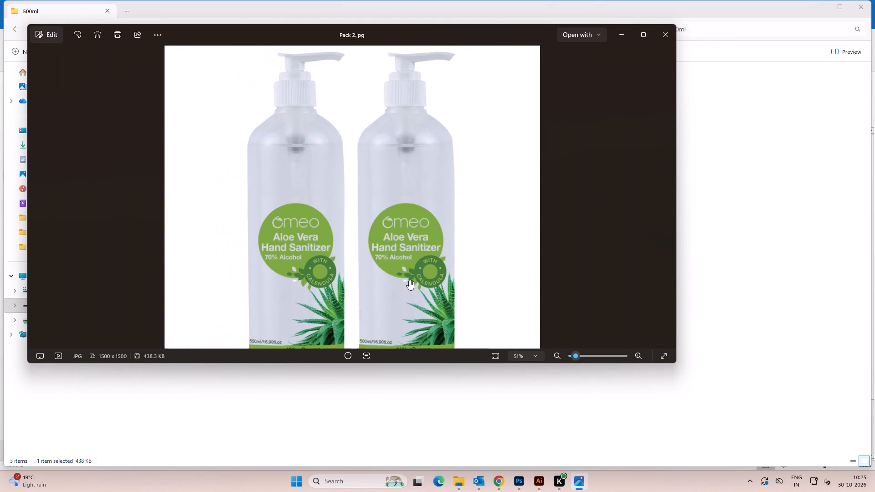
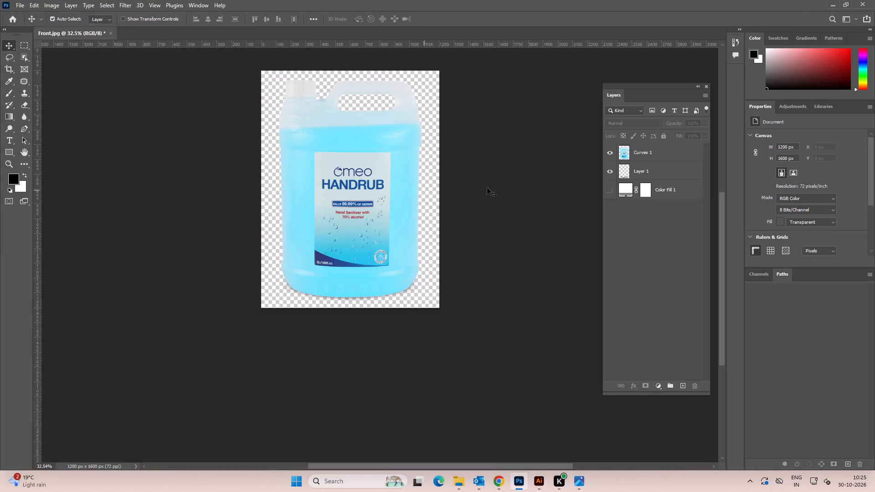
Hide the Curves 1 and Layer 1 layers so the blue handrub canister no longer shows in Front.jpg.
scroll(485, 180, "down", 3, "alt")
key("space")
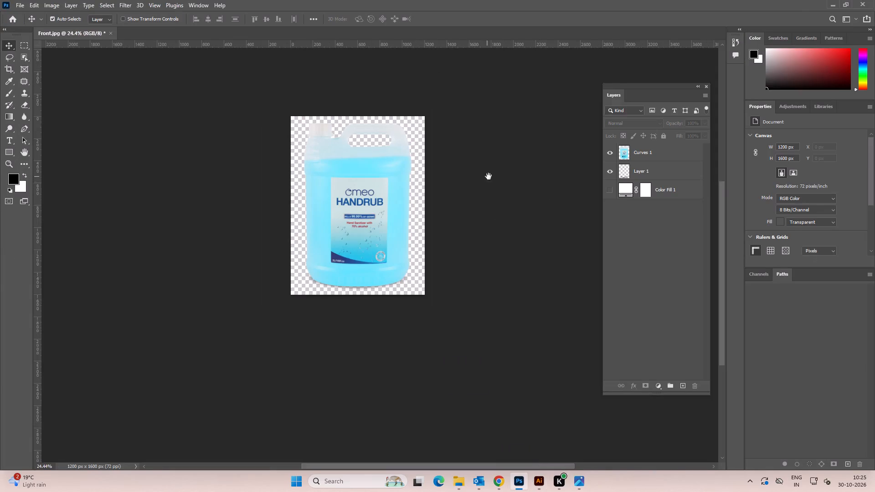
left_click_drag(489, 177, 483, 191)
left_click(489, 185)
left_click(607, 173)
left_click(612, 154)
left_click(538, 223)
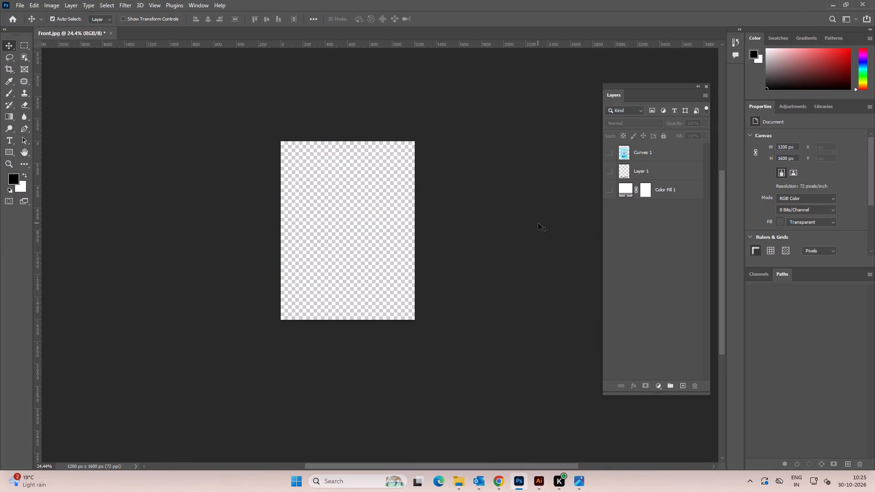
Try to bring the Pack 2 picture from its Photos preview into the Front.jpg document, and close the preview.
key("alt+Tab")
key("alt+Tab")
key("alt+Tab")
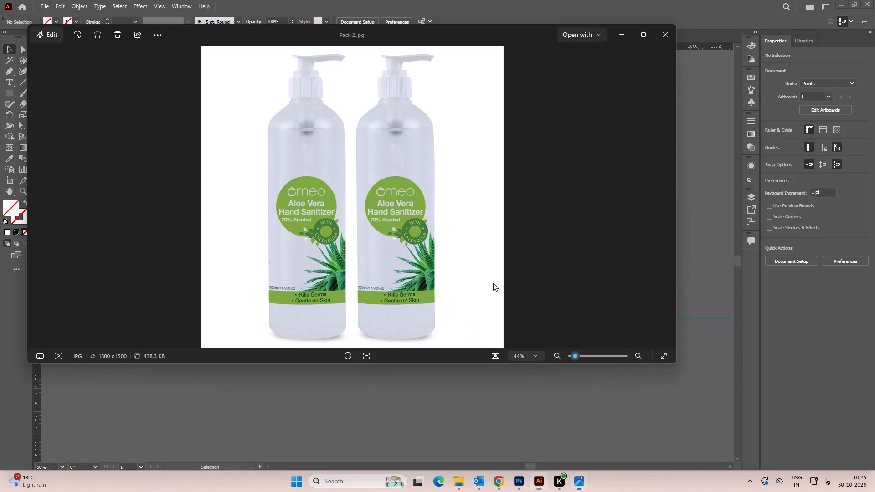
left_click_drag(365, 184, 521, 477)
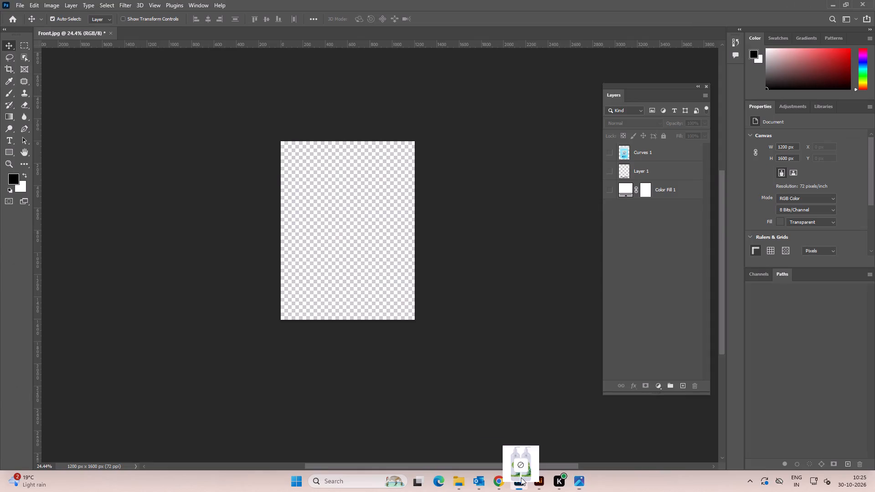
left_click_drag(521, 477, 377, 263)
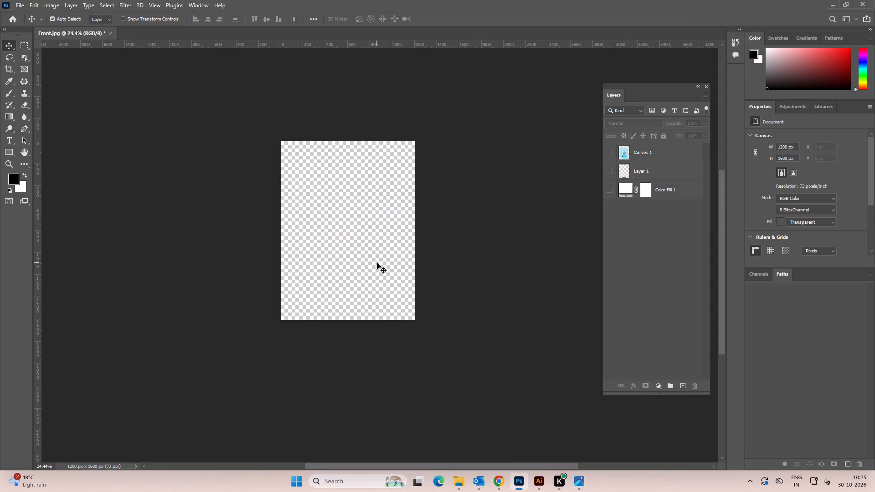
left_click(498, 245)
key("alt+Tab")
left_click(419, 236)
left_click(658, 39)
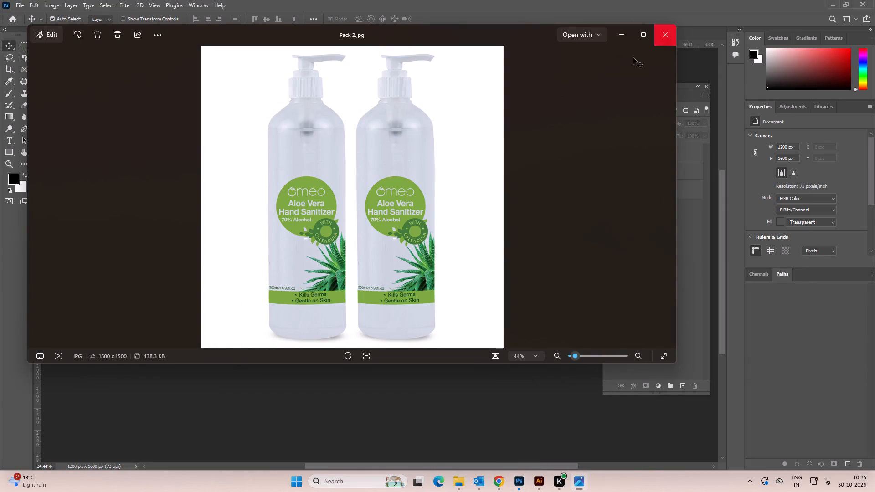
Place the Pack 2 image from File Explorer's 500ml folder into the Front.jpg document in Photoshop.
key("alt+Tab")
left_click(594, 190, "alt")
left_click(578, 216)
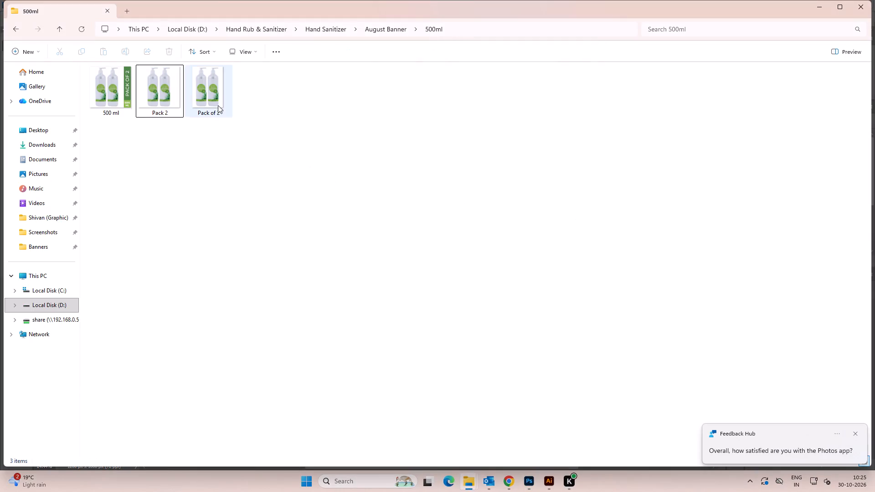
left_click(218, 102)
left_click_drag(156, 93, 513, 418)
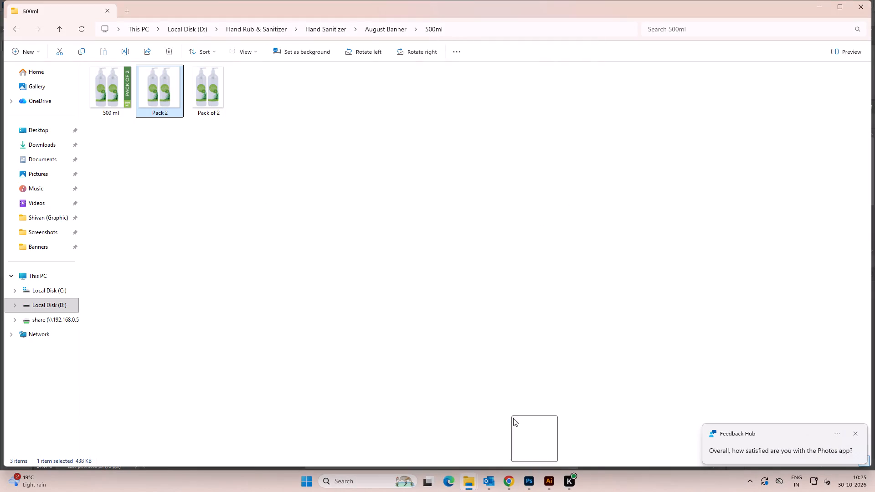
left_click_drag(513, 418, 324, 169)
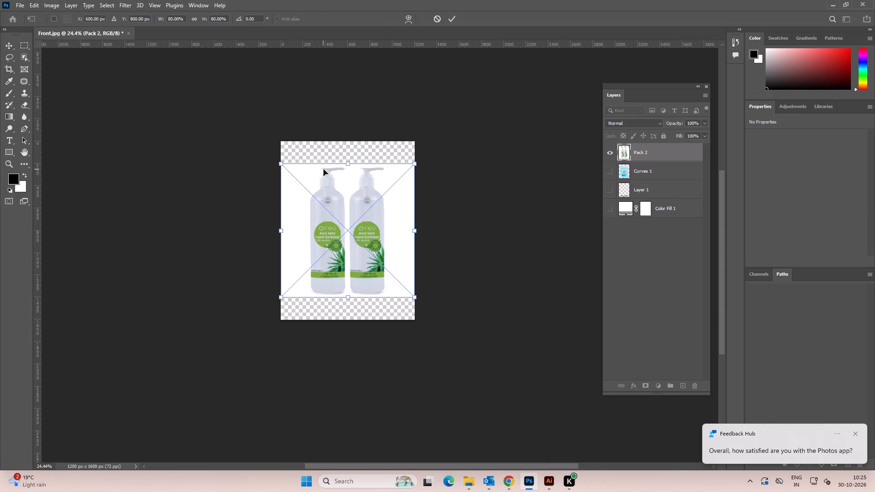
left_click(488, 223)
scroll(326, 251, "up", 2, "alt")
left_click(448, 17)
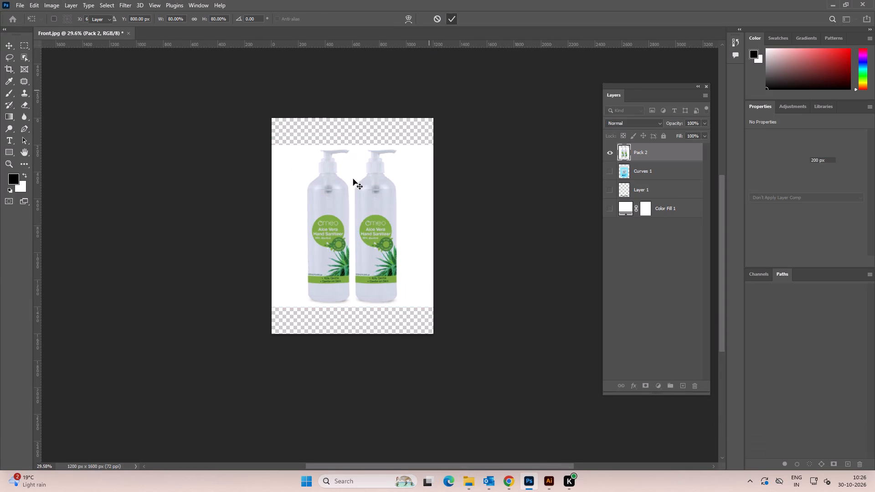
Enlarge the placed Pack 2 image proportionally to about 1604 px square so it fills the canvas height.
scroll(341, 197, "up", 4, "alt")
left_click(377, 196)
key("ctrl+t")
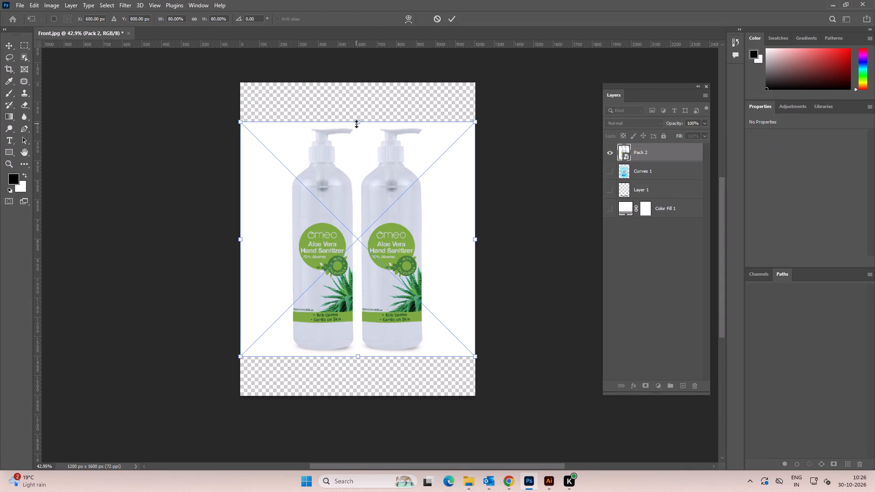
left_click_drag(356, 124, 362, 84, "shift")
key("space")
left_click_drag(358, 259, 361, 162)
left_click_drag(360, 261, 366, 301, "shift")
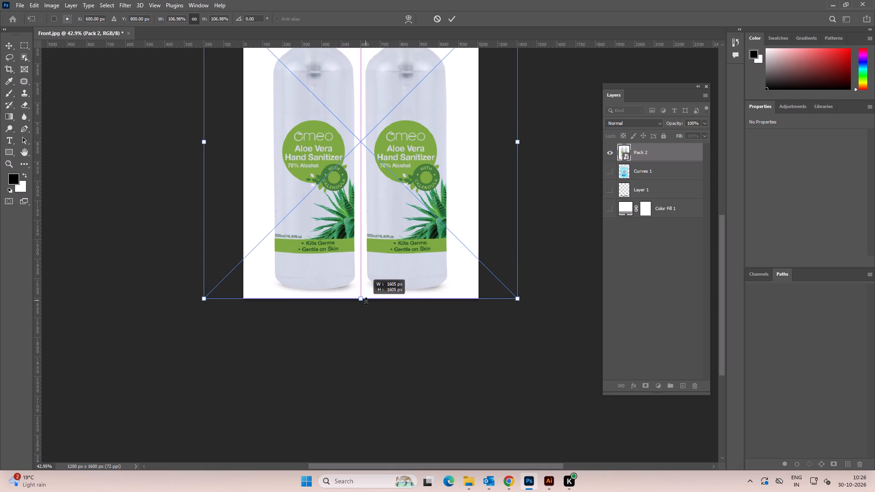
left_click_drag(366, 301, 366, 301, "shift")
scroll(389, 244, "down", 3, "alt")
key("space")
left_click_drag(375, 217, 381, 224)
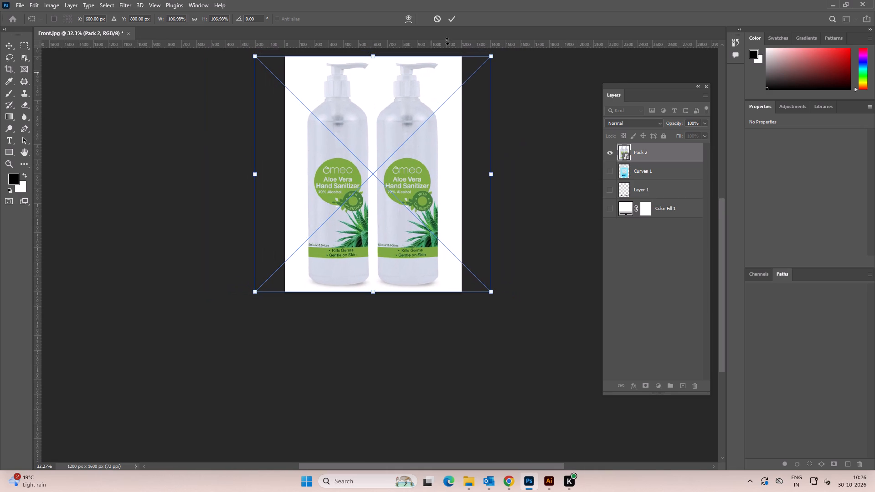
left_click(453, 16)
Marquee-select the left pump bottle in an area about 486 by 1578 px and copy it onto a new layer.
key("space")
key("space")
key("space")
key("space")
key("space")
left_click_drag(363, 113, 396, 121)
scroll(376, 162, "up", 3, "alt")
key("space")
key("space")
key("space")
left_click_drag(406, 158, 393, 198)
left_click(356, 191)
key("m")
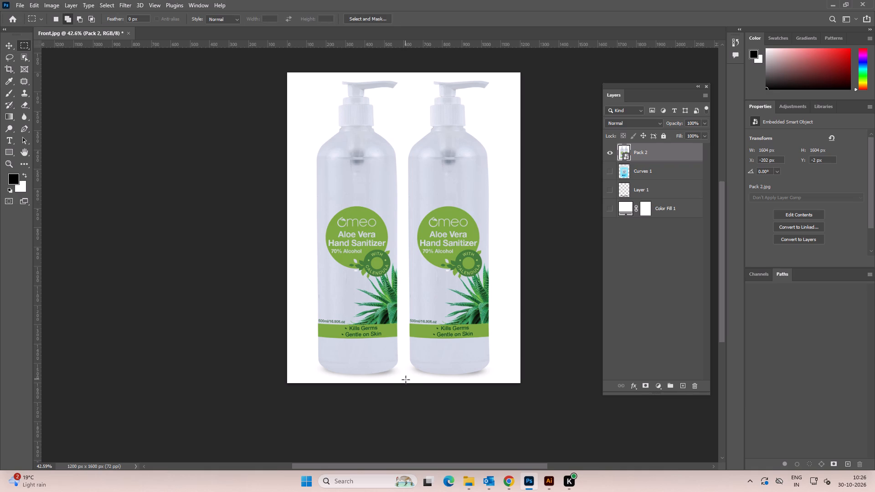
left_click_drag(404, 380, 303, 72)
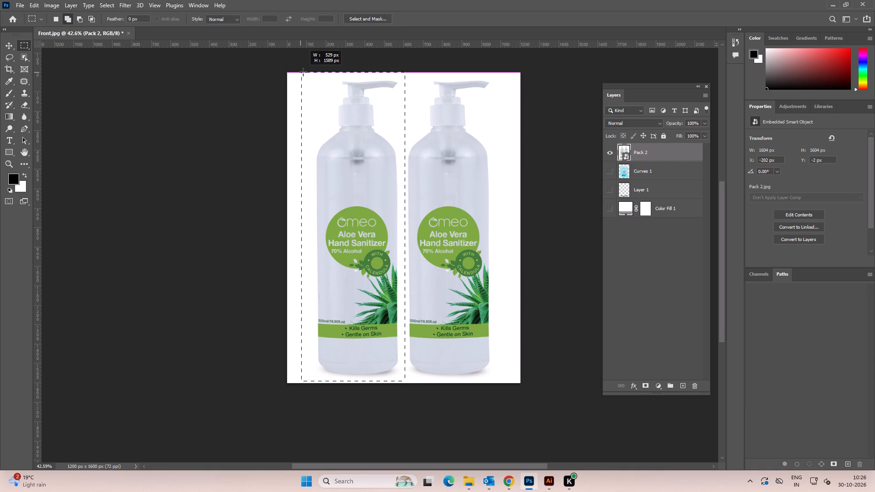
left_click_drag(303, 72, 305, 75)
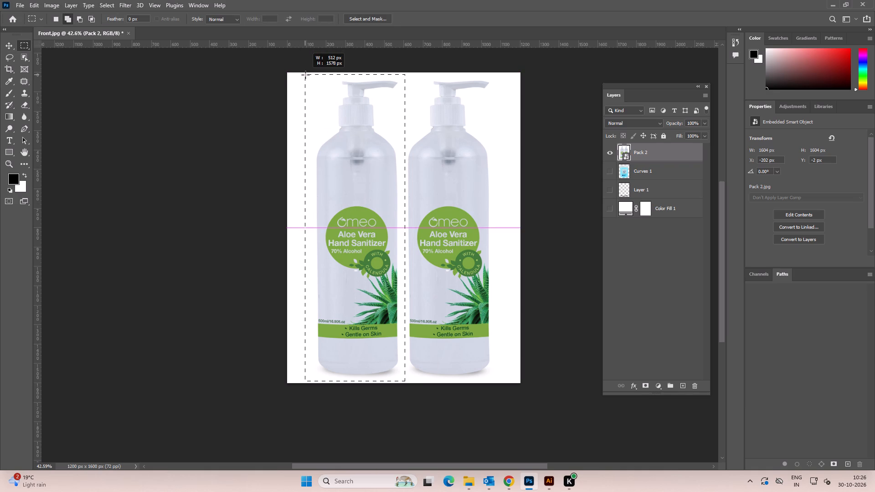
left_click_drag(305, 75, 310, 75)
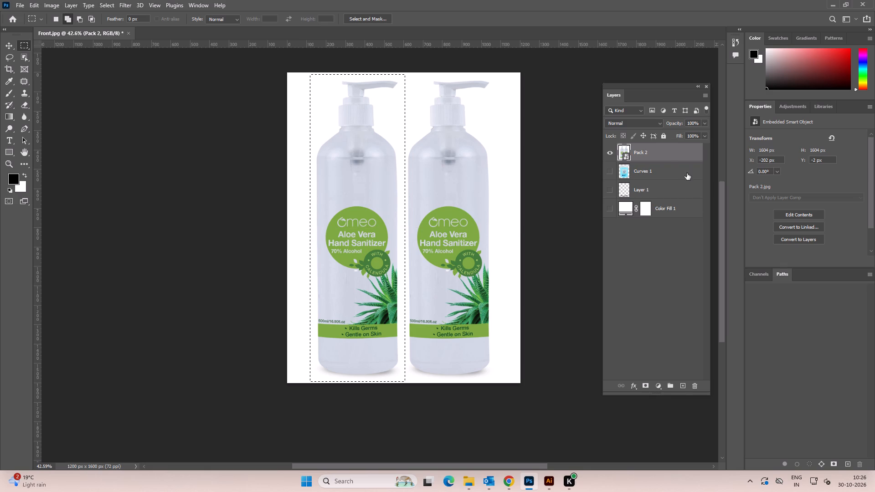
key("ctrl+j")
Delete the Pack 2 layer holding both bottles.
left_click(654, 168)
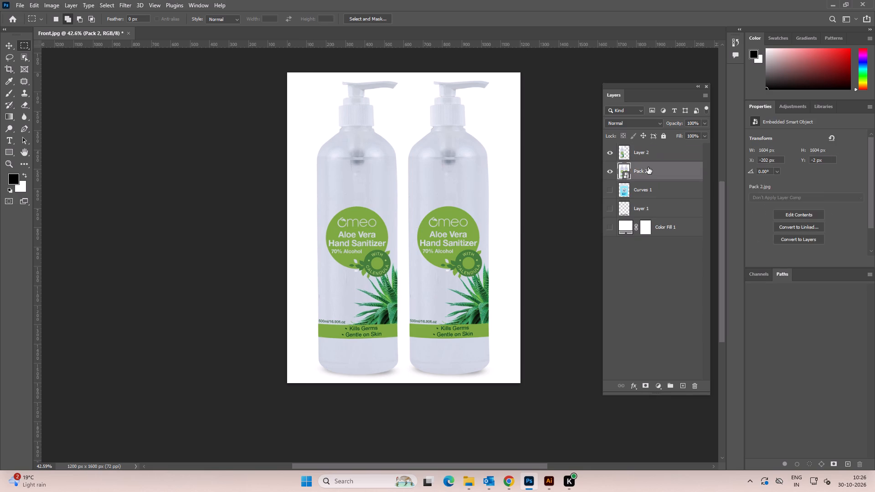
key("Delete")
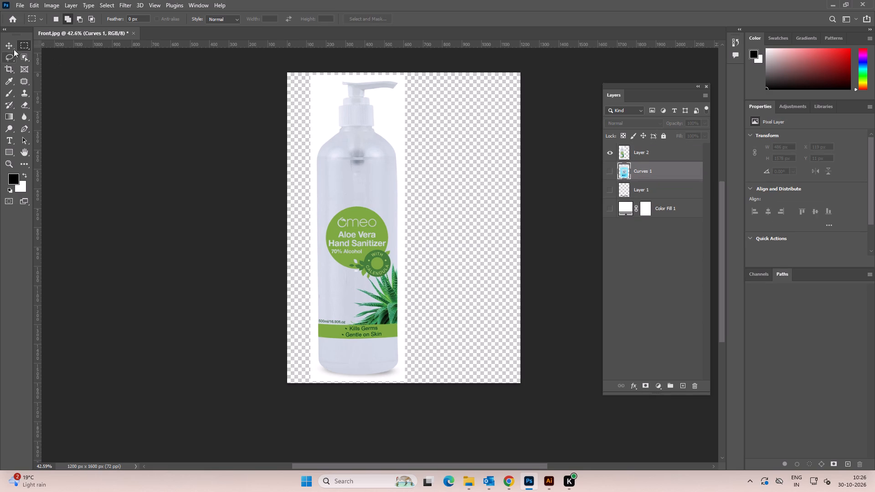
Group the hidden Curves 1 and Layer 1 canister layers together.
left_click(13, 47)
left_click(642, 187)
left_click(649, 173, "shift")
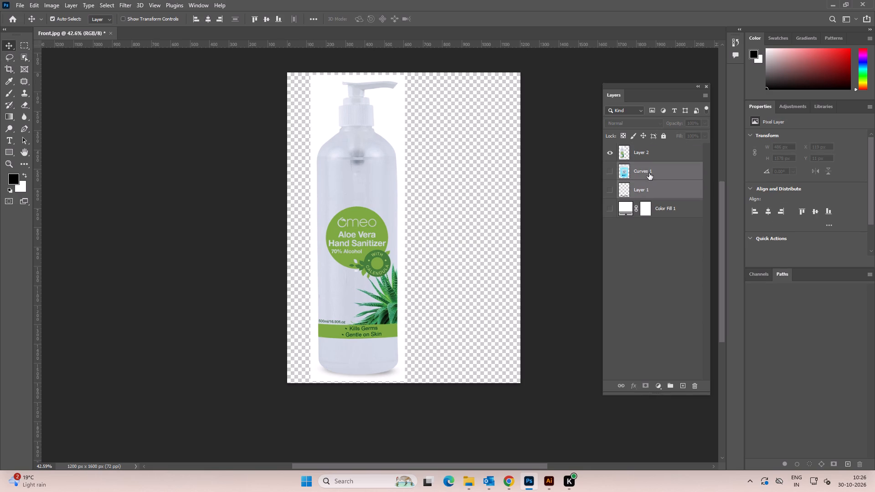
key("ctrl+g")
left_click(573, 172)
Duplicate the single pump bottle layer and hide the original below the copy.
left_click(643, 154)
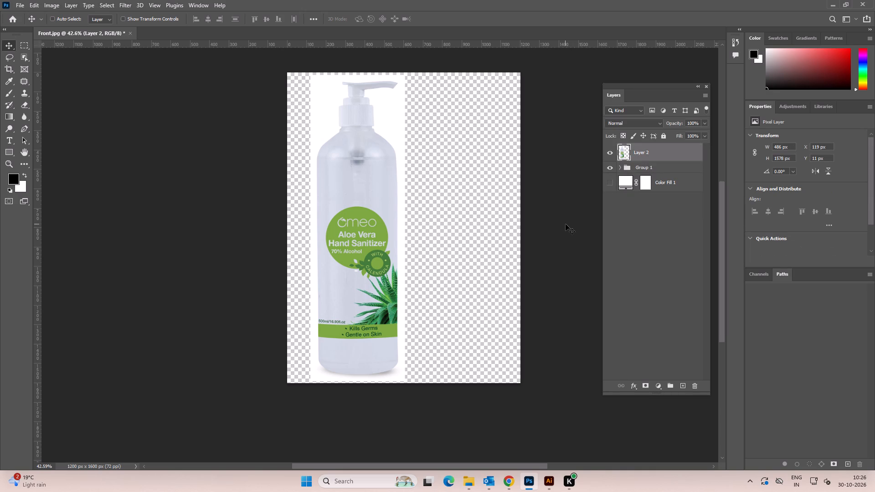
key("ctrl+j")
left_click(610, 172)
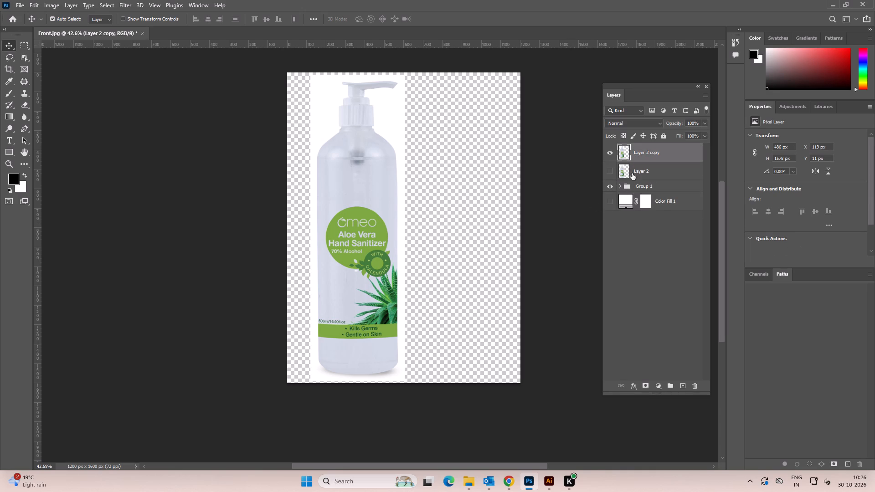
Add a Curves adjustment above the bottle copy and raise its black point to just past mid-range to darken the bottle strongly.
left_click(661, 387)
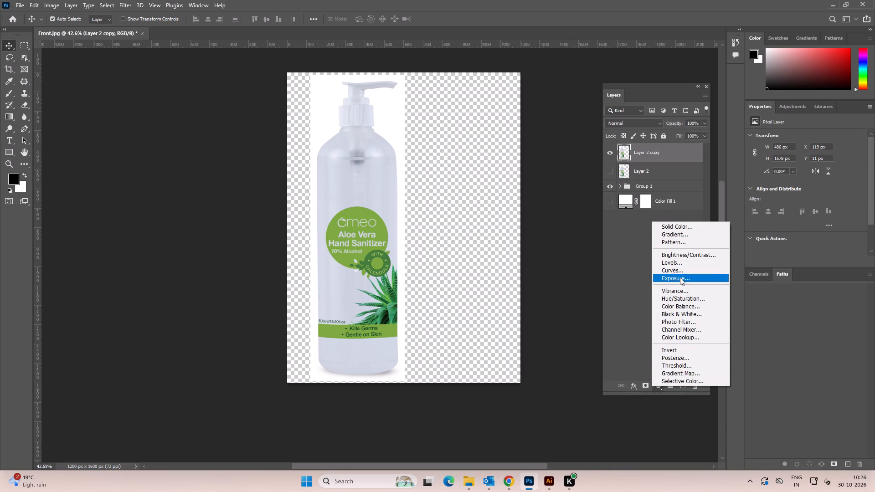
left_click(680, 269)
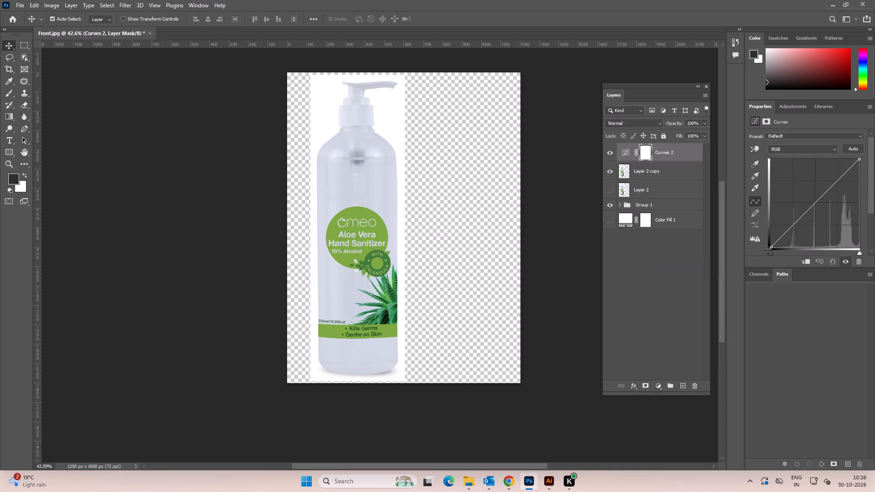
left_click_drag(770, 253, 823, 251)
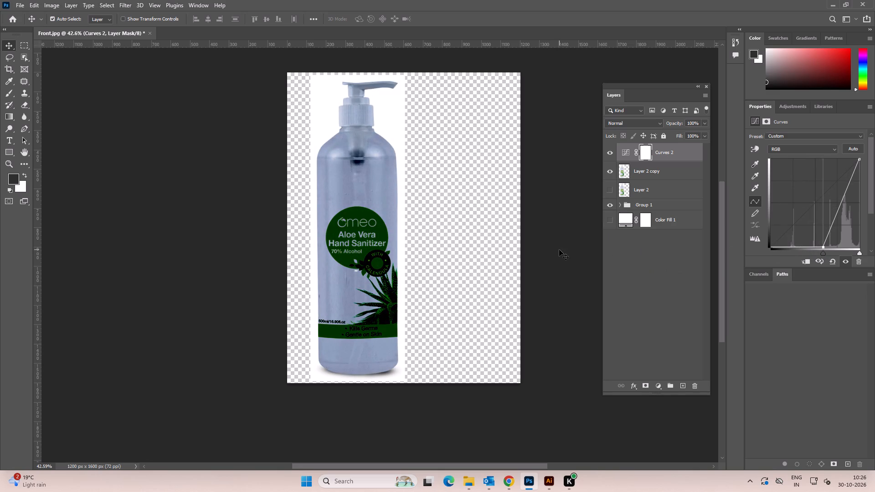
left_click(578, 212)
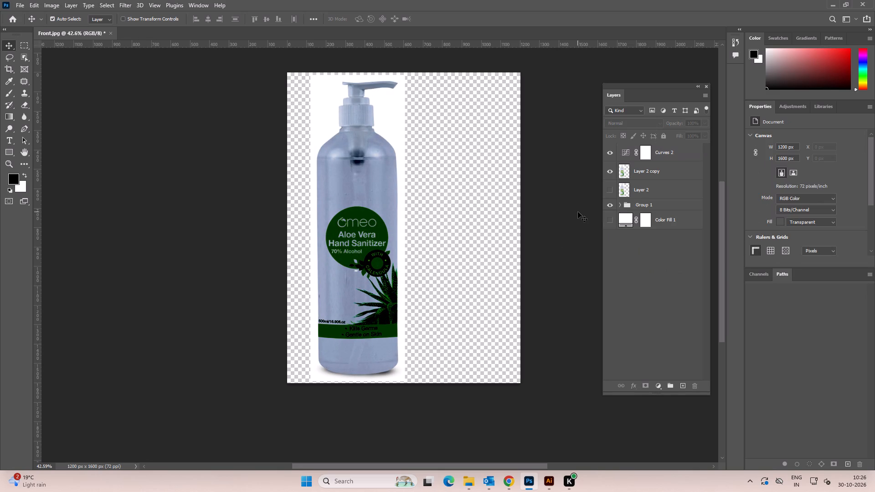
Merge the Curves adjustment with the duplicated bottle layer into one layer.
left_click(656, 173)
left_click(661, 159, "shift")
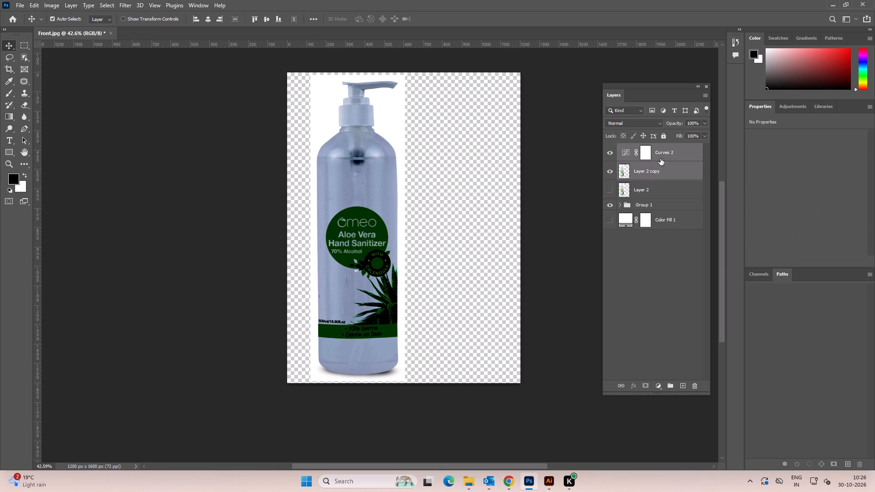
key("ctrl+e")
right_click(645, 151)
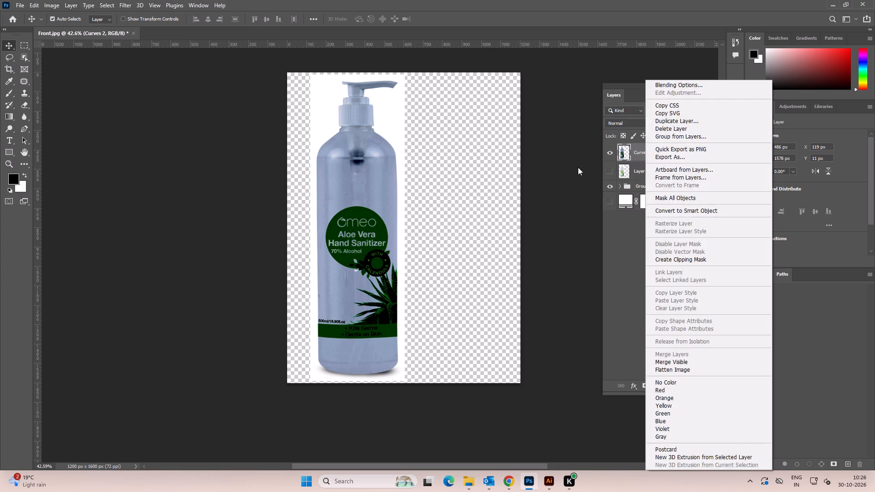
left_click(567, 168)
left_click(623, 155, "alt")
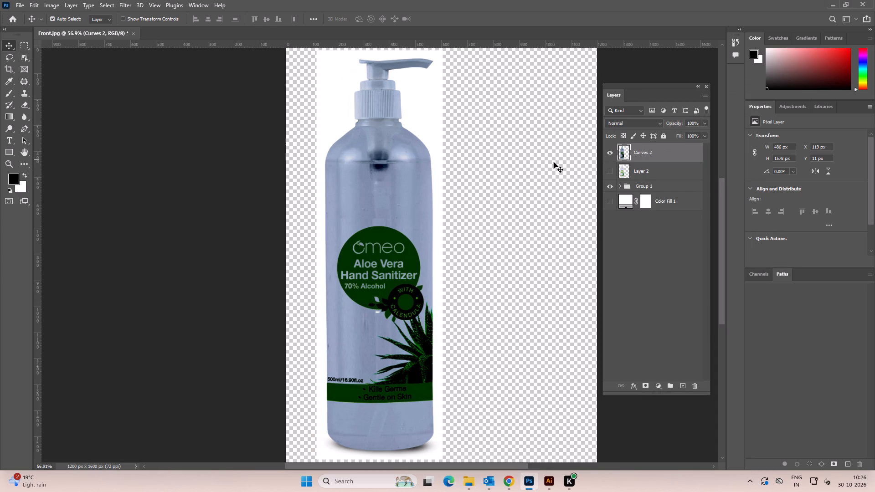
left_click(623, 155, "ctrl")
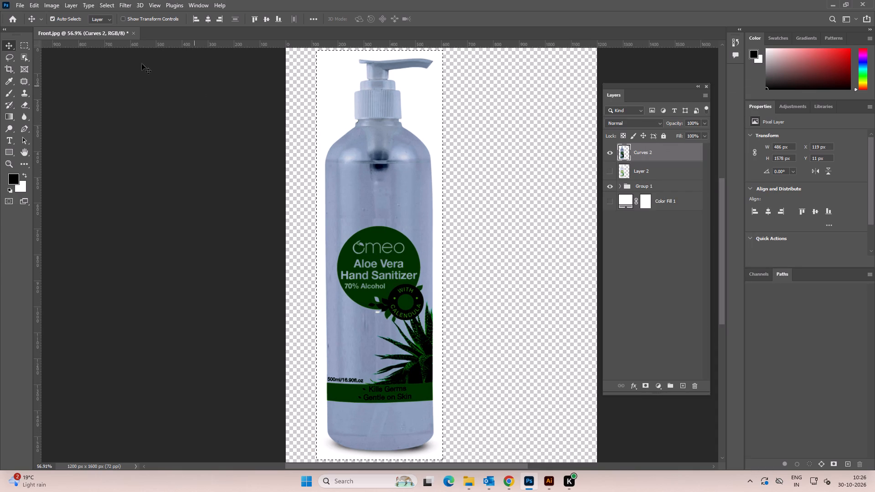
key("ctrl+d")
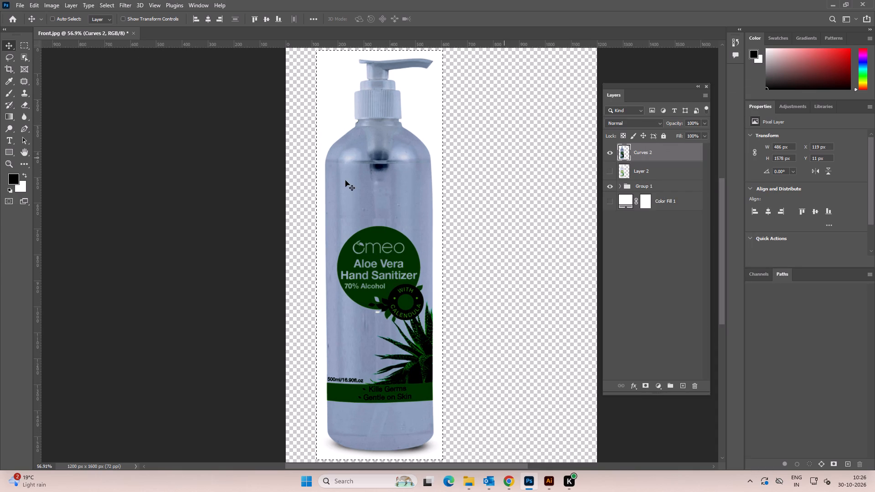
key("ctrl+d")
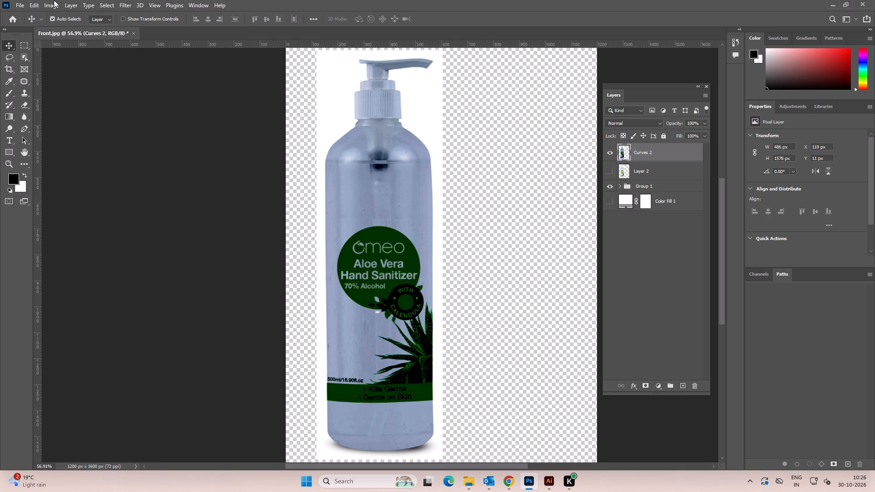
Select the darkened pump bottle automatically with the Subject selection command.
left_click(53, 5)
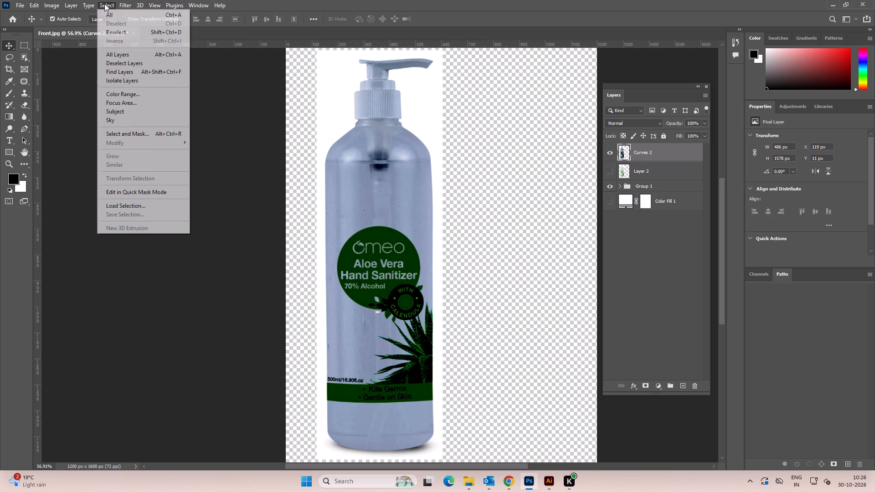
left_click(139, 115)
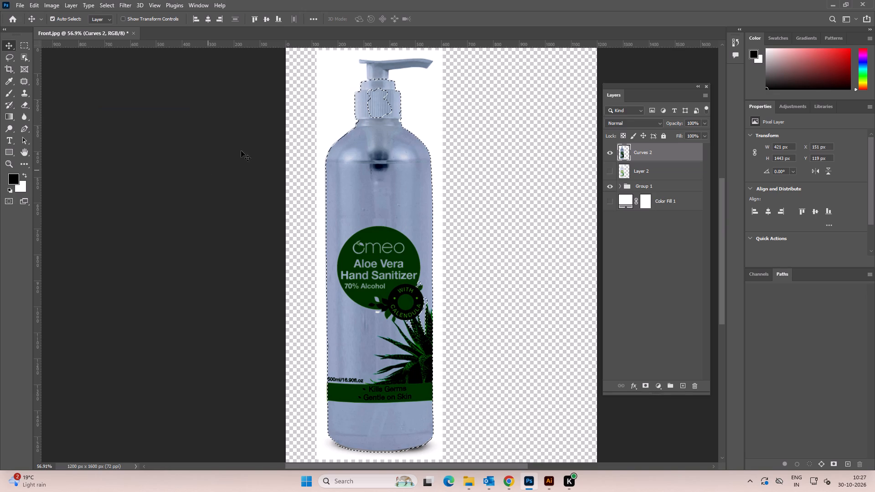
Inspect the automatic selection around the pump and collar, and clear the selection from the darkened bottle.
key("space")
key("space")
left_click_drag(403, 94, 359, 133)
scroll(327, 108, "up", 9, "alt")
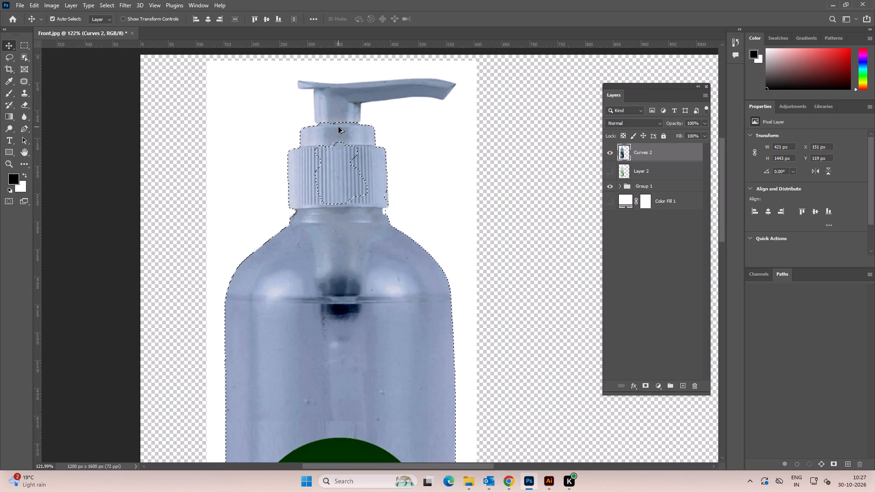
scroll(339, 127, "up", 2, "alt")
key("space")
left_click_drag(364, 112, 320, 157)
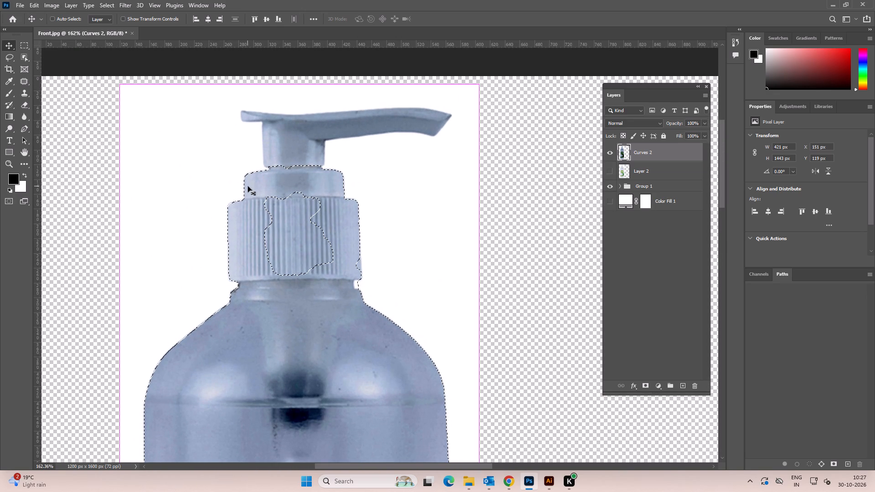
key("ctrl+d")
Select the whole darkened bottle, including its pump nozzle, by drawing a lasso outline around it with the Object Selection tool.
scroll(280, 223, "down", 9, "alt")
key("space")
key("space")
left_click_drag(289, 311, 298, 256)
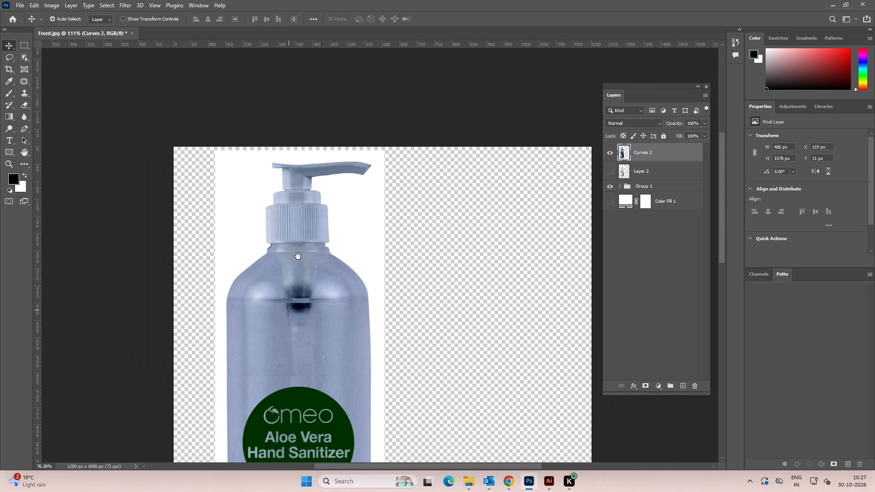
left_click_drag(298, 256, 293, 190)
scroll(289, 203, "down", 5, "alt")
key("space")
left_click(291, 222)
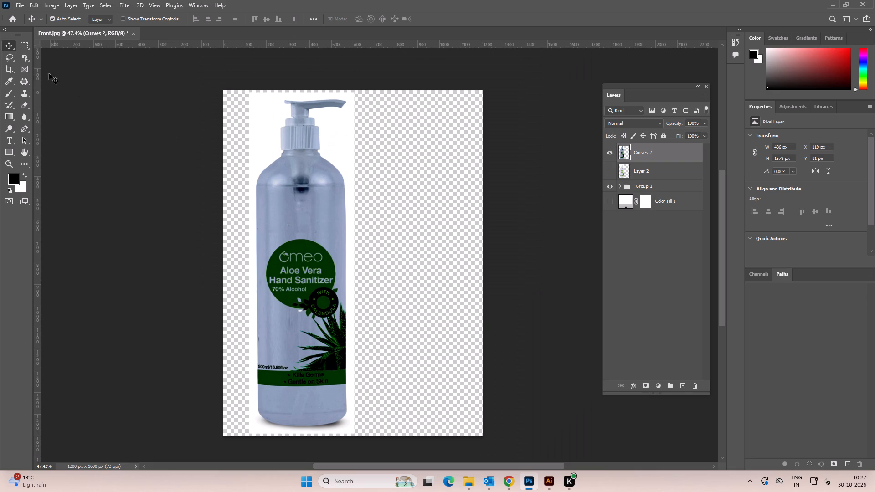
left_click(24, 58)
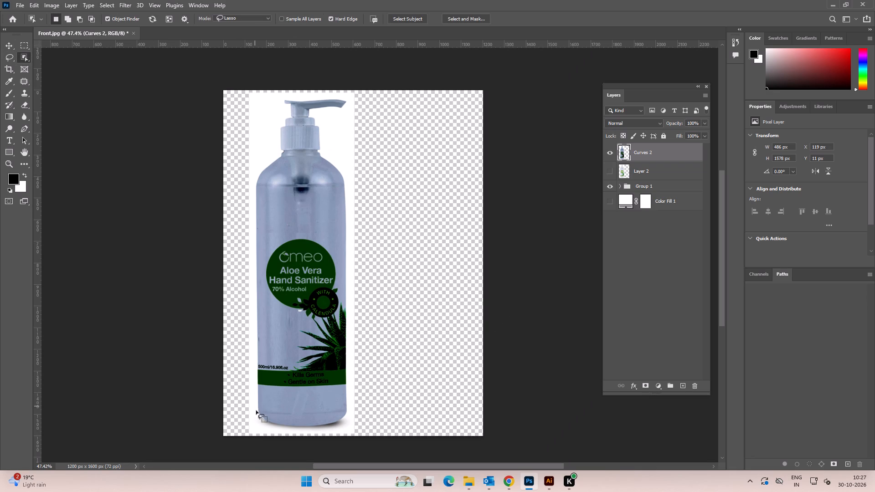
left_click_drag(257, 410, 262, 171)
left_click_drag(262, 171, 317, 97)
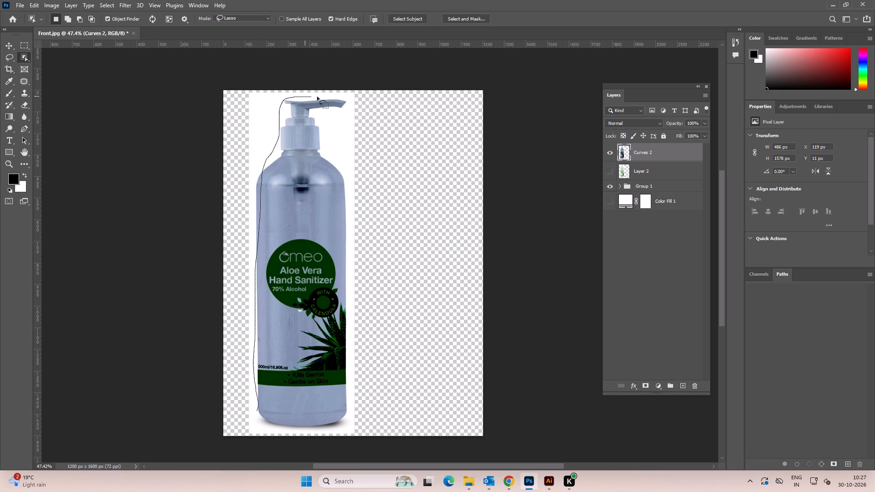
left_click_drag(317, 97, 323, 135)
left_click_drag(323, 135, 350, 402)
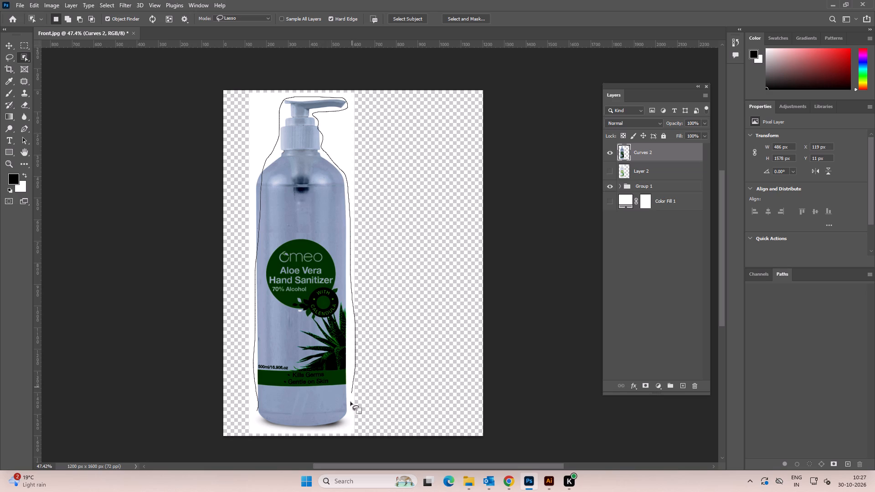
left_click_drag(350, 402, 260, 419)
left_click_drag(260, 419, 256, 387)
left_click_drag(256, 387, 257, 387)
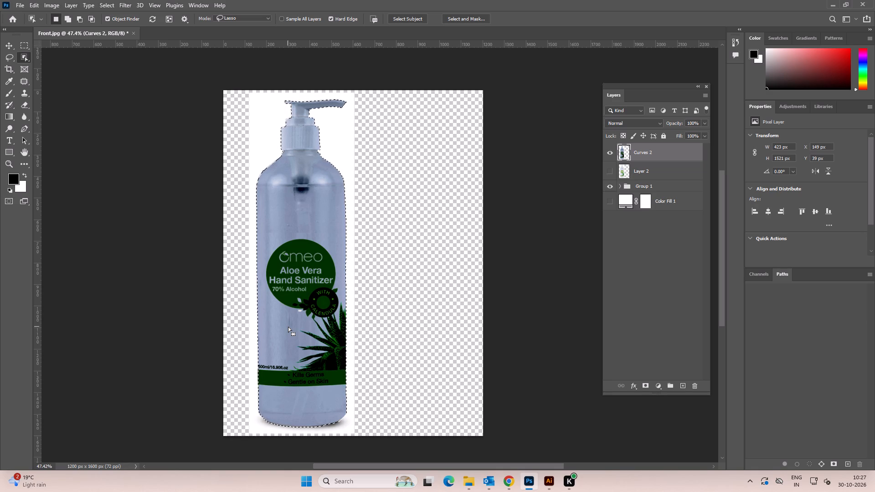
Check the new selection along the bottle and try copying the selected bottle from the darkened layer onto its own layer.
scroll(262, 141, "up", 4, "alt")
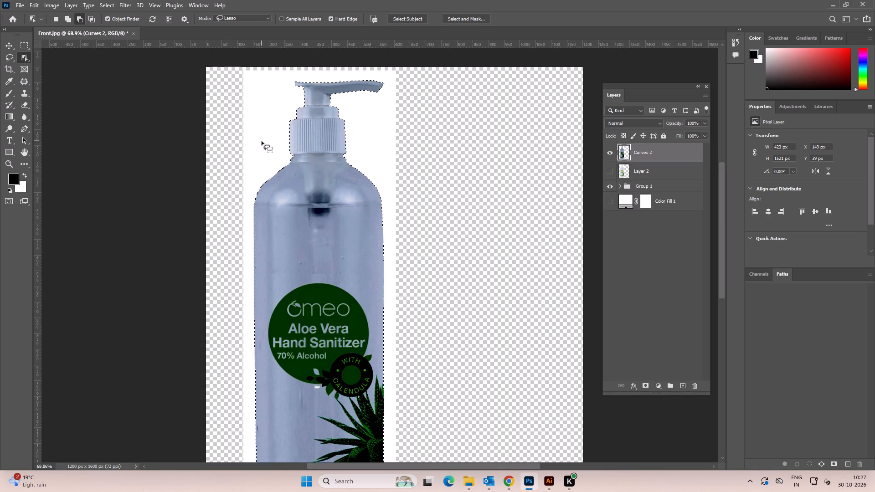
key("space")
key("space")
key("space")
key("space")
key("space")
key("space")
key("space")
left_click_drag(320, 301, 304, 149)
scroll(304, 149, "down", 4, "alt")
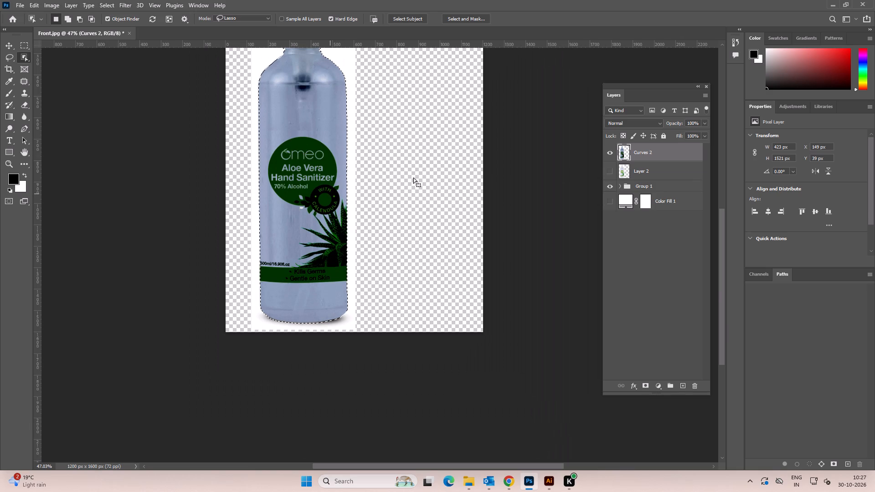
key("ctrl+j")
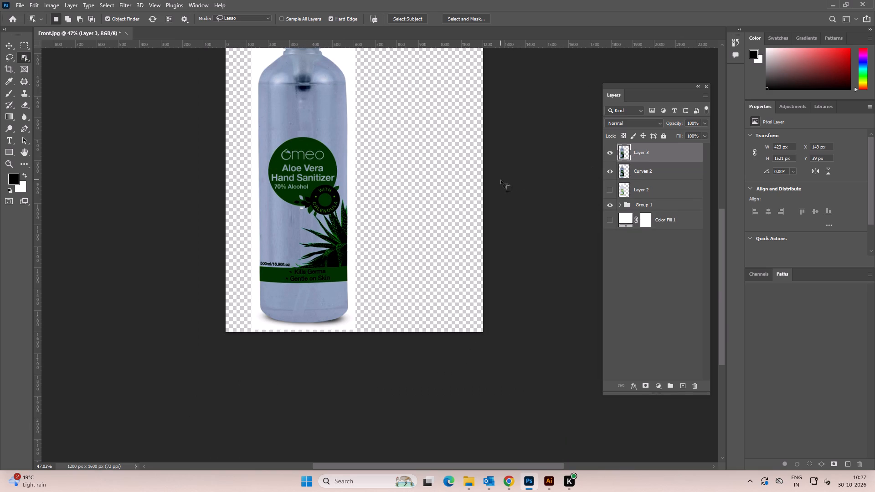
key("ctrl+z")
Show the original bottle layer, hide the darkened copy, and copy the selected area of the original onto a new layer.
left_click(644, 171)
left_click(605, 173)
left_click(611, 171)
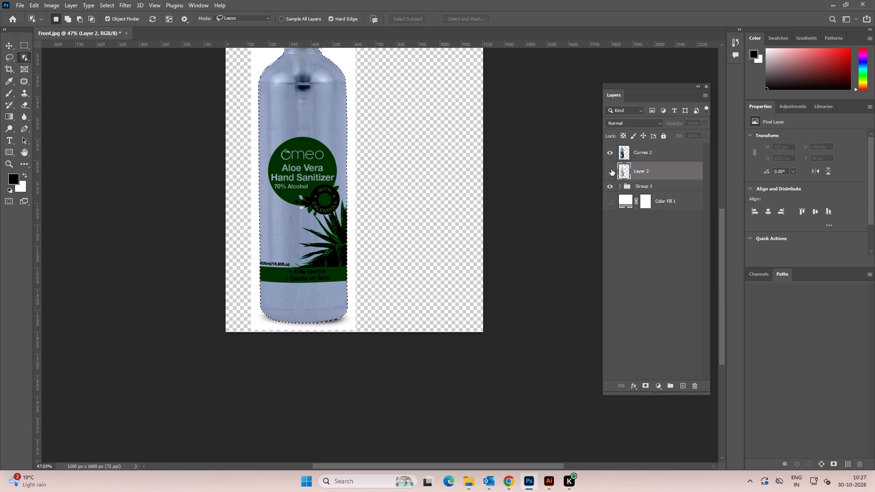
left_click(610, 170)
left_click(609, 155)
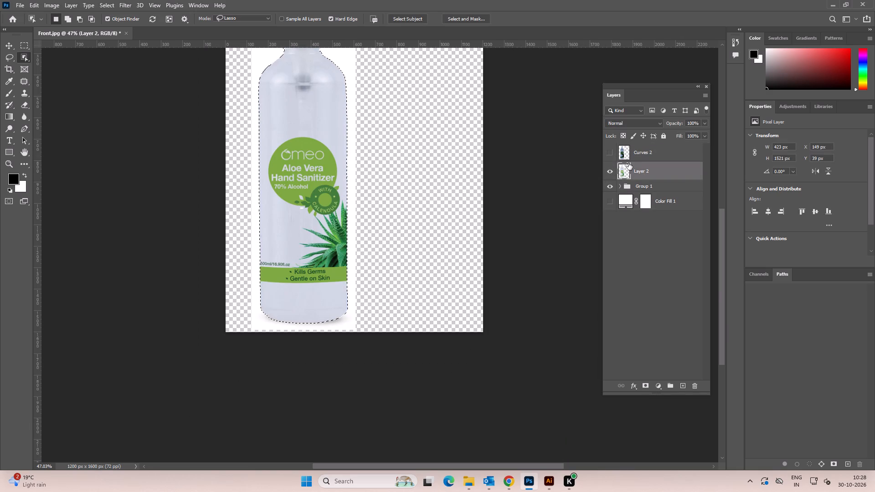
key("ctrl+j")
Delete the darkened Curves 2 layer and hide the original Layer 2, leaving only the cut-out bottle showing.
left_click(641, 152)
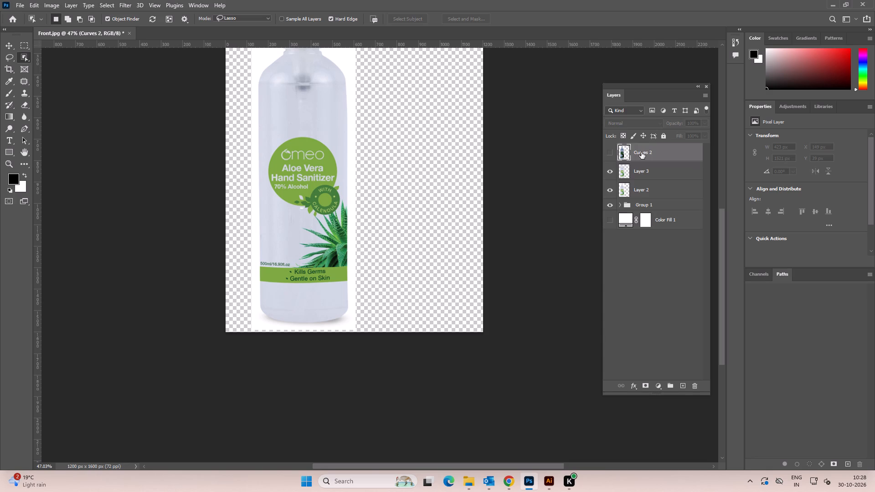
key("Delete")
left_click(611, 179)
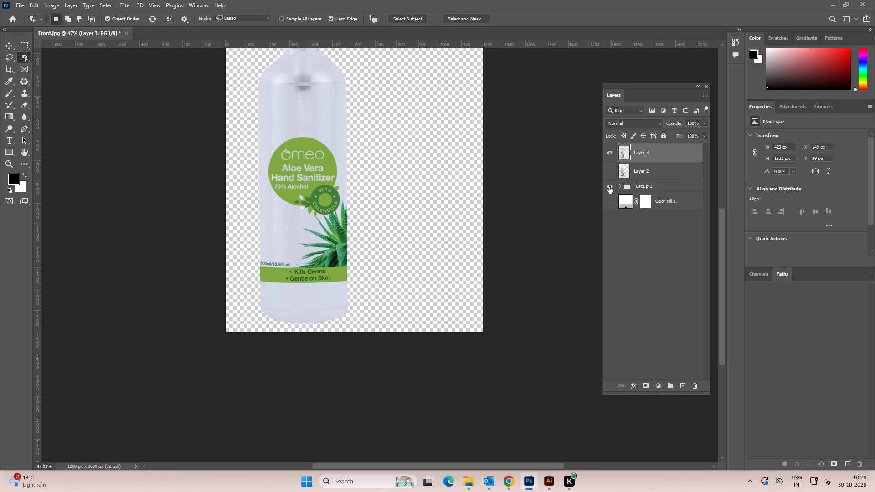
Move the cut-out bottle about 193 px horizontally to the right, near the middle of the canvas.
left_click(5, 46)
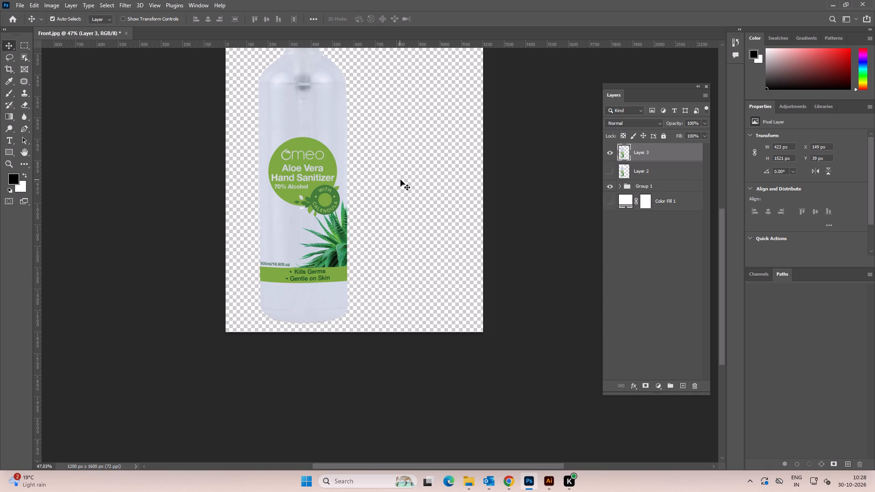
scroll(320, 210, "down", 4, "alt")
key("space")
left_click_drag(322, 200, 326, 240)
left_click_drag(307, 238, 340, 241)
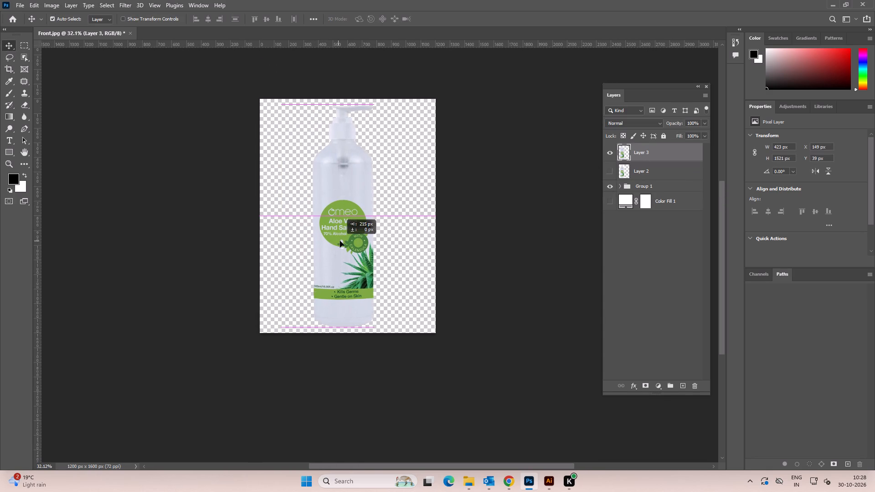
left_click_drag(340, 241, 335, 241)
left_click(461, 235)
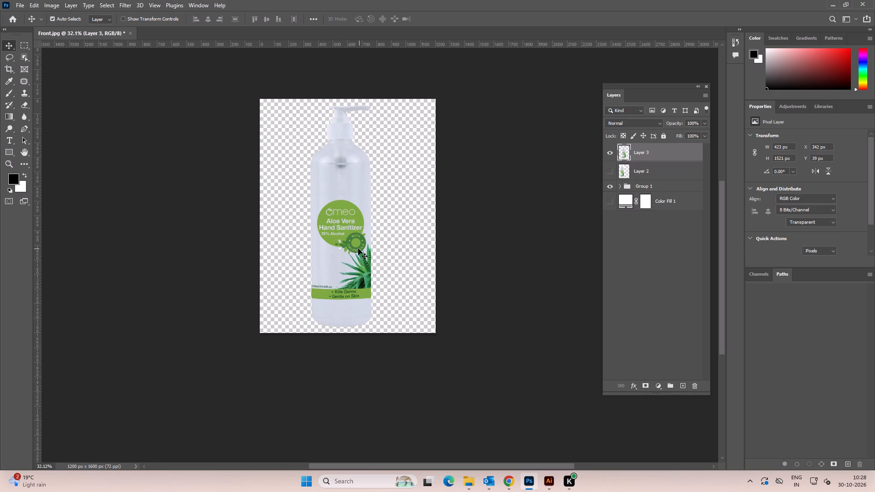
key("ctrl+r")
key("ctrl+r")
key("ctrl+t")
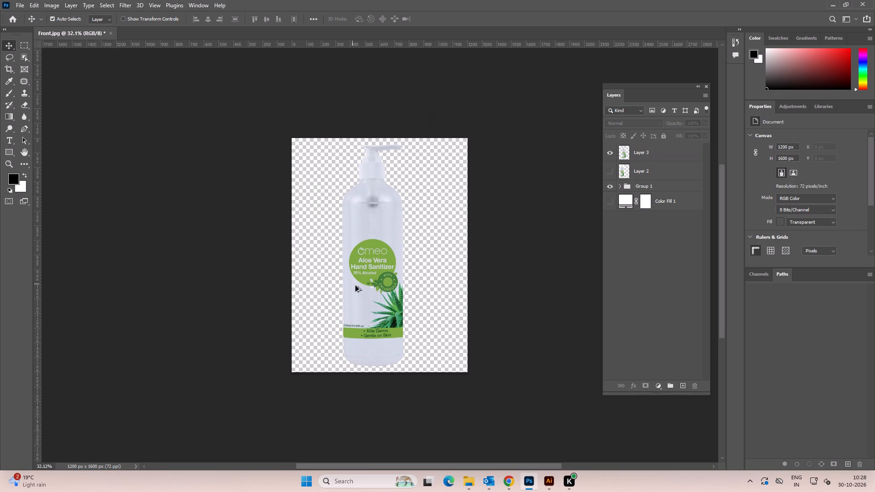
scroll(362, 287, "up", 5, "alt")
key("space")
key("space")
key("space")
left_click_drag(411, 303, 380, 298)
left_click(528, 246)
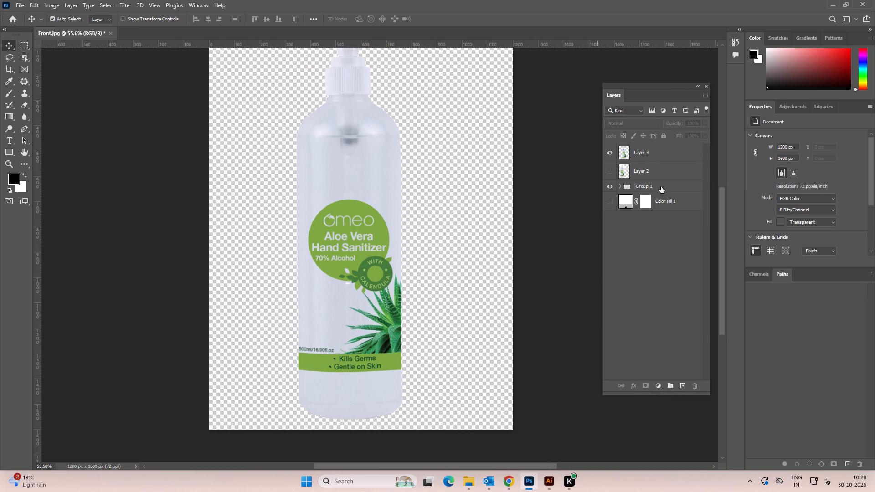
Make the layers inside Group 1 visible, hide the group as a whole and collapse it.
left_click(619, 187)
left_click(611, 187)
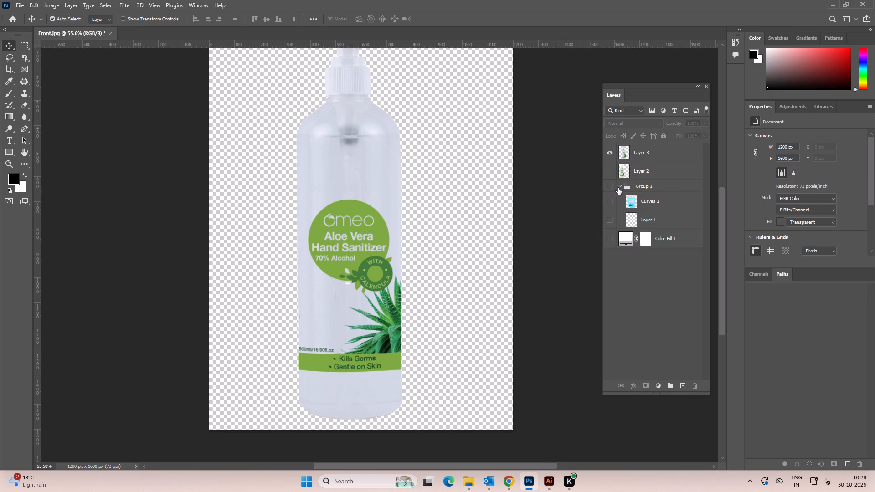
left_click_drag(611, 203, 609, 220)
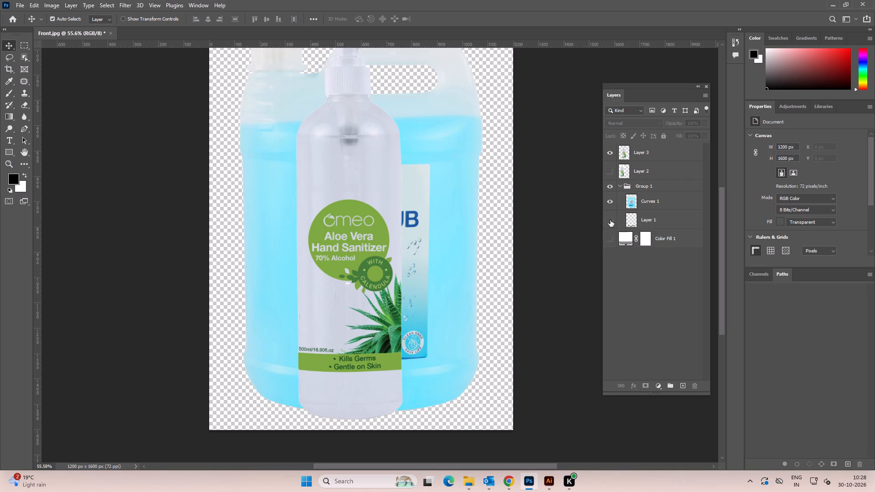
left_click(610, 220)
left_click(609, 189)
left_click(620, 186)
Examine the cut-out bottle's edges around the pump neck and ribbed collar at high magnification.
left_click(648, 156)
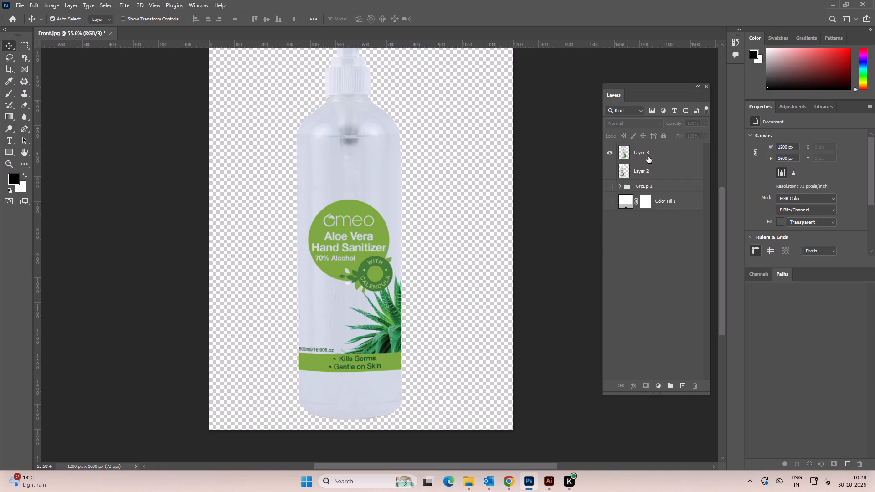
key("ctrl+t")
scroll(463, 186, "down", 4, "alt")
scroll(384, 93, "up", 17, "alt")
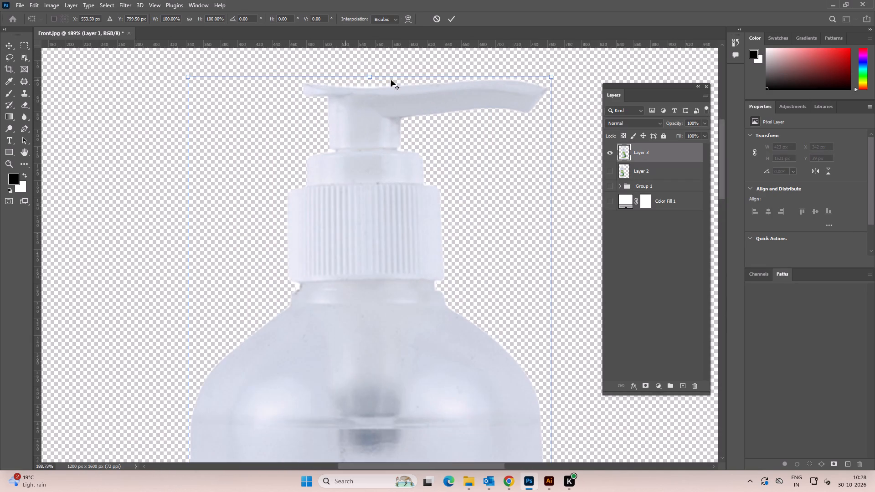
scroll(390, 138, "up", 4, "alt")
scroll(391, 138, "down", 5, "alt")
scroll(361, 146, "up", 14, "alt")
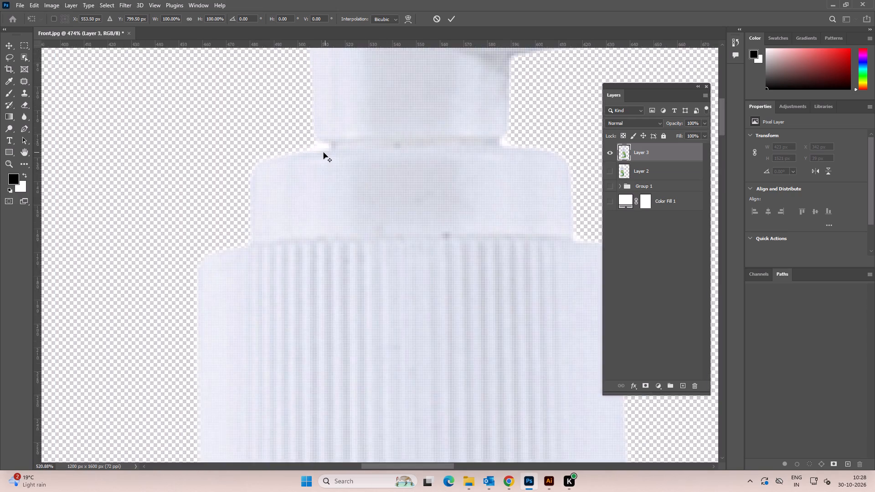
scroll(324, 153, "up", 6, "alt")
scroll(323, 152, "down", 4, "alt")
key("ctrl+0")
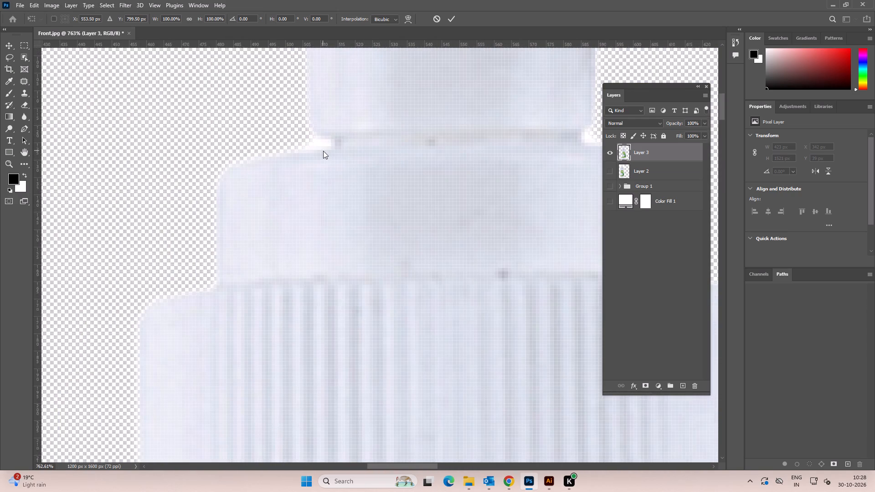
key("ctrl+0")
left_click(449, 19)
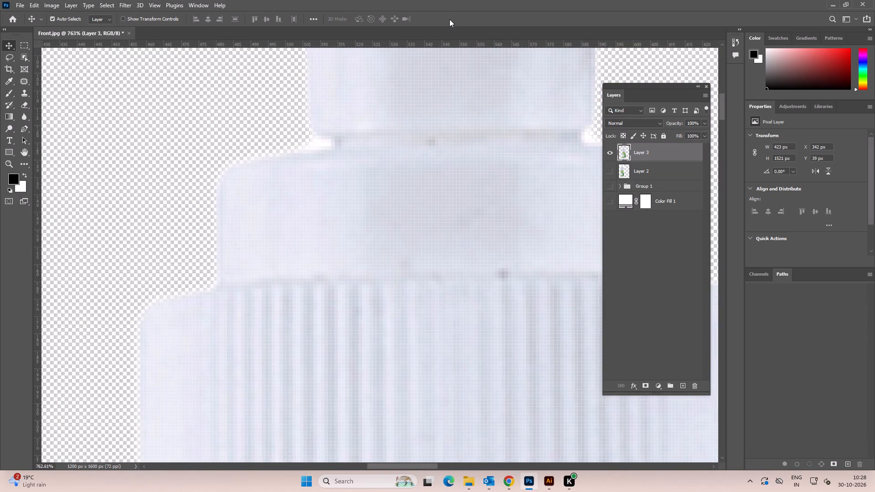
key("ctrl+0")
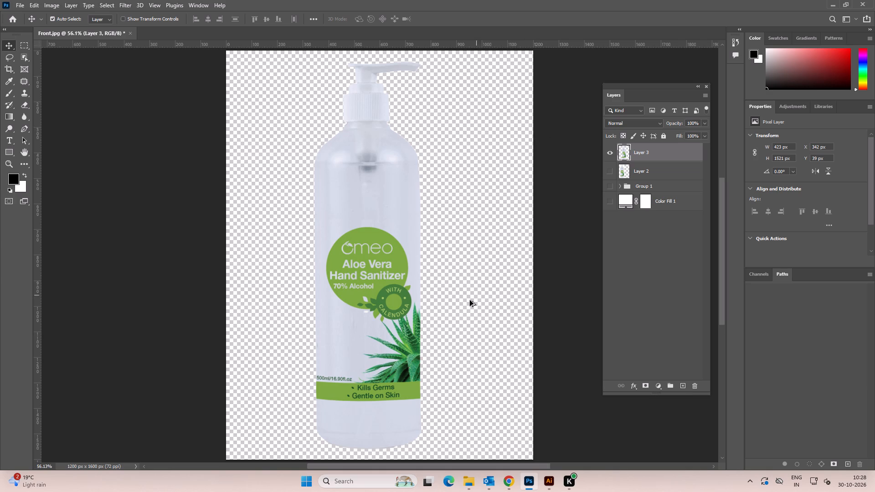
Examine the cut-out bottle's edges around the lower label and rounded base.
scroll(470, 300, "down", 3, "alt")
key("space")
key("space")
key("space")
left_click_drag(444, 315, 416, 266)
scroll(363, 319, "up", 12, "alt")
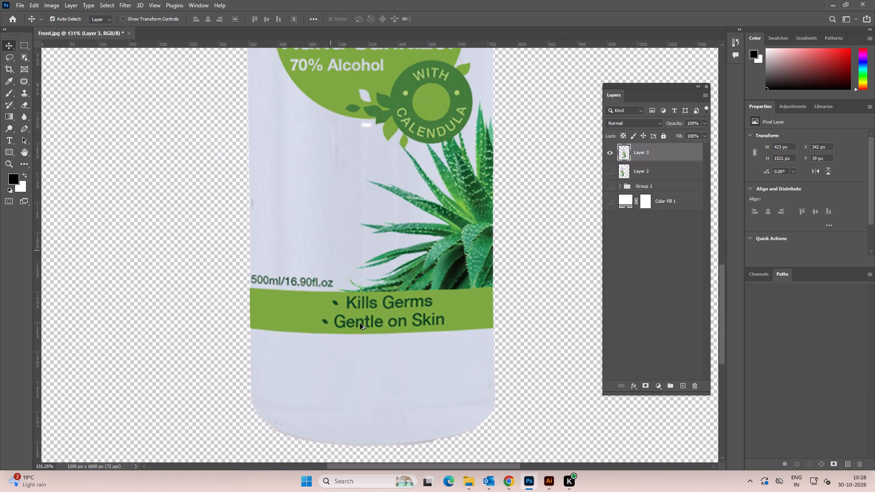
key("space")
left_click_drag(394, 337, 366, 324)
Move the cut-out bottle up about 94 px on the canvas and deselect its layer.
left_click_drag(356, 341, 358, 285)
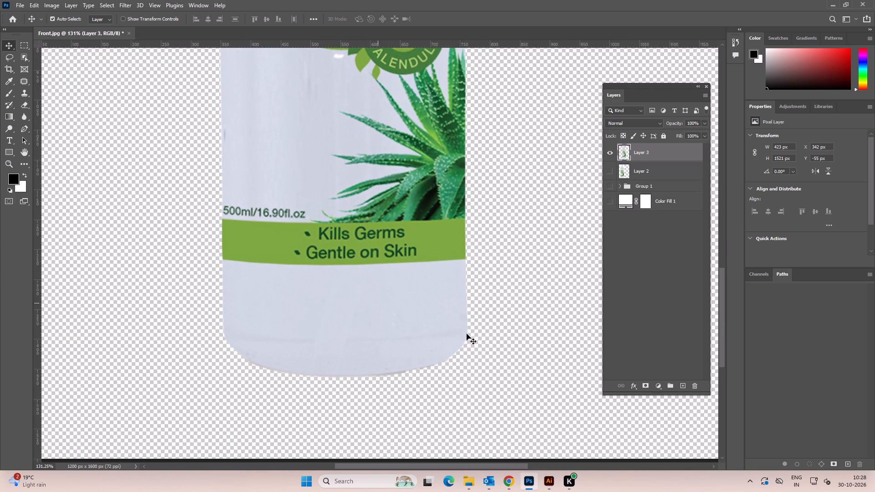
left_click(482, 332)
key("space")
key("space")
key("space")
left_click_drag(467, 382, 469, 333)
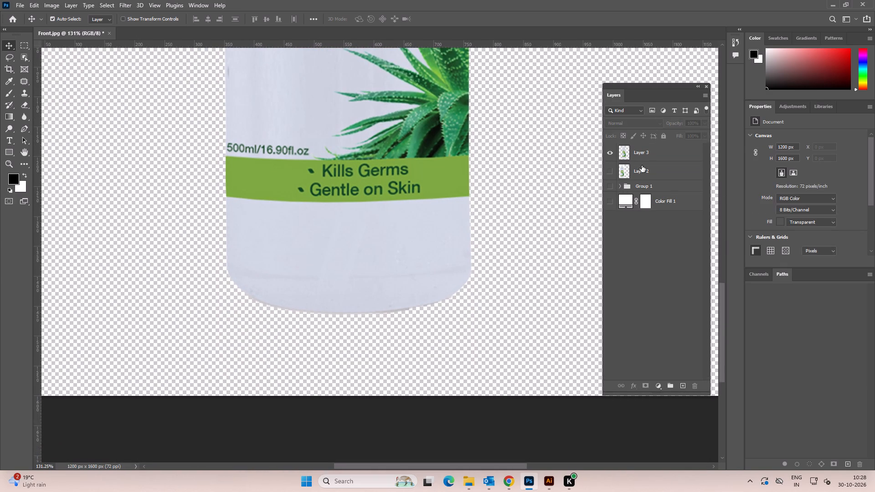
Delete the hidden Layer 2.
left_click(647, 174)
key("Delete")
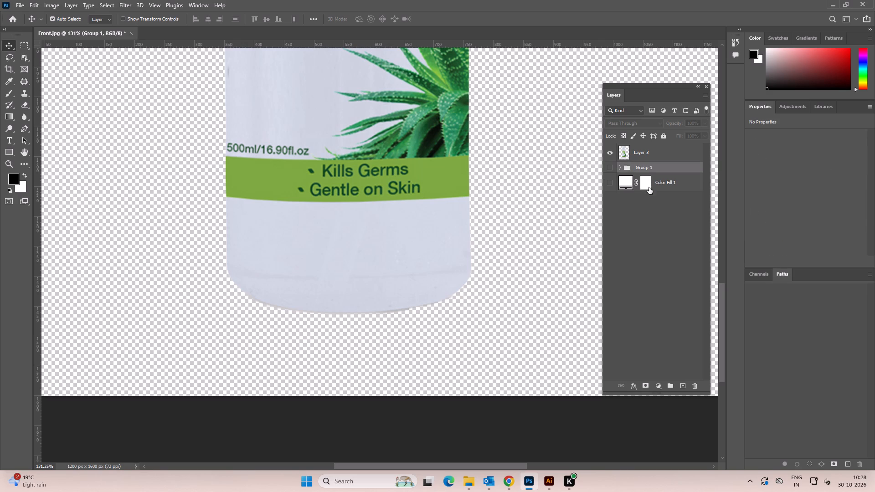
Paint a soft black shadow about 614 by 330 px under the bottle's base on a new layer beneath Layer 3.
left_click(682, 389)
key("space")
key("space")
key("space")
key("space")
left_click_drag(390, 331, 388, 298)
key("b")
type("[[")
left_click_drag(237, 243, 454, 240)
Nudge the shadow layer about 19 px to the right beneath the bottle, then deselect it.
left_click(7, 44)
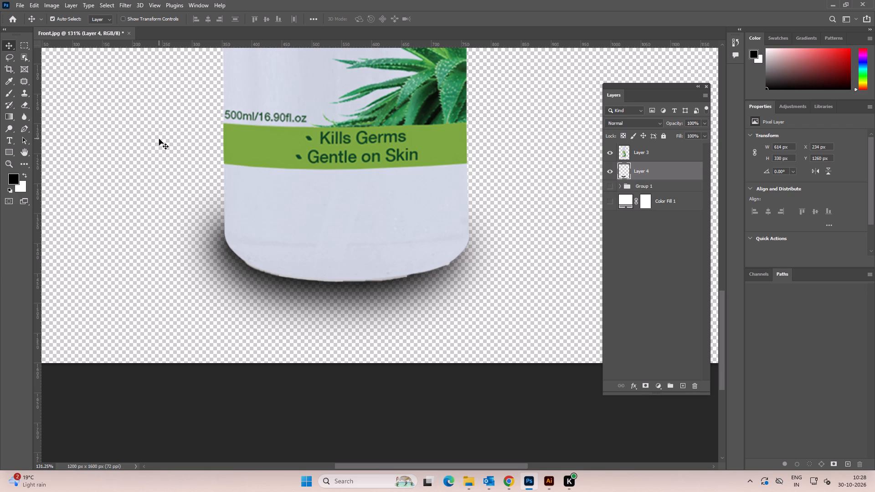
key("Right")
key("Right")
key("Right")
key("Right")
left_click(526, 247)
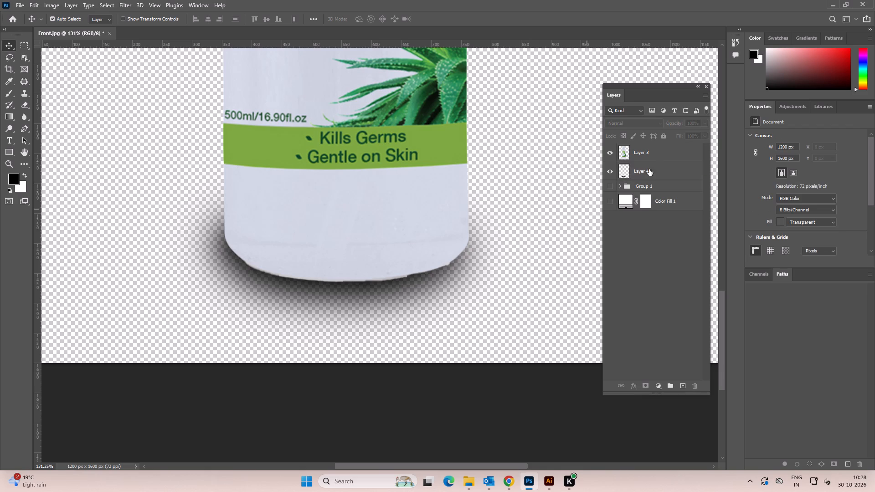
left_click(653, 165)
key("Right")
key("Right")
key("Right")
key("Right")
key("Right")
key("Right")
key("Right")
key("Right")
key("Right")
key("Right")
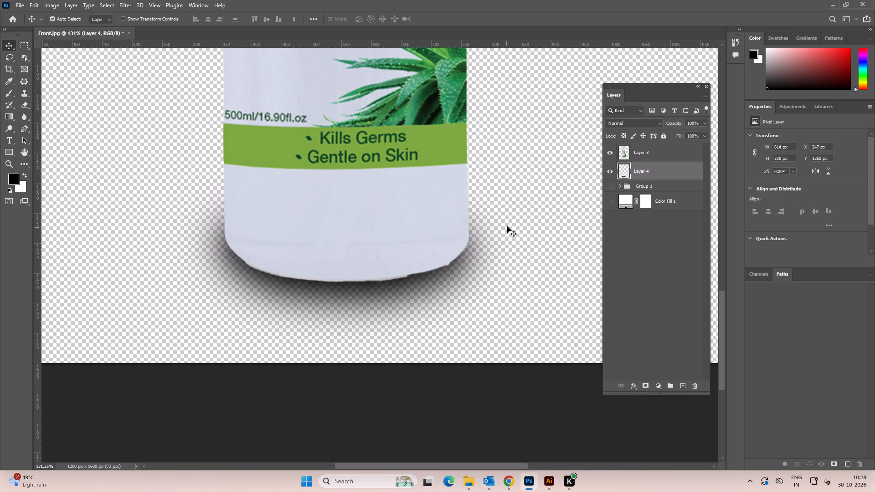
key("Right")
left_click(562, 192)
Squash the shadow to about 52% of its height and centre it near X 555, Y 1448.5 px, tucked under the bottle's base.
left_click(374, 297)
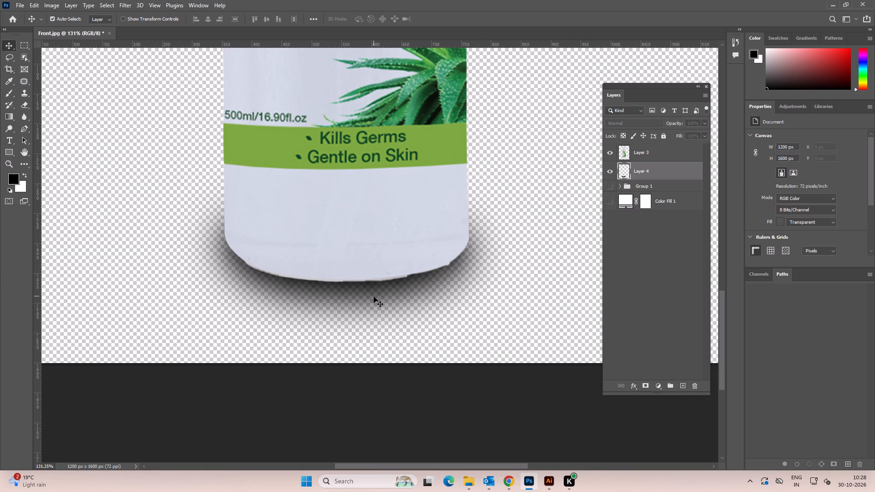
key("ctrl+t")
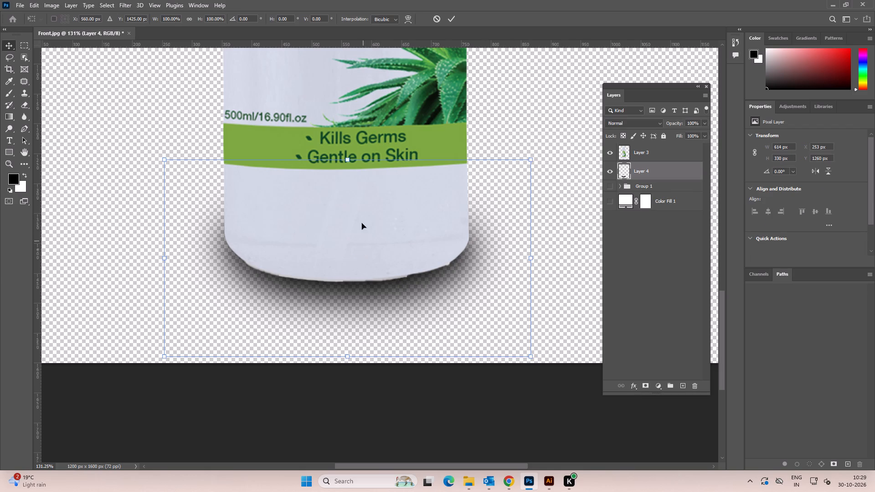
left_click_drag(348, 159, 352, 255)
left_click_drag(350, 313, 349, 284)
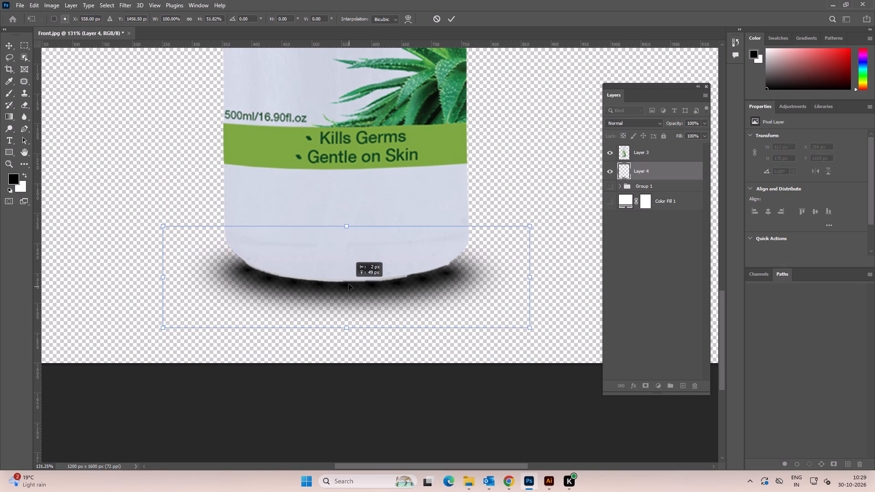
left_click_drag(349, 284, 347, 279)
scroll(391, 323, "up", 4, "alt")
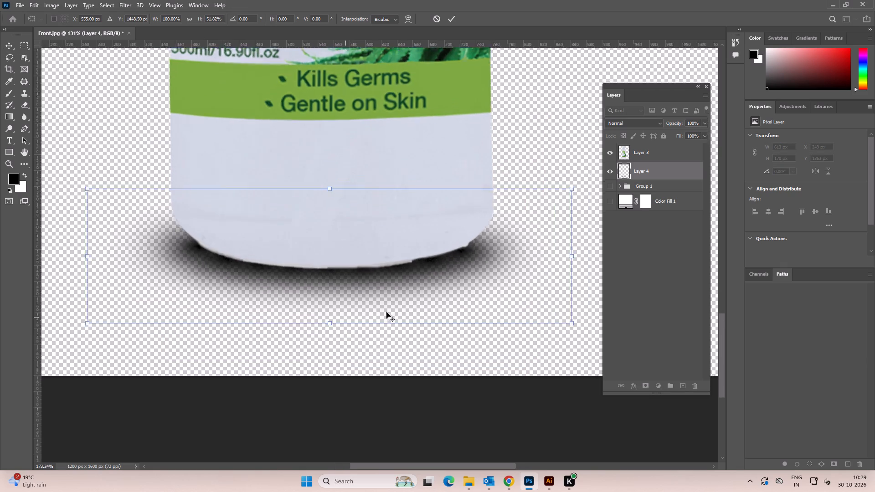
scroll(386, 312, "up", 5, "alt")
scroll(379, 295, "down", 2, "alt")
key("space")
key("space")
key("space")
key("space")
key("space")
left_click_drag(329, 290, 349, 284)
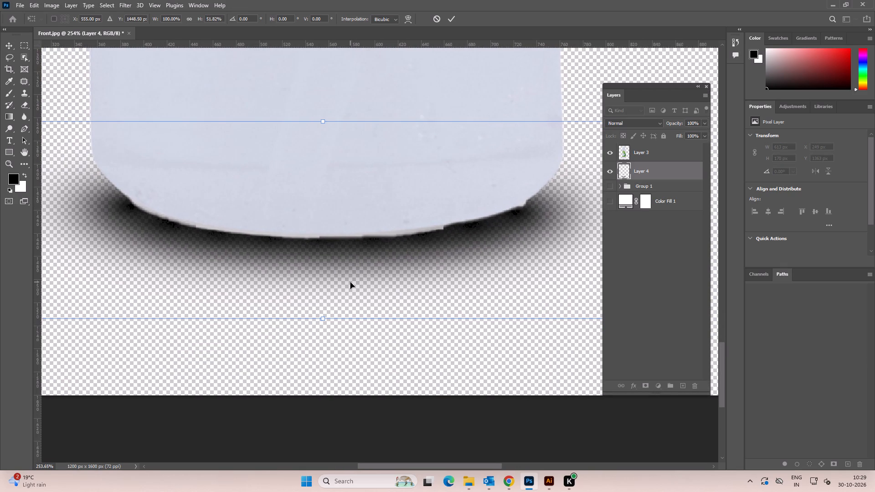
scroll(478, 241, "down", 3, "alt")
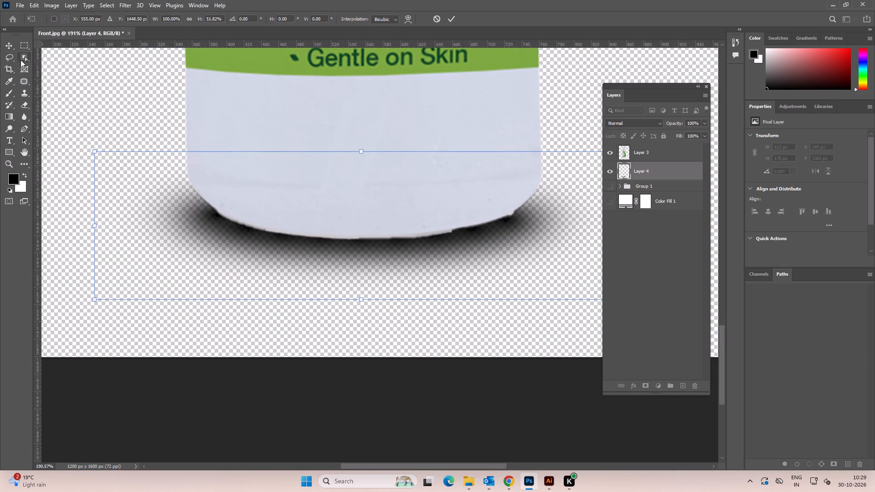
right_click(21, 46)
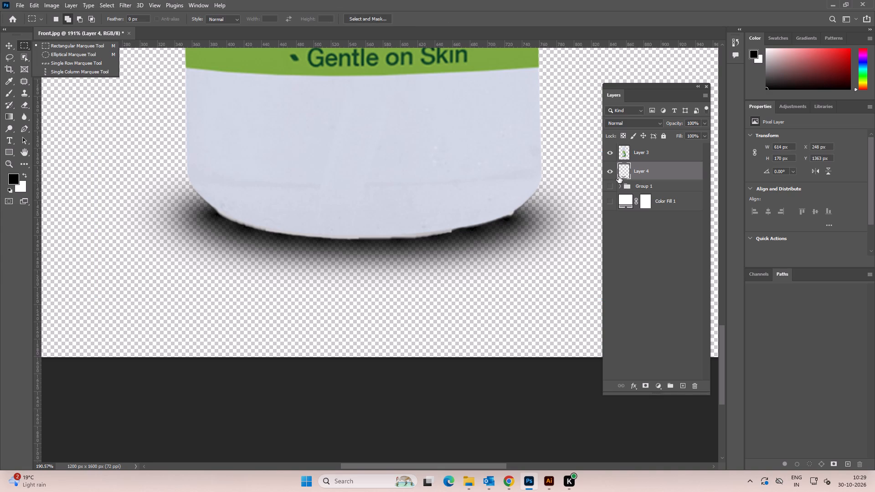
Make the bottle's Layer 3 active, keeping the shadow layer visible.
left_click(611, 172)
left_click(650, 154)
left_click(612, 170)
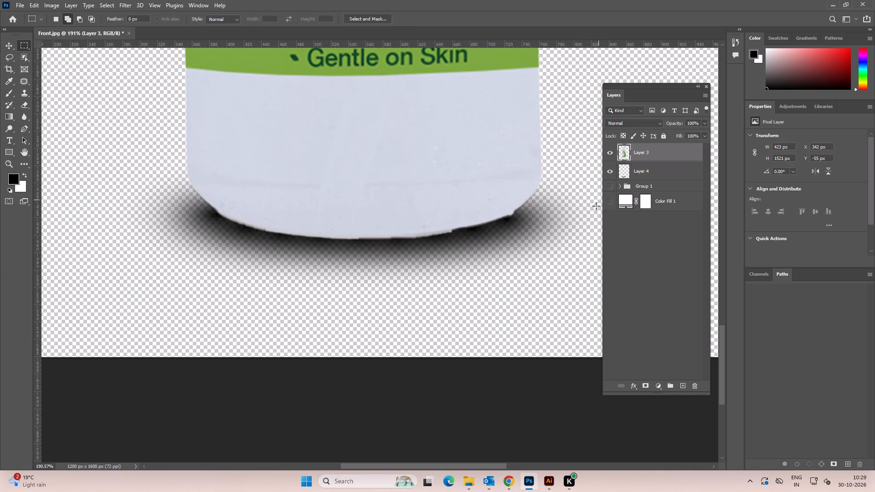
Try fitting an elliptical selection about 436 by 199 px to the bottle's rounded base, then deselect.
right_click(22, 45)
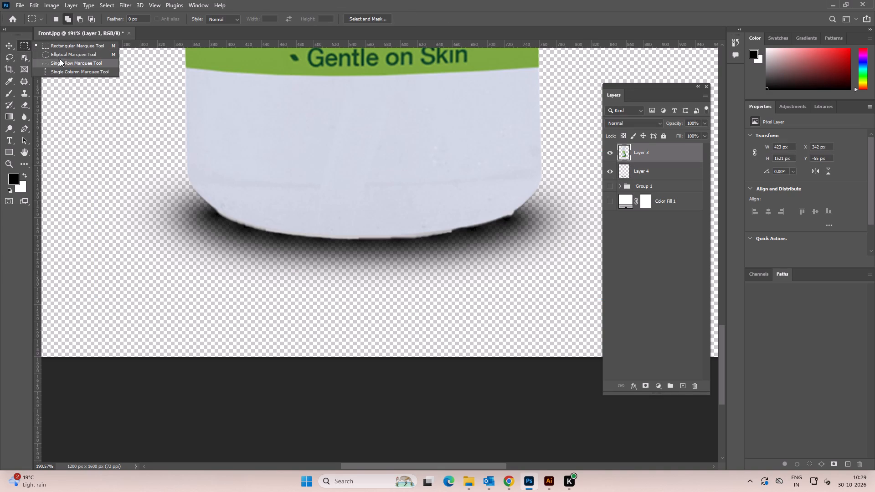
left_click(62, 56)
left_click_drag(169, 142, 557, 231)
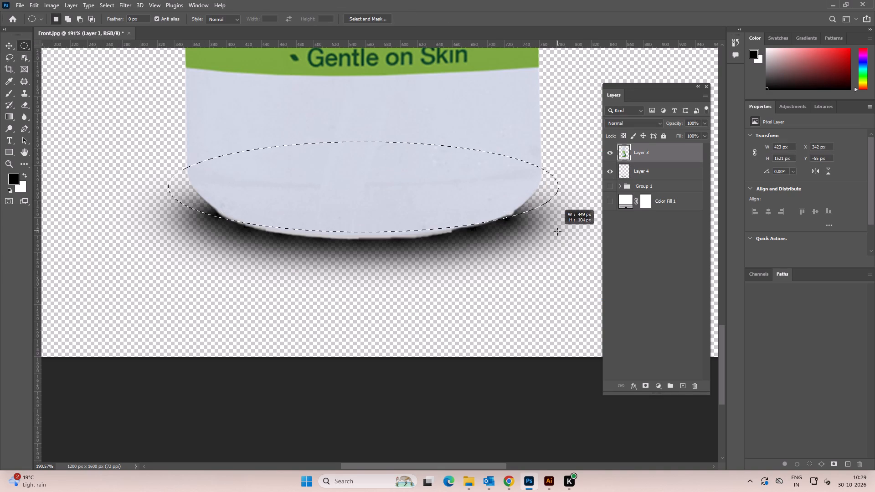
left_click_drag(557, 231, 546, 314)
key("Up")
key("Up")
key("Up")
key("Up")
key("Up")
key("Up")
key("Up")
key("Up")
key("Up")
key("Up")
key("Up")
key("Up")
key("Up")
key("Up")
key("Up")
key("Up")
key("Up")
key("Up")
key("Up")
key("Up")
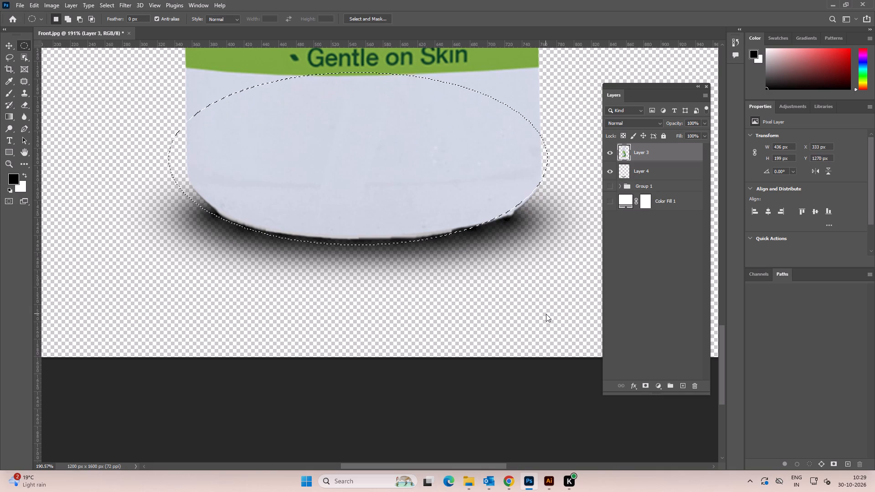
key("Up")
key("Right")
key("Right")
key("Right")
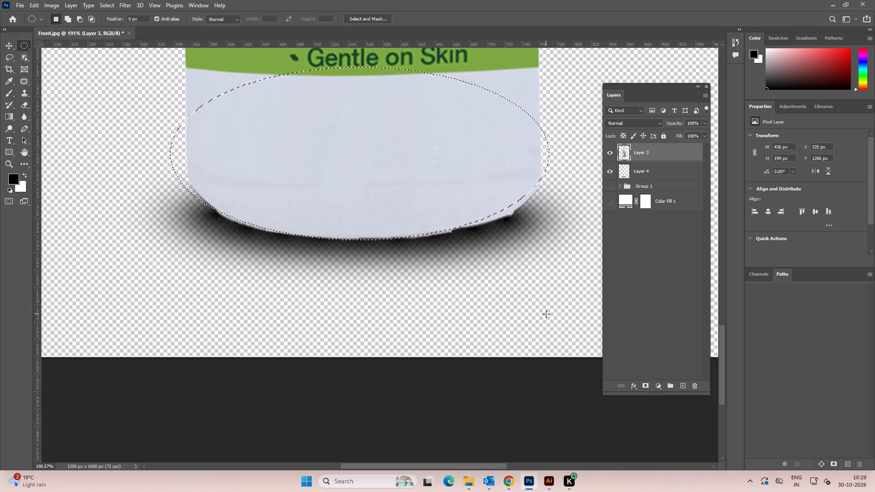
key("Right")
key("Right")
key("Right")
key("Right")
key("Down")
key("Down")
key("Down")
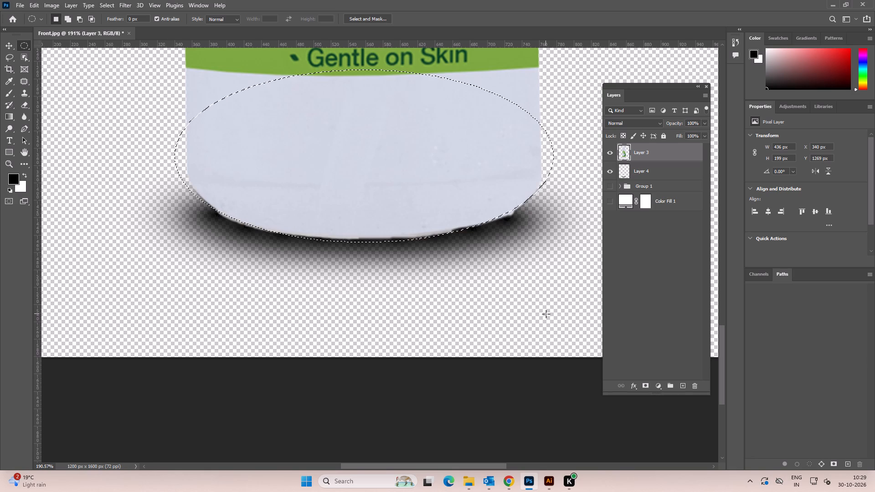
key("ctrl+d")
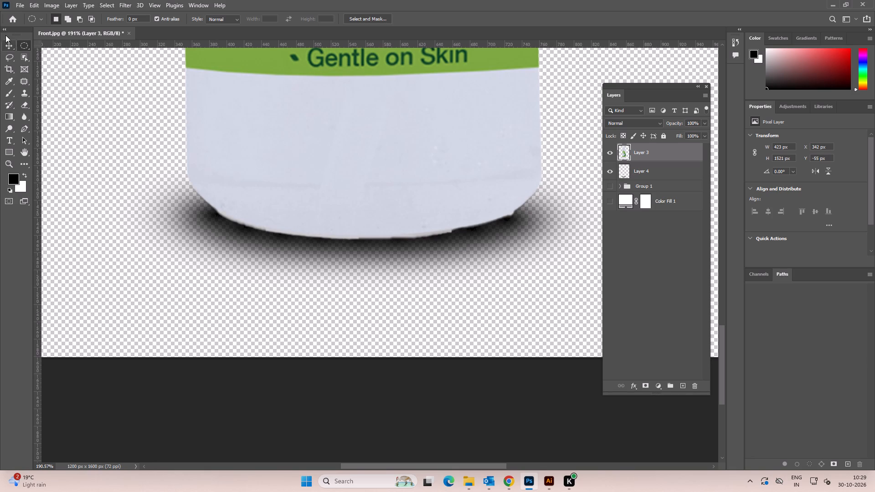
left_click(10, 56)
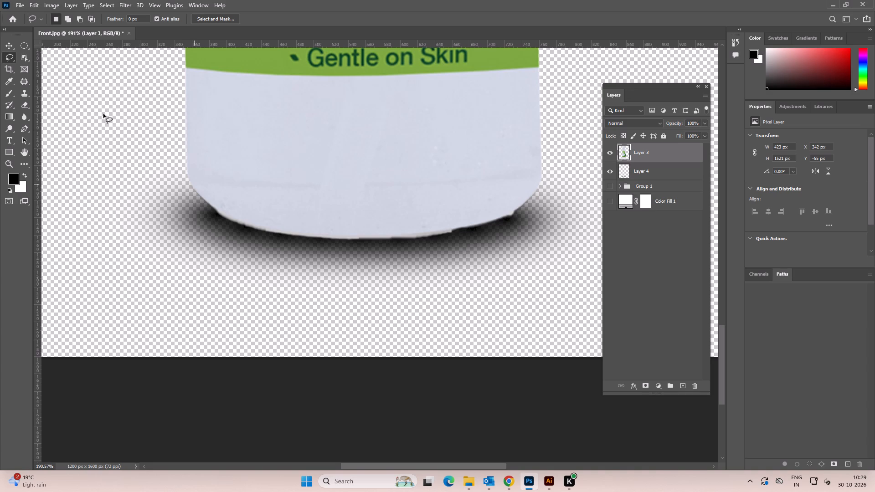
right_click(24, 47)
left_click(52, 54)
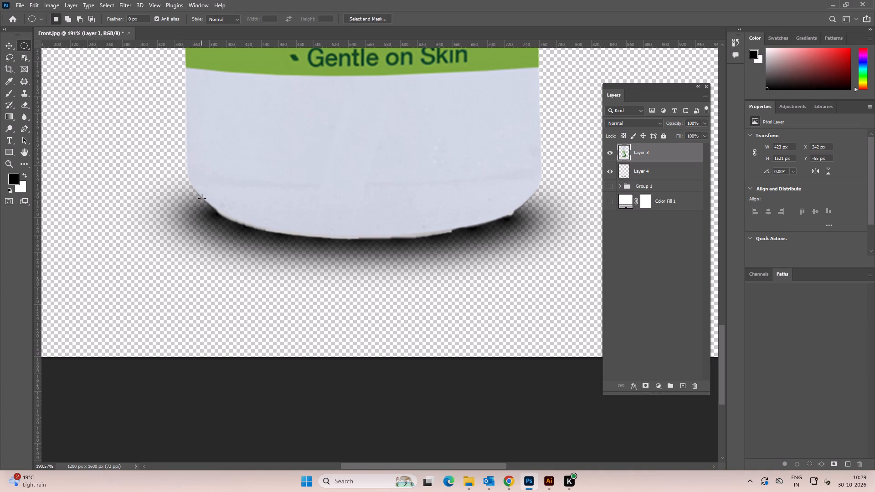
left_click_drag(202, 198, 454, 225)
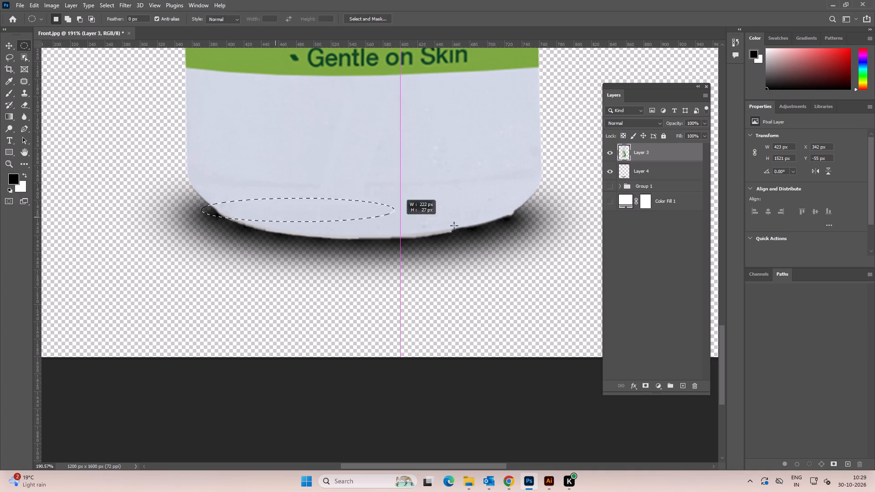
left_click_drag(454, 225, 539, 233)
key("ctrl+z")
Erase the bottle's uneven bottom edge outside an elliptical selection about 411 by 147 px fitted to the base, then deselect.
left_click_drag(185, 110, 364, 211)
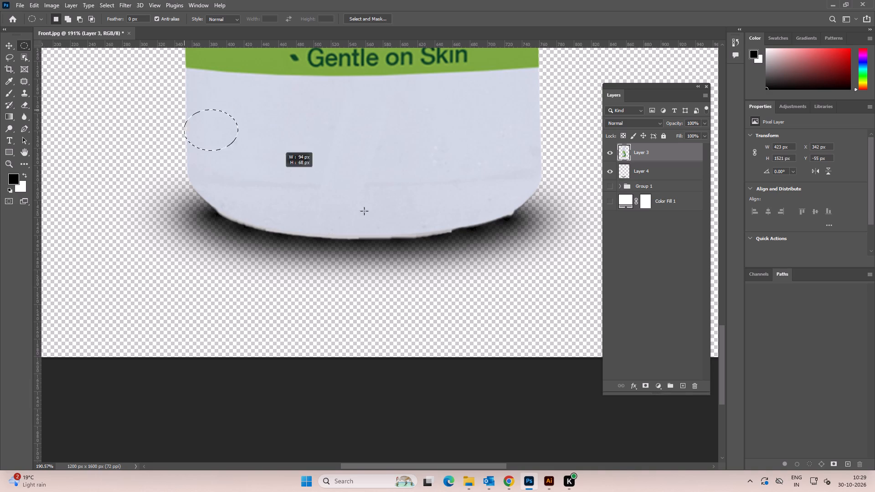
left_click_drag(364, 211, 545, 235)
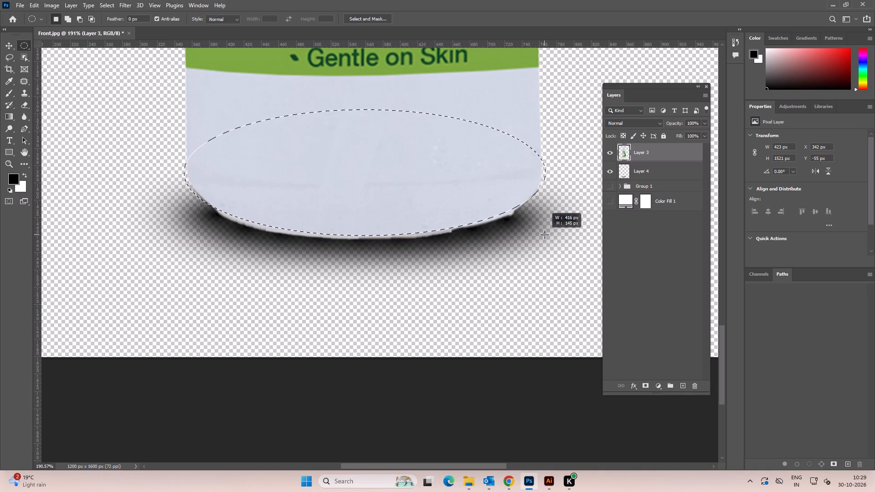
left_click_drag(545, 235, 542, 236)
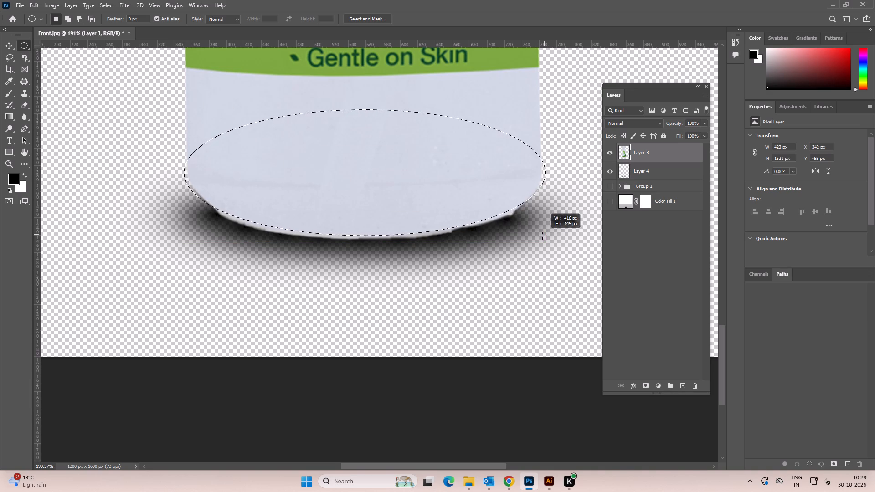
left_click_drag(542, 236, 540, 236)
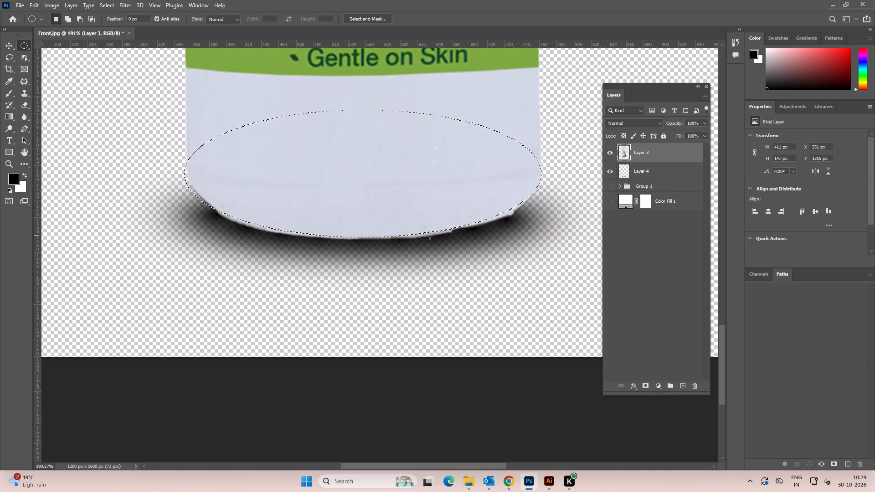
key("Right")
key("Right")
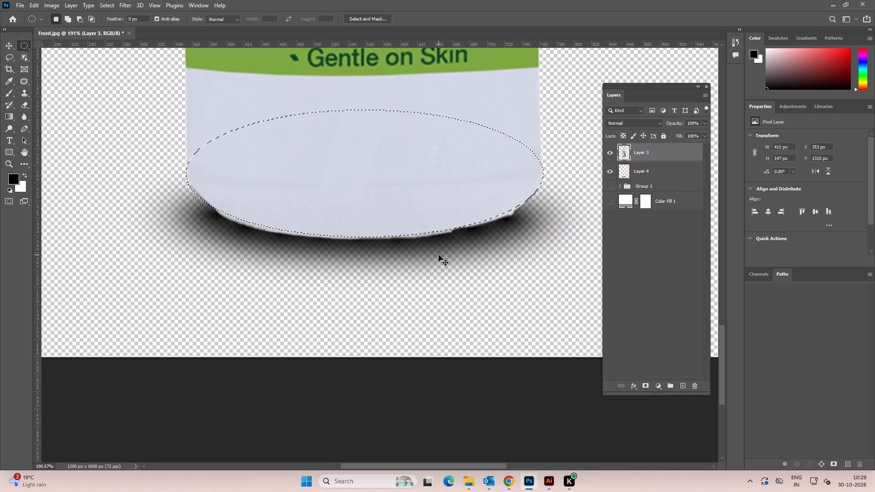
key("ctrl+shift+i")
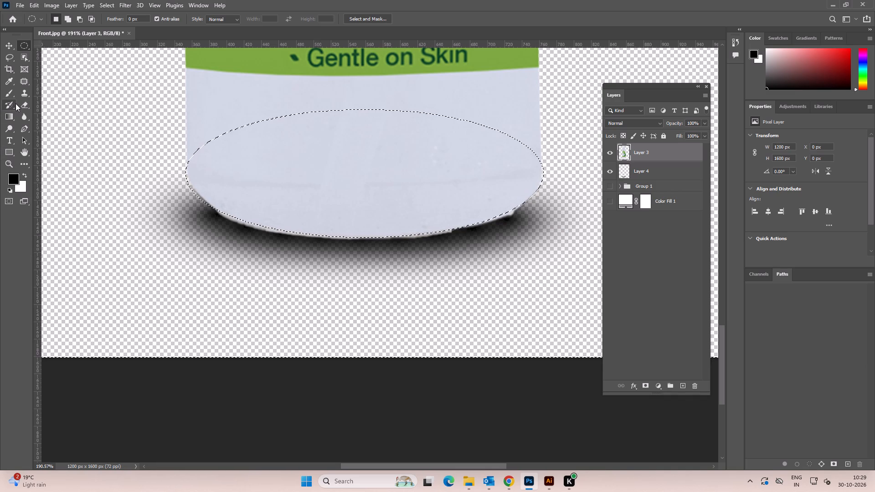
left_click(22, 104)
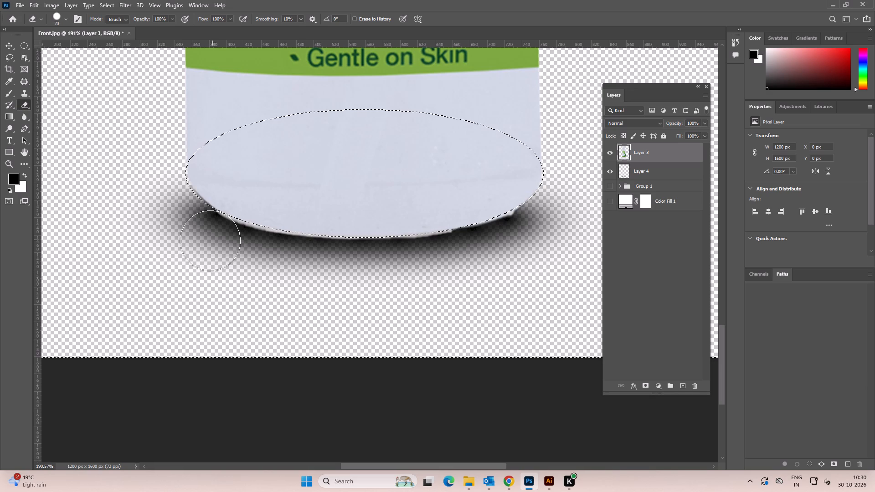
left_click_drag(206, 239, 532, 230)
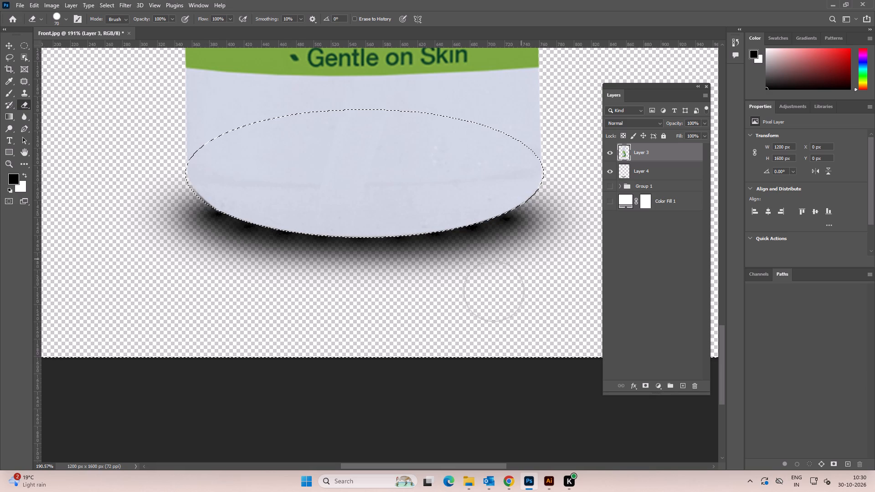
scroll(551, 221, "up", 7, "alt")
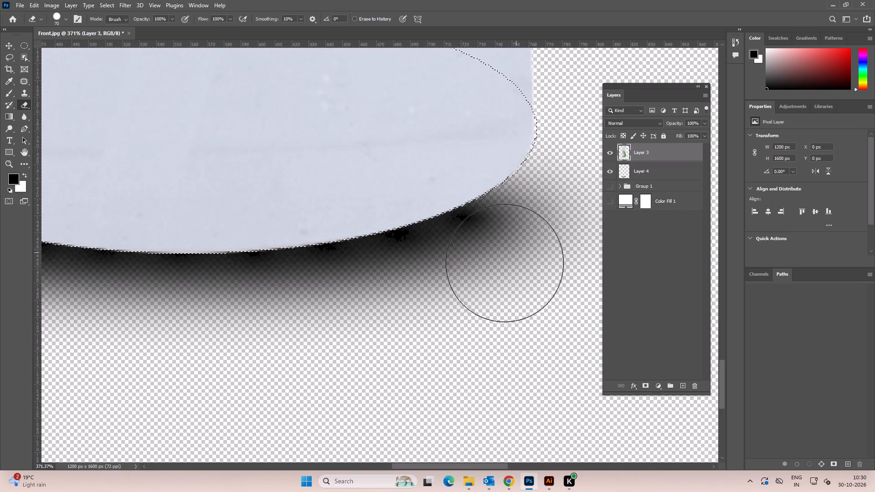
scroll(494, 267, "down", 9, "alt")
left_click(7, 43)
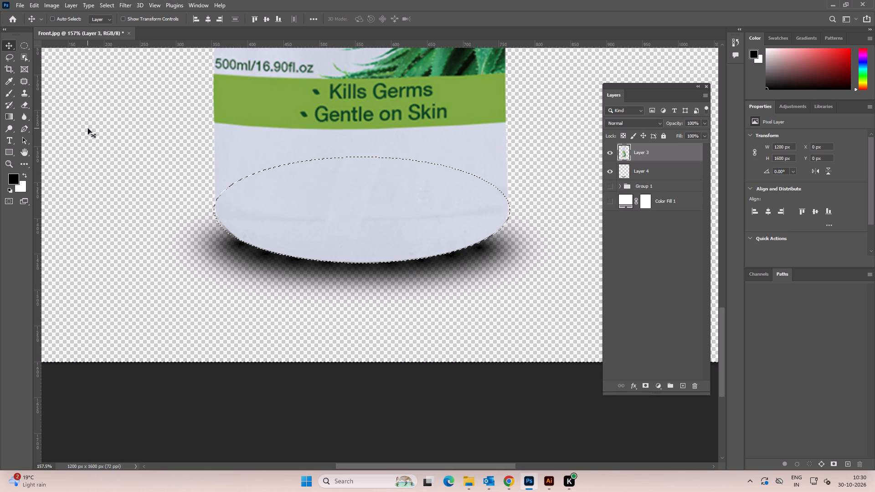
key("ctrl+d")
Examine the trimmed bottle base and its shadow, especially the lower-left corner of the outline, at high magnification.
scroll(248, 268, "up", 8, "alt")
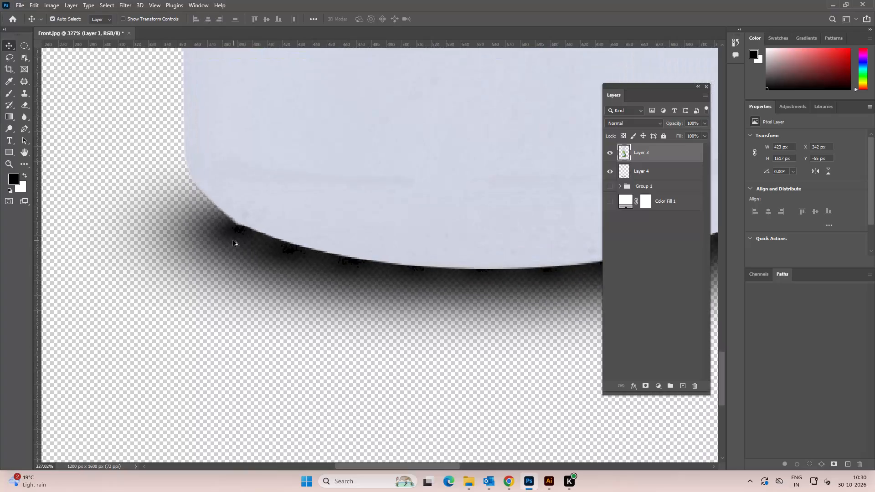
scroll(233, 240, "down", 15, "alt")
key("space")
left_click_drag(183, 246, 189, 246)
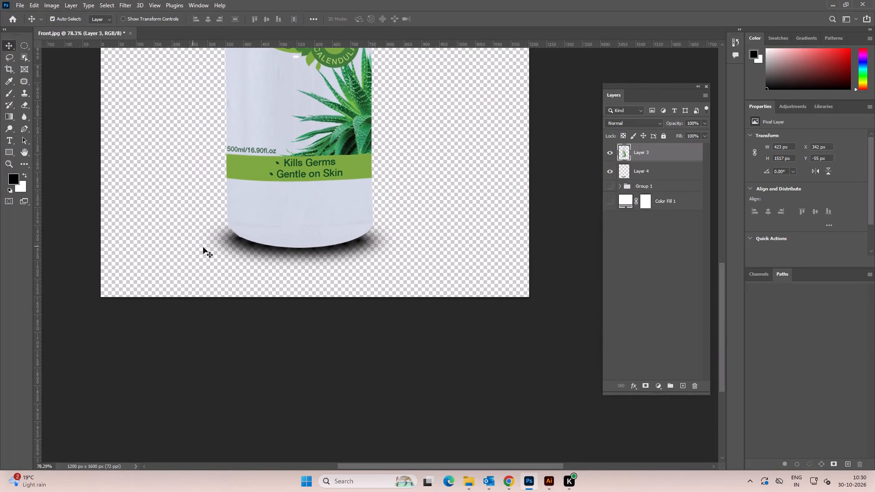
scroll(214, 245, "up", 14, "alt")
scroll(239, 235, "down", 1, "alt")
scroll(239, 235, "up", 11, "alt")
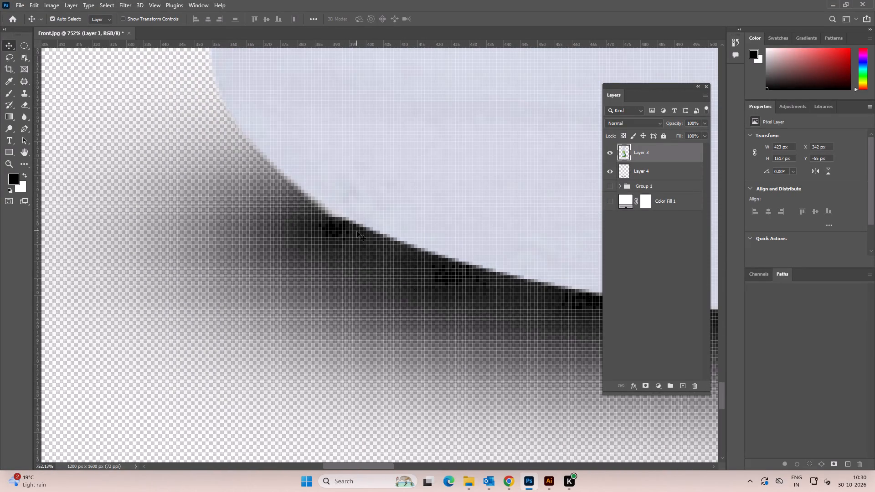
scroll(355, 195, "down", 14, "alt")
scroll(353, 195, "up", 2, "alt")
scroll(353, 195, "down", 1, "alt")
scroll(353, 195, "up", 10, "alt")
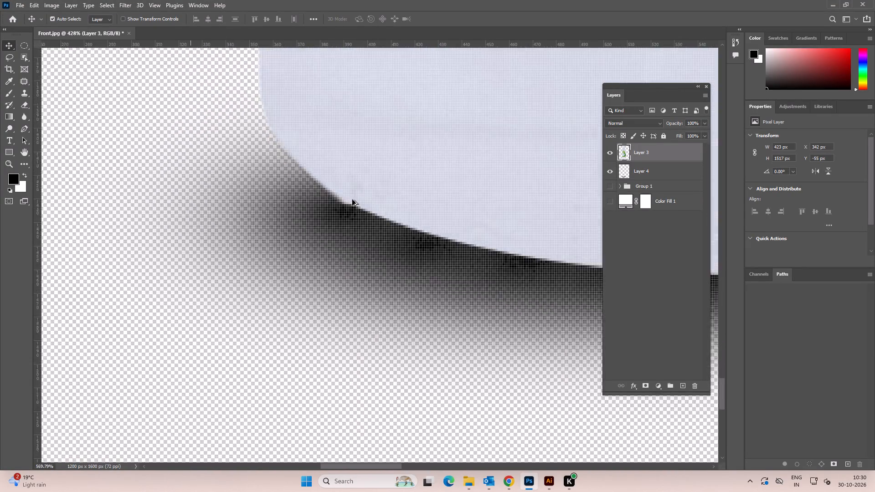
Smooth the lower-left corner of the bottle's outline on Layer 3 with an 8 px Eraser.
scroll(352, 200, "up", 7, "alt")
left_click(417, 120)
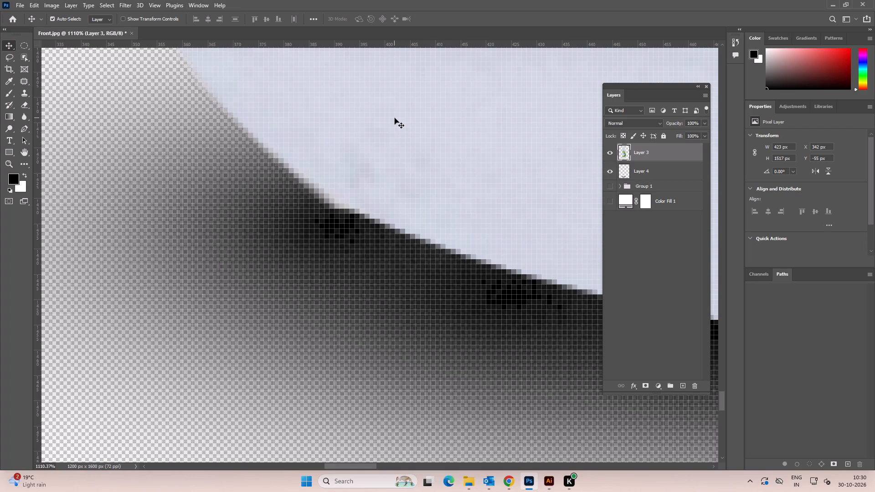
left_click(18, 100)
key("bracketleft")
key("bracketleft")
key("bracketleft")
key("bracketleft")
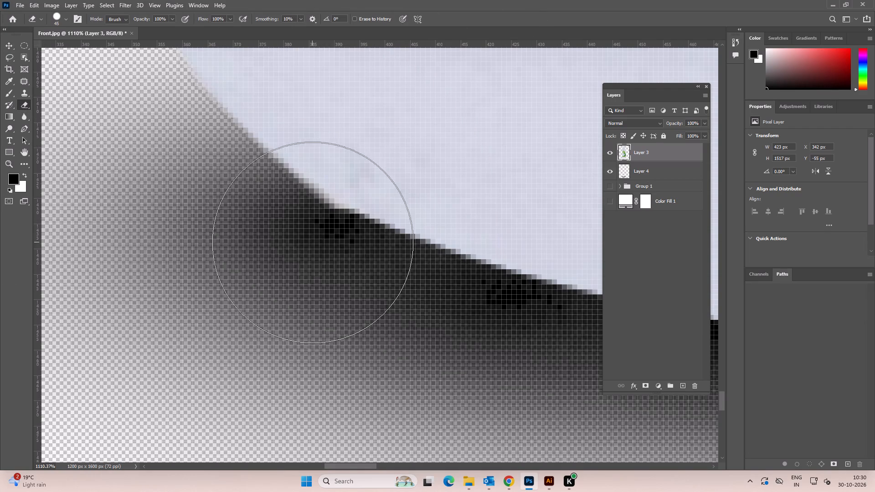
key("bracketleft")
key("bracketleft")
type("[[")
key("bracketleft")
key("bracketleft")
key("bracketleft")
key("bracketleft")
left_click_drag(300, 213, 319, 223)
left_click_drag(302, 208, 336, 227)
left_click_drag(327, 221, 389, 261)
Examine the bottle's whole base outline and its shadow for remaining uneven edges.
scroll(267, 218, "down", 2)
scroll(267, 218, "up", 1, "alt")
scroll(267, 218, "down", 5, "alt")
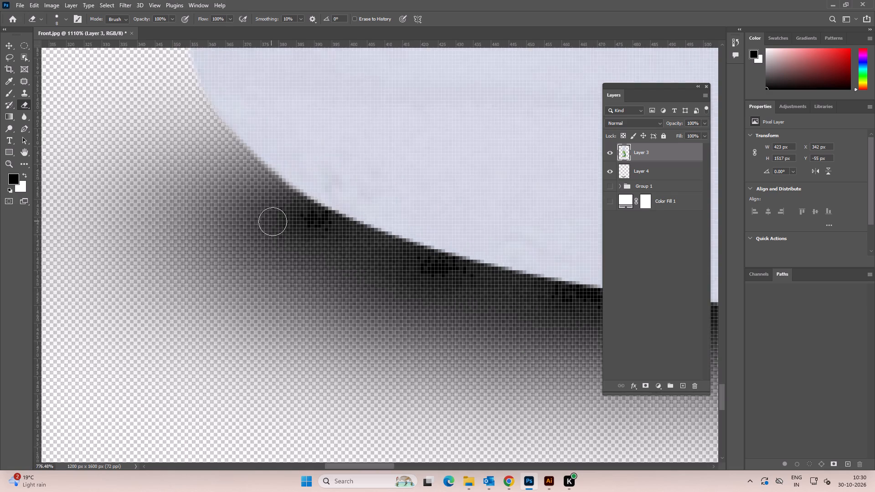
scroll(273, 221, "down", 14, "alt")
scroll(272, 220, "up", 1, "alt")
scroll(272, 220, "down", 1, "alt")
scroll(272, 220, "up", 1, "alt")
scroll(272, 220, "down", 1, "alt")
key("space")
key("space")
key("space")
left_click_drag(448, 256, 247, 238)
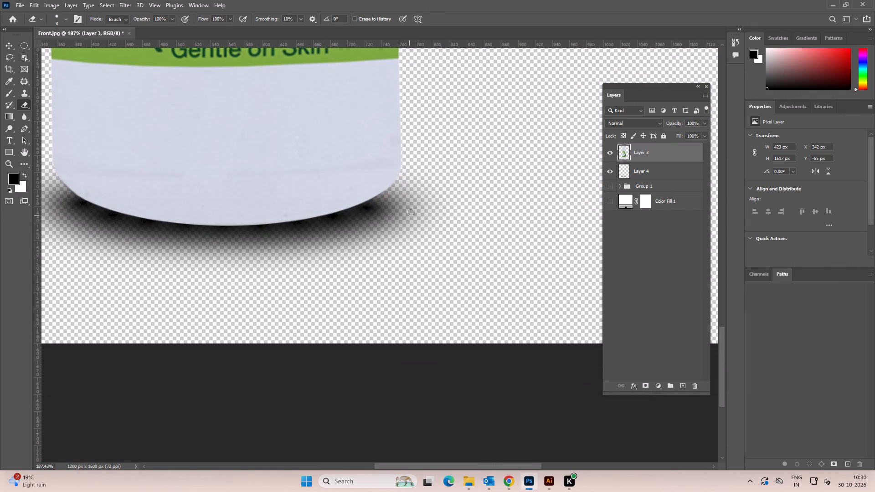
scroll(413, 200, "up", 8, "alt")
scroll(379, 174, "up", 4, "alt")
scroll(378, 174, "down", 8, "alt")
scroll(376, 176, "up", 1, "alt")
scroll(376, 177, "down", 1, "alt")
scroll(375, 179, "up", 1, "alt")
scroll(374, 180, "down", 10, "alt")
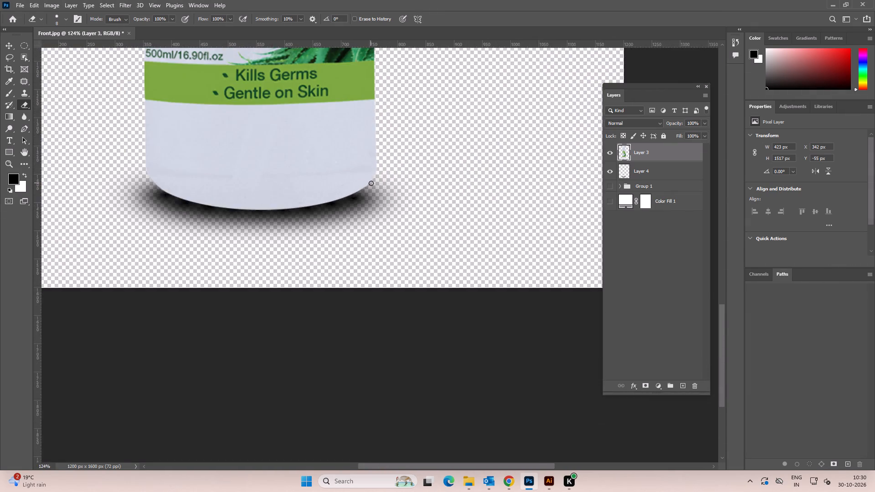
scroll(371, 183, "down", 3, "alt")
Make the shadow on Layer 4 active and nudge it slightly upward under the bottle's base.
left_click(8, 46)
scroll(333, 203, "up", 2, "alt")
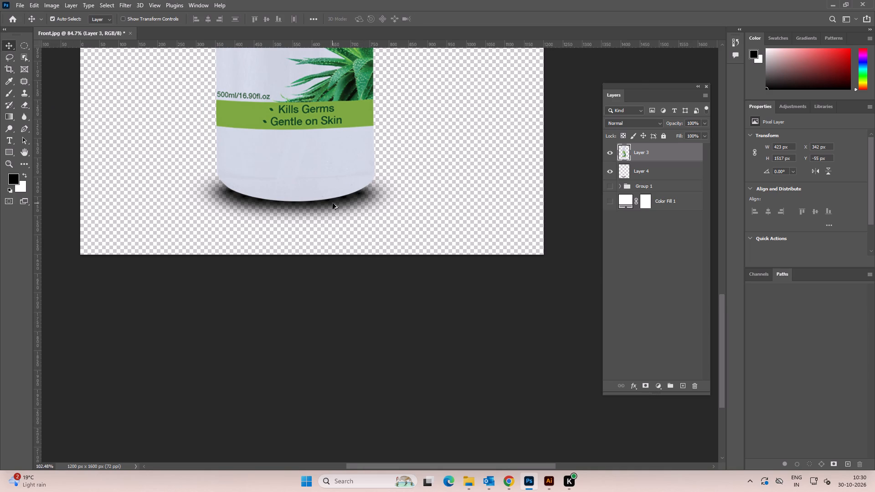
scroll(333, 203, "up", 2, "alt")
left_click(346, 200)
key("Up")
key("Up")
key("Up")
key("Up")
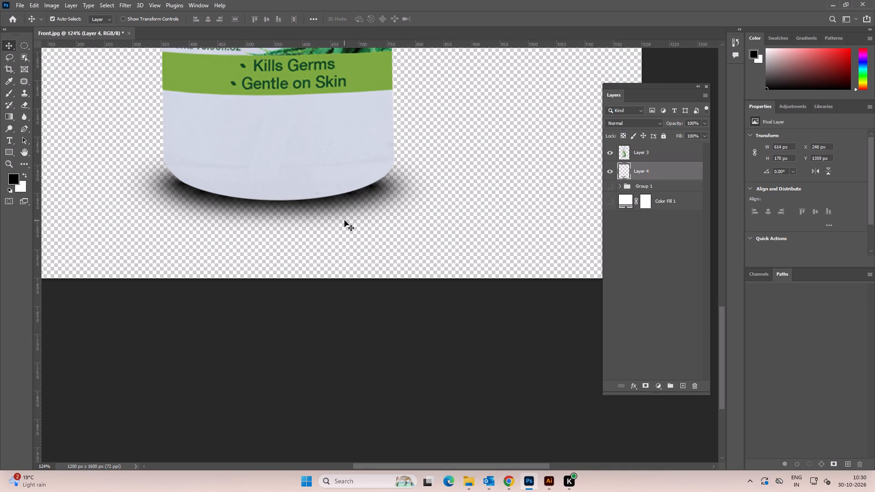
Flatten the shadow to about 66% of its height and nudge it up against the bottle's base.
key("ctrl+t")
left_click_drag(276, 144, 275, 177)
key("Up")
key("Up")
key("Up")
key("Up")
key("Up")
key("Up")
key("Up")
key("Up")
key("Up")
key("Up")
key("Up")
key("Up")
key("Up")
key("Up")
key("Up")
key("Up")
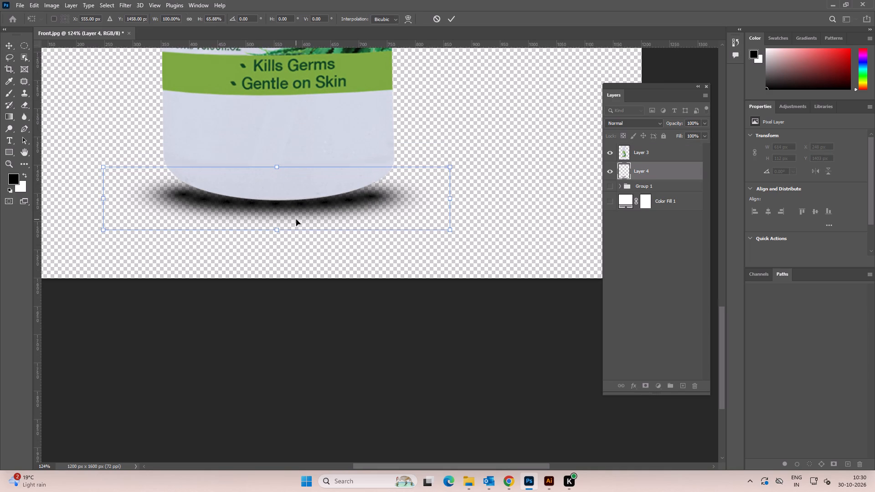
key("Up")
key("Up")
key("Up")
key("Up")
key("Up")
key("Up")
key("Up")
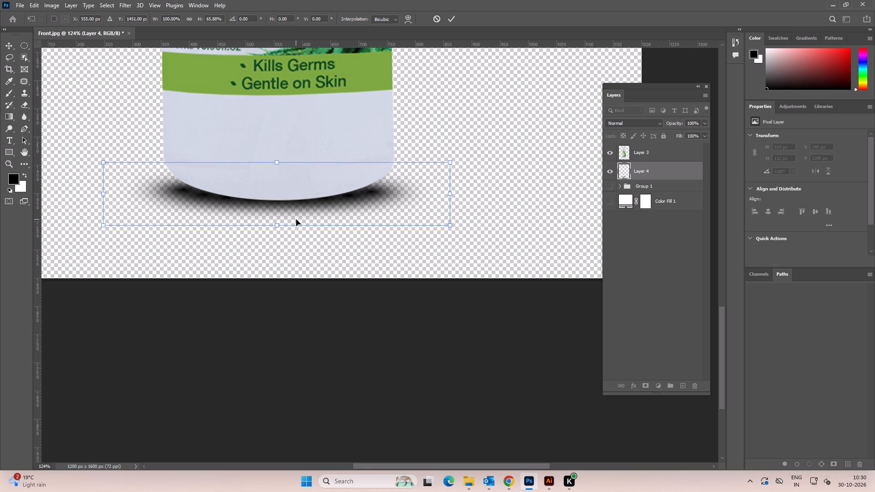
key("Delete")
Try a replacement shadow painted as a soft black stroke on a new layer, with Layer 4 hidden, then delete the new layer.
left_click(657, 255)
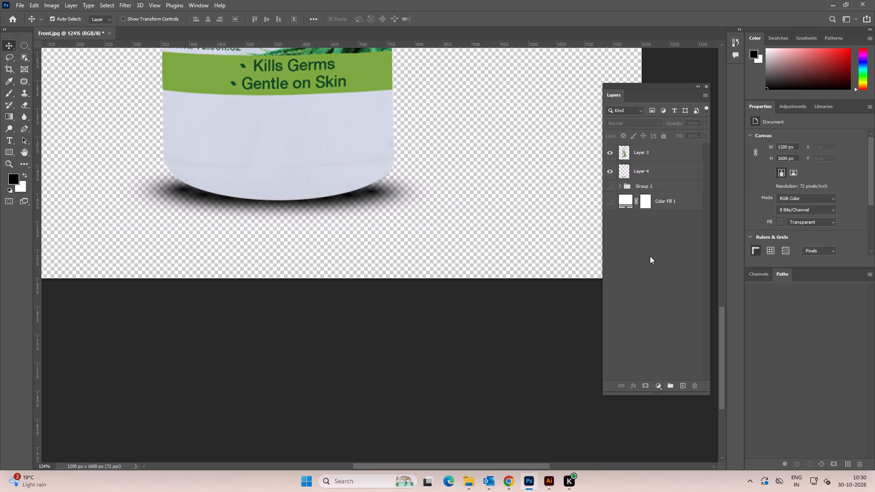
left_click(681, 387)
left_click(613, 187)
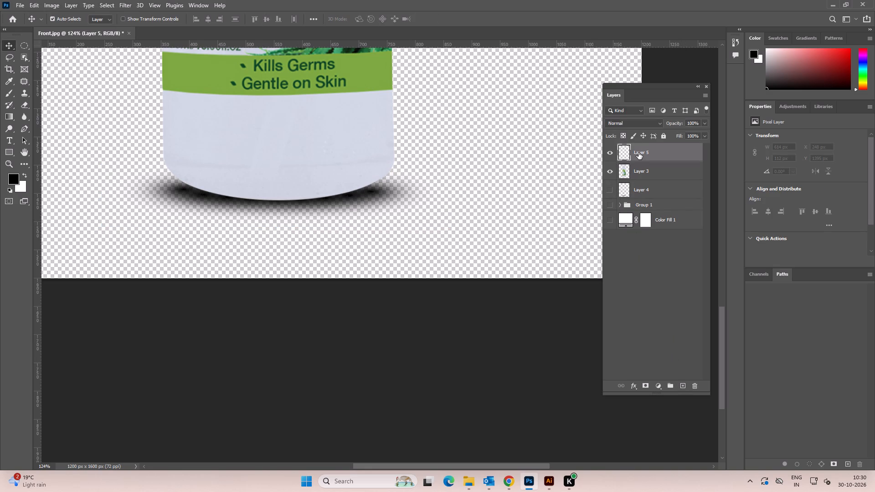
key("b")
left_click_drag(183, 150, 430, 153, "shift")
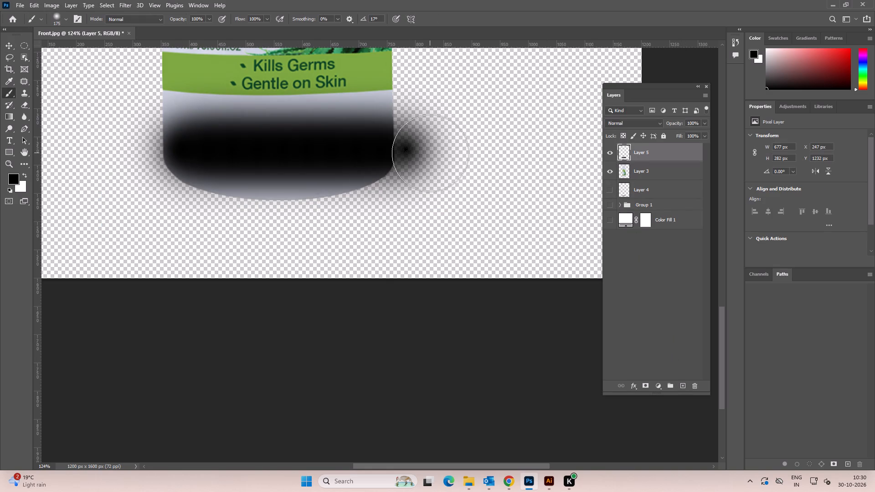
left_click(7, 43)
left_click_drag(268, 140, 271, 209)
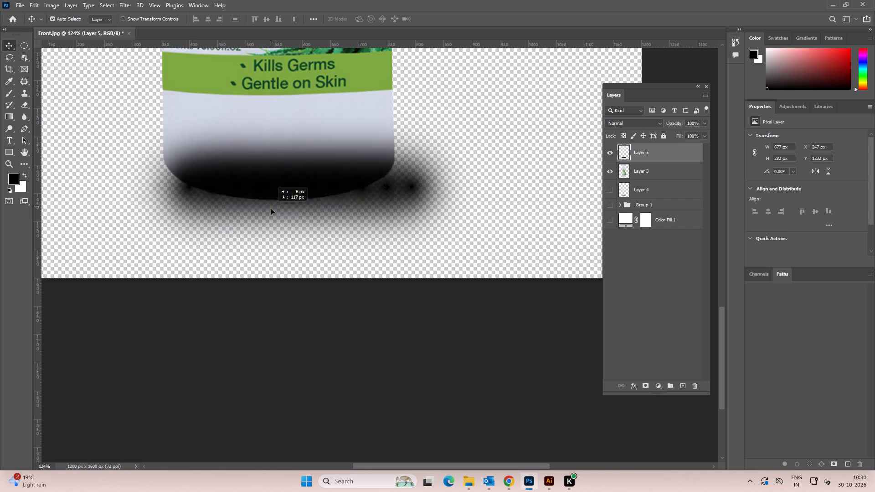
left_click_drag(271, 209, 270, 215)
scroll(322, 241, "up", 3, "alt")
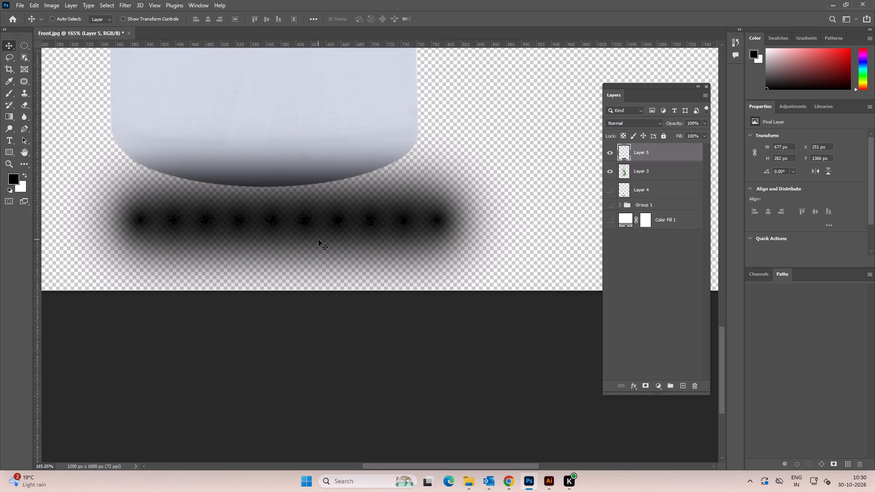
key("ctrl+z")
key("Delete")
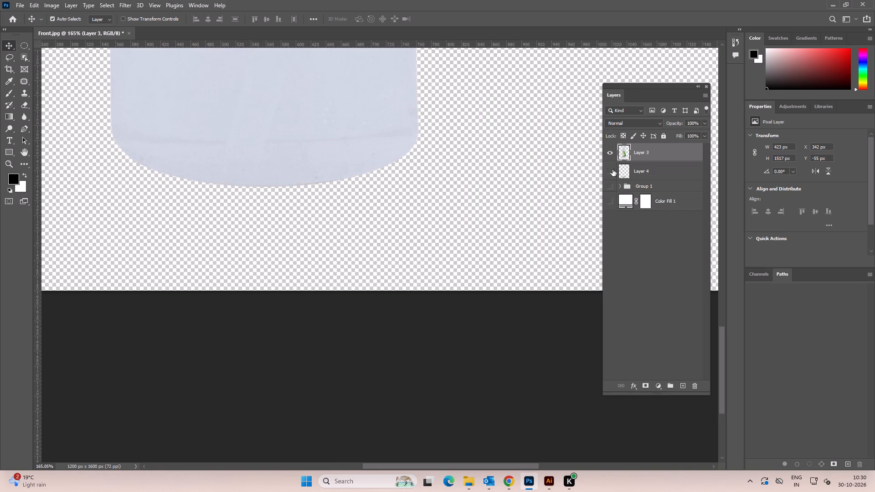
Show the Layer 4 shadow and the white Color Fill 1 background.
left_click(611, 169)
left_click(610, 200)
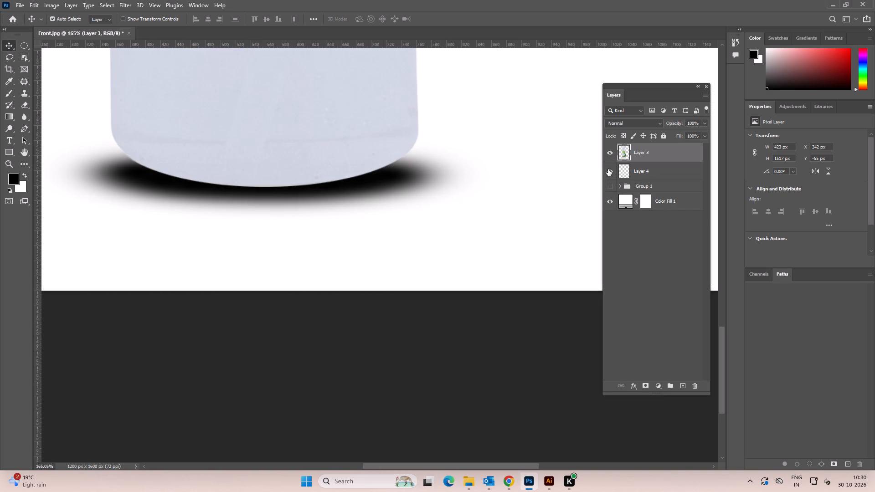
Flatten the Layer 4 shadow again to about 66% of its height and move it up behind the bottle's base.
key("space")
key("space")
key("space")
key("space")
left_click_drag(345, 184, 367, 229)
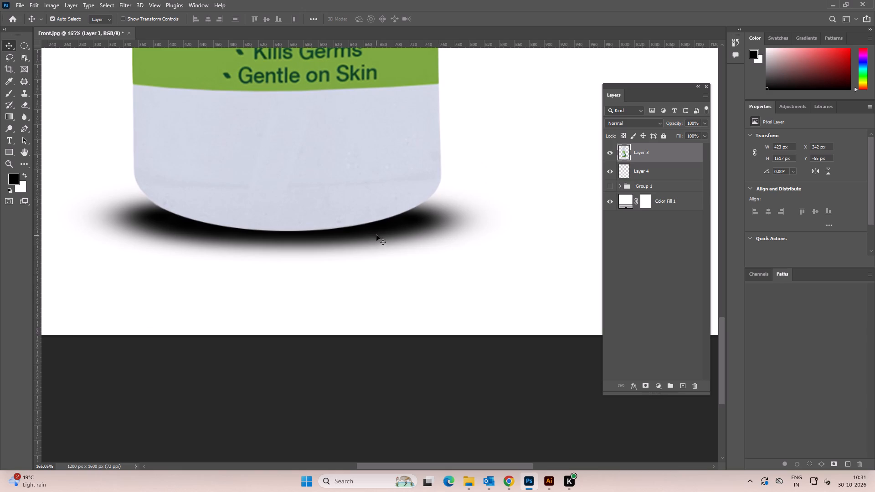
left_click(376, 234)
key("ctrl+t")
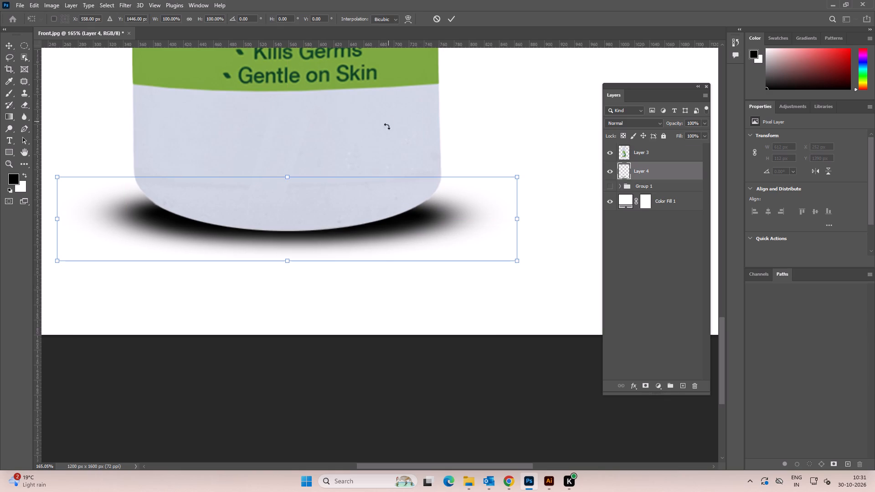
left_click_drag(287, 178, 289, 206)
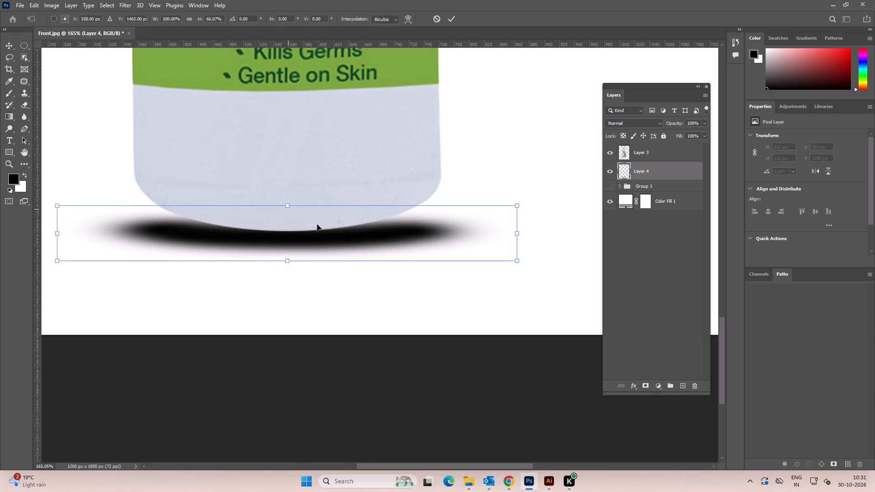
left_click_drag(360, 235, 358, 222)
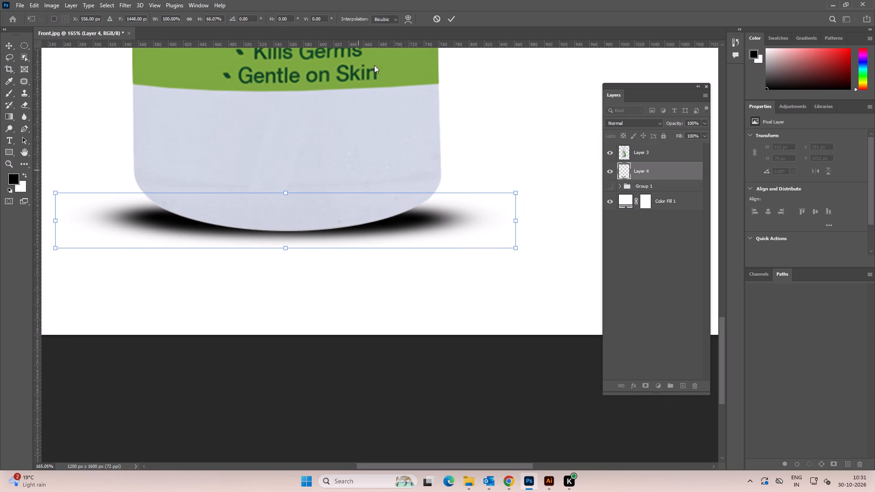
Warp the shadow's lower edge down into a curve that follows the bottle's rounded base.
left_click(409, 20)
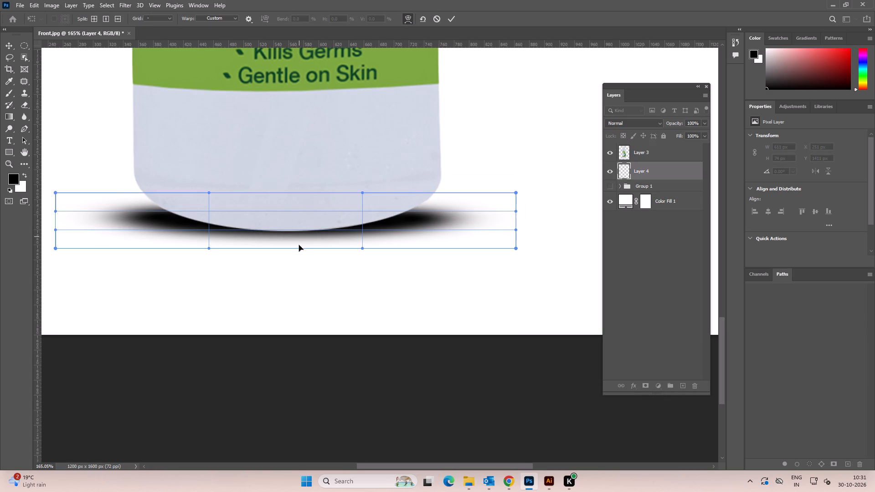
left_click_drag(290, 231, 292, 239, "alt")
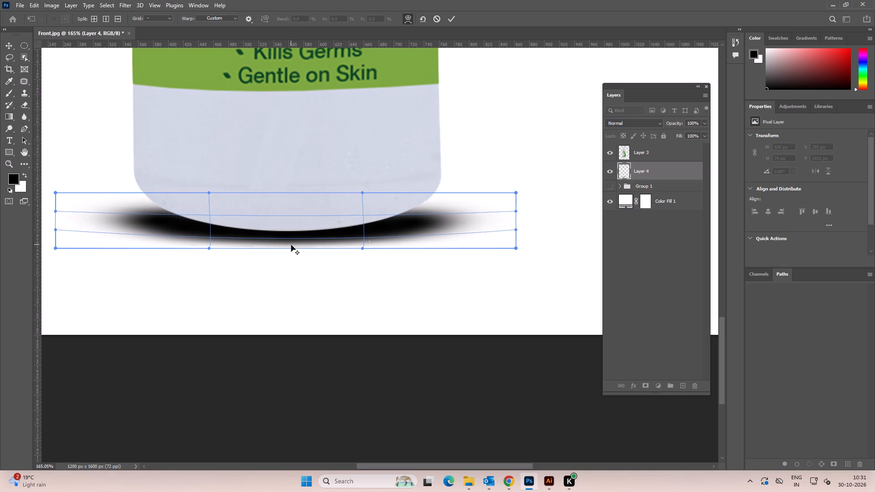
left_click_drag(291, 249, 292, 254, "alt")
left_click_drag(291, 248, 291, 266, "alt")
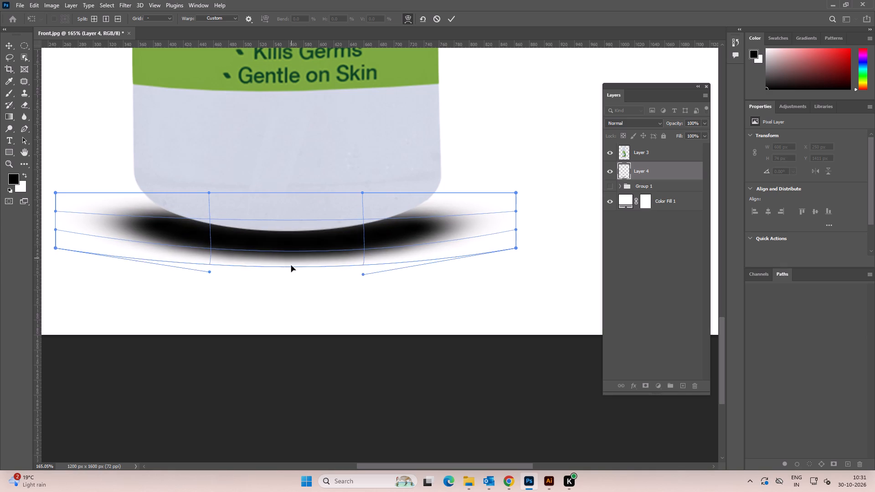
left_click_drag(291, 266, 290, 271, "alt")
Bend the shadow's upper edge and middle downward to form a thin crescent, then apply the warp.
left_click_drag(287, 192, 288, 209, "alt")
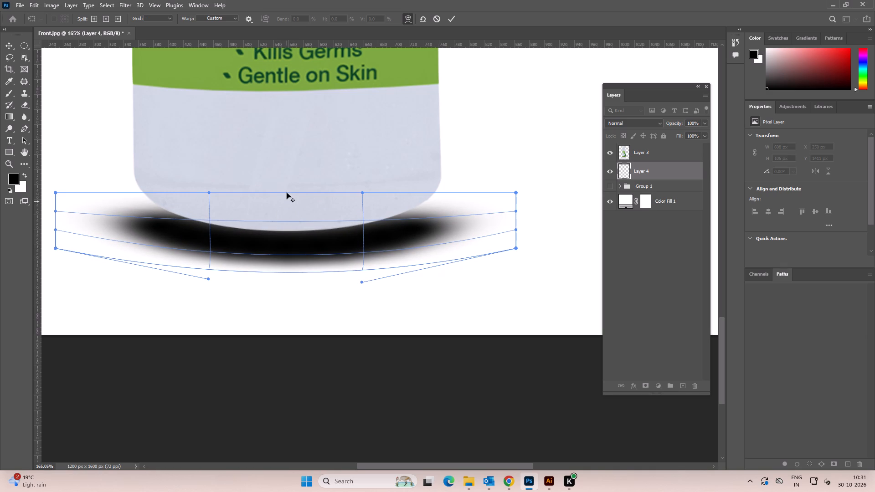
left_click_drag(287, 192, 287, 207, "alt")
left_click_drag(285, 193, 286, 204, "alt")
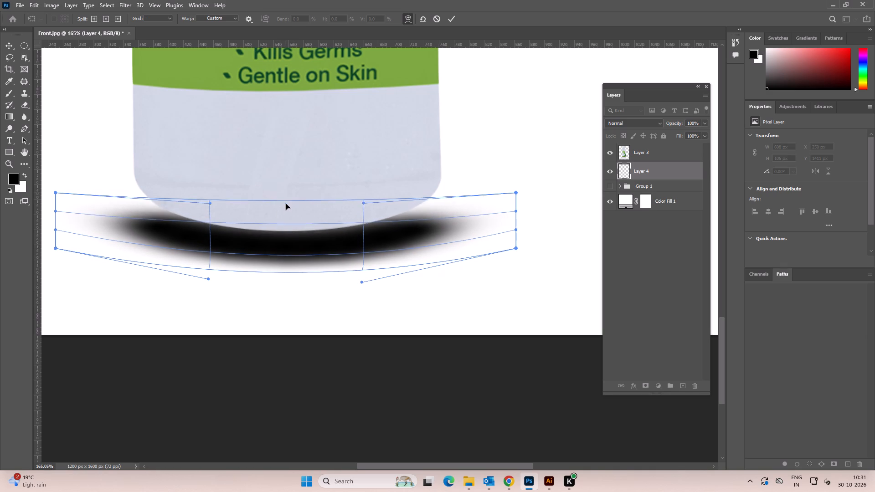
left_click_drag(286, 204, 283, 218, "alt")
left_click_drag(287, 228, 288, 239, "alt")
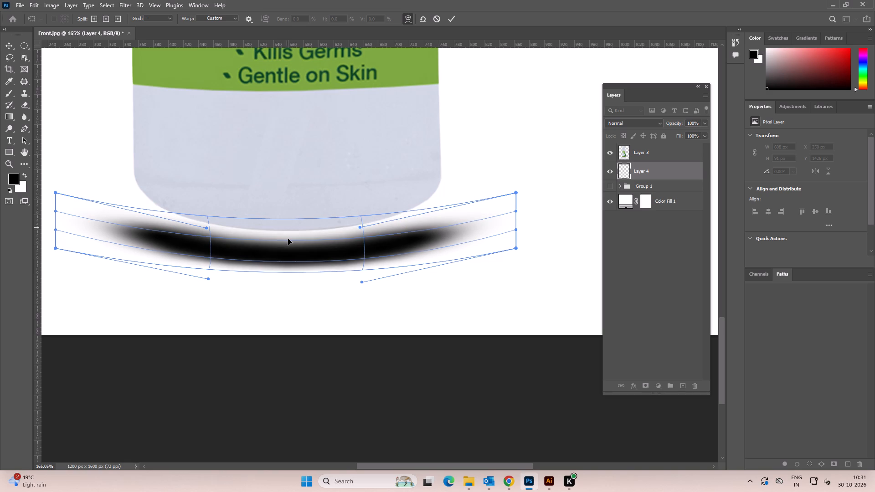
left_click_drag(288, 239, 286, 233, "alt")
left_click_drag(285, 217, 286, 225, "alt")
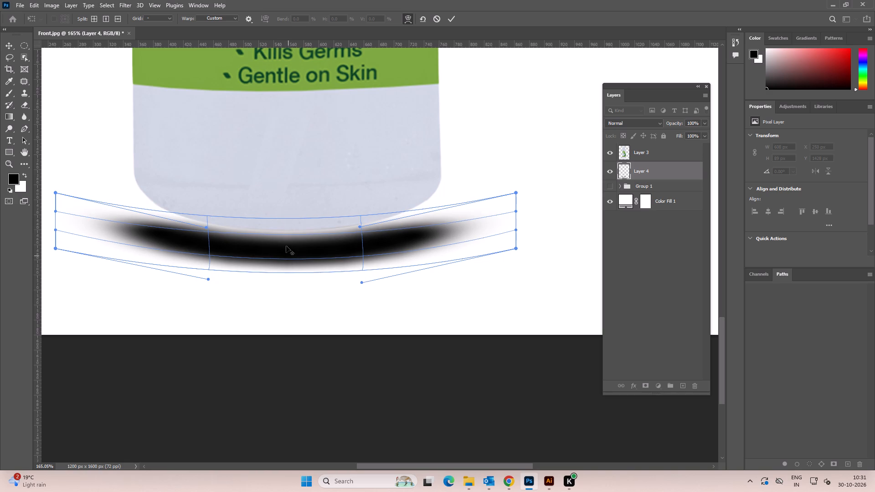
left_click_drag(285, 234, 285, 243, "alt")
left_click_drag(288, 218, 288, 230, "alt")
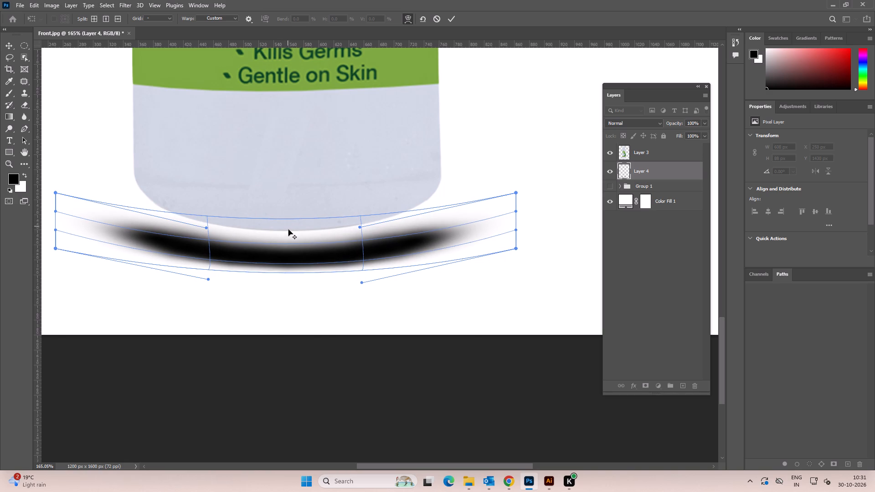
left_click_drag(288, 230, 289, 231, "alt")
left_click_drag(288, 220, 288, 240, "alt")
left_click(11, 44)
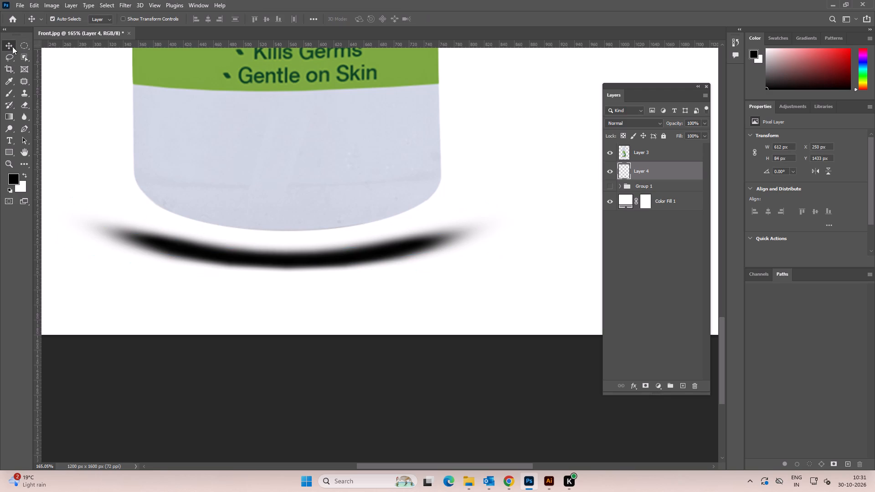
Move the crescent shadow up behind the bottle's base and narrow it from both sides to about 77% of its width.
left_click_drag(279, 265, 277, 233)
key("ctrl+t")
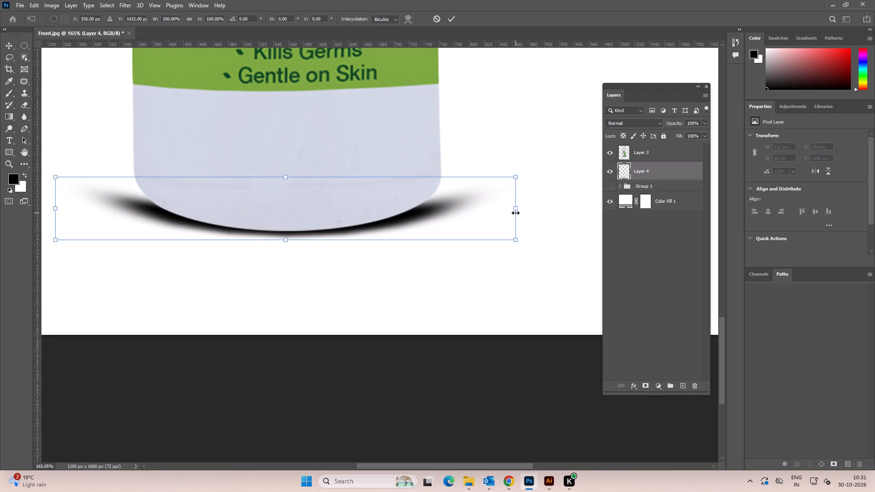
left_click_drag(515, 211, 472, 218, "alt")
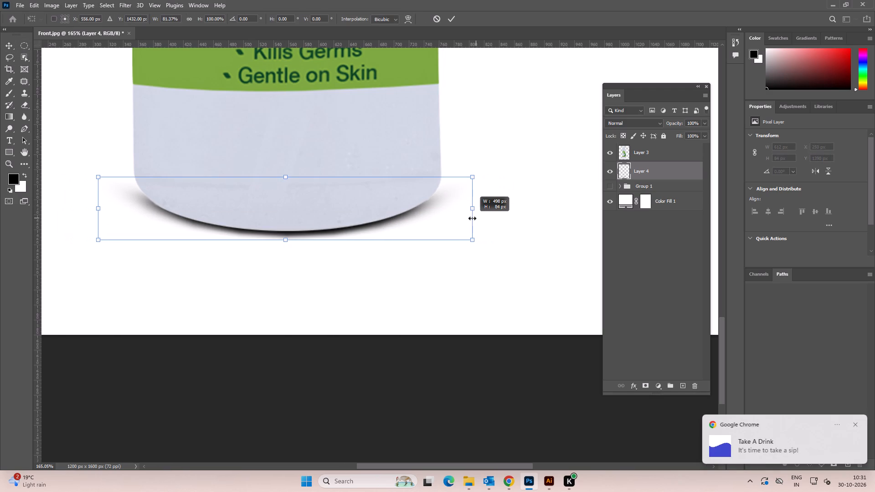
left_click_drag(472, 218, 463, 219, "alt")
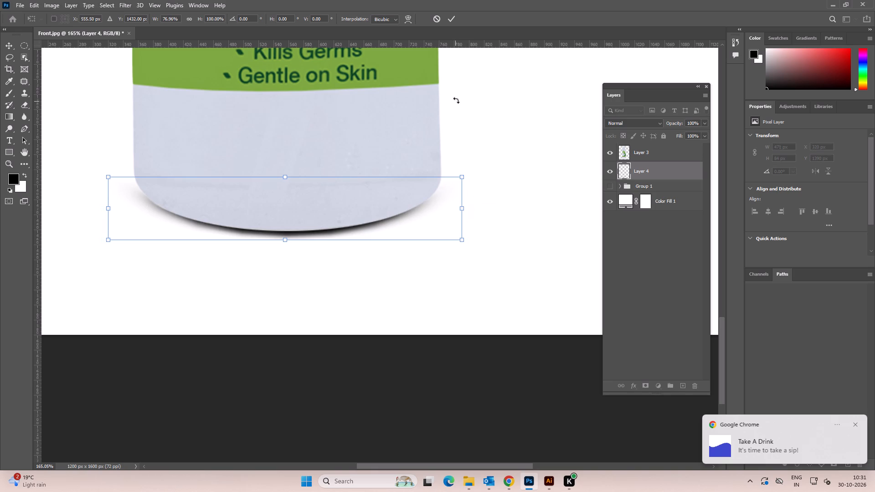
left_click(454, 19)
Fine-tune the shadow's position by nudging it up 2 px so only a thin rim shows along the bottle's base.
scroll(420, 230, "down", 5, "alt")
key("space")
left_click_drag(429, 218, 420, 222)
scroll(339, 242, "up", 3, "alt")
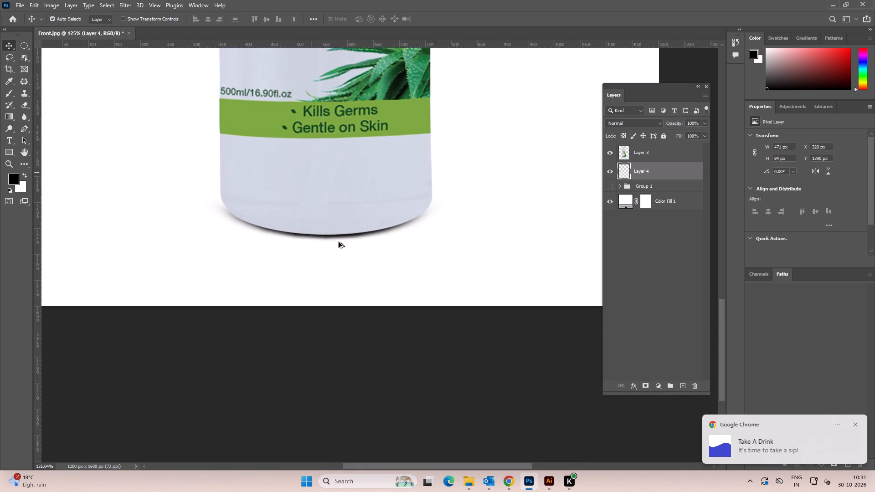
scroll(339, 242, "up", 1, "alt")
left_click(358, 237)
key("Left")
key("Left")
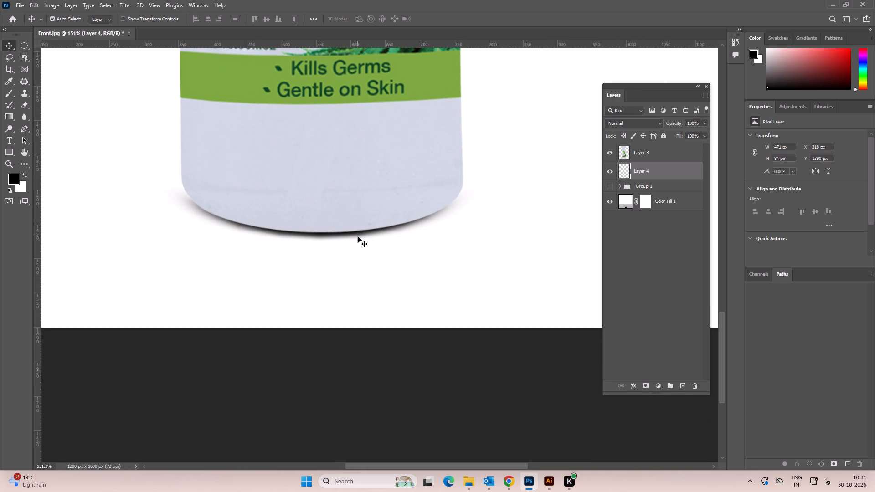
key("Up")
key("Right")
key("Right")
key("Up")
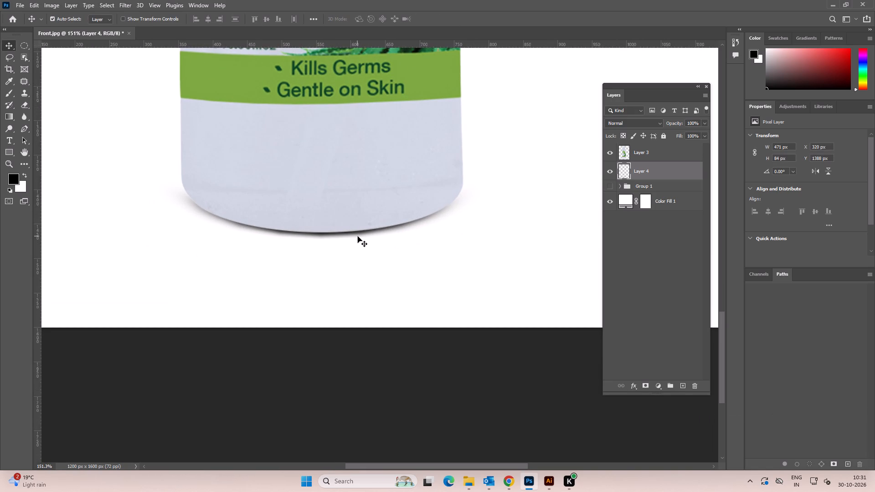
Nudge the shadow 1 px left and 1 px up behind the bottle's base.
key("Left")
key("Up")
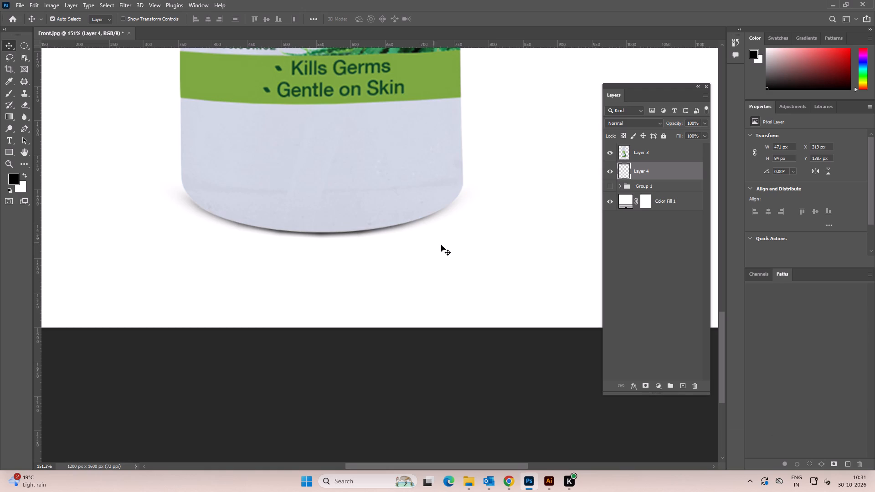
Distort the shadow by lowering both of its upper corners slightly, reducing its height to about 79 px, and apply the transform.
scroll(441, 245, "down", 12, "alt")
key("space")
left_click_drag(494, 235, 486, 238)
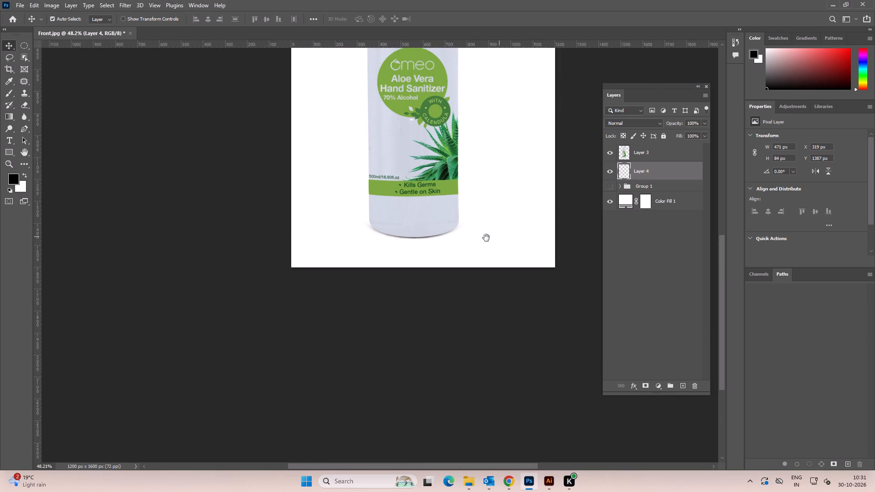
left_click_drag(486, 238, 470, 247)
scroll(401, 264, "up", 6, "alt")
scroll(401, 263, "down", 1, "alt")
scroll(401, 263, "up", 12, "alt")
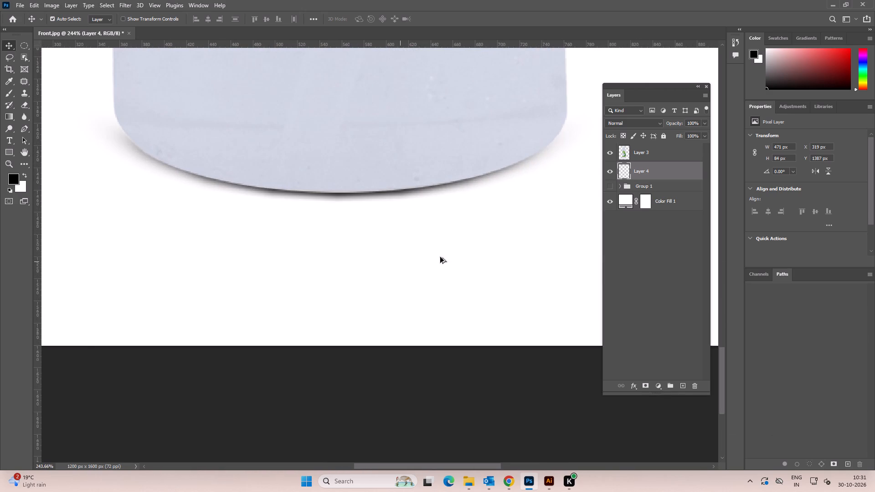
key("space")
left_click_drag(479, 247, 466, 259)
key("ctrl+t")
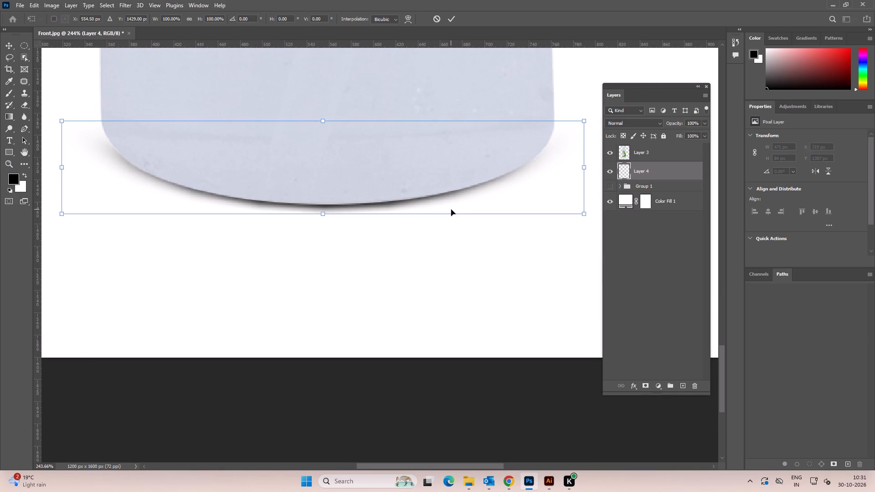
scroll(451, 210, "down", 5, "alt")
left_click(534, 213, "ctrl")
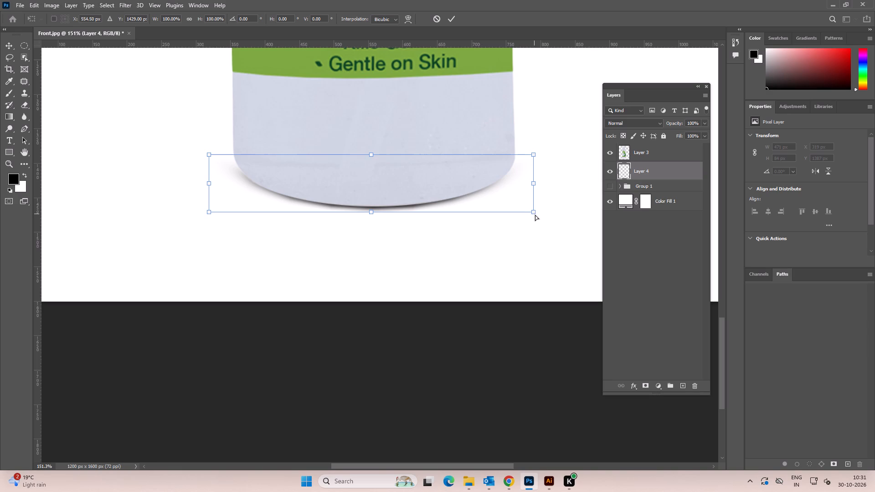
double_click(534, 154, "ctrl")
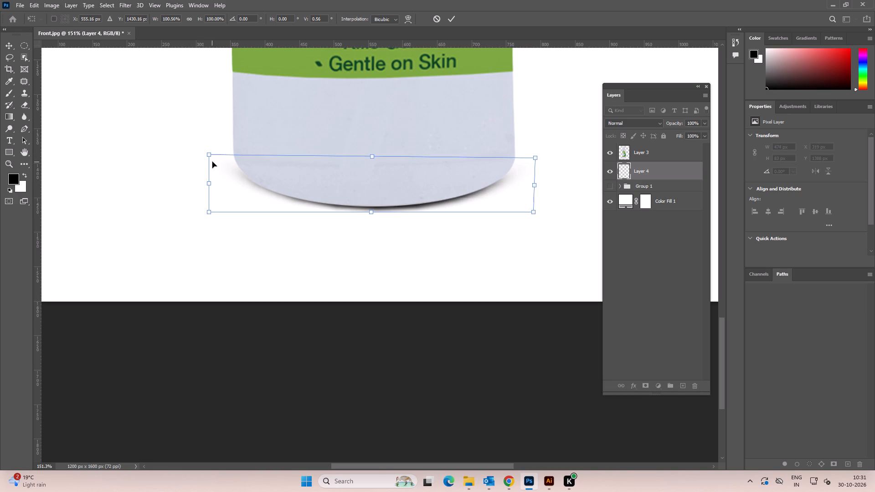
left_click(211, 155, "ctrl")
left_click(209, 154, "ctrl")
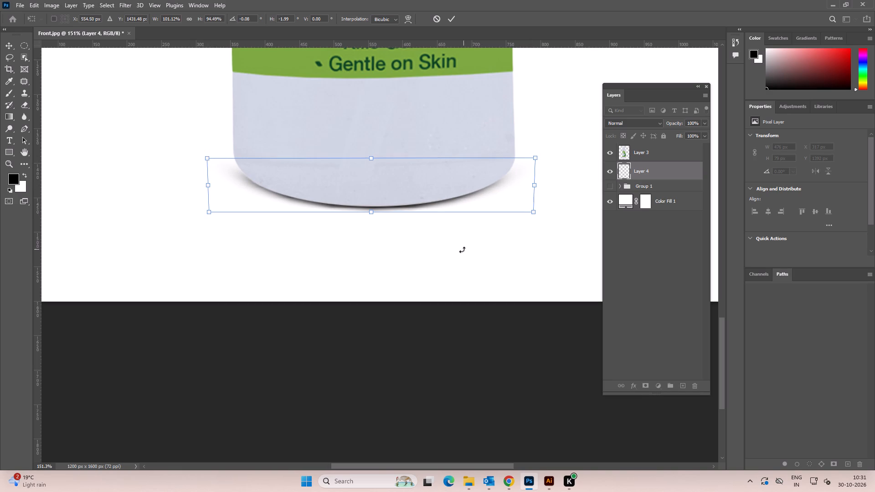
left_click(454, 19)
Nudge the shadow layer 1 px right under the bottle's base, then deselect it.
scroll(469, 175, "down", 5, "alt")
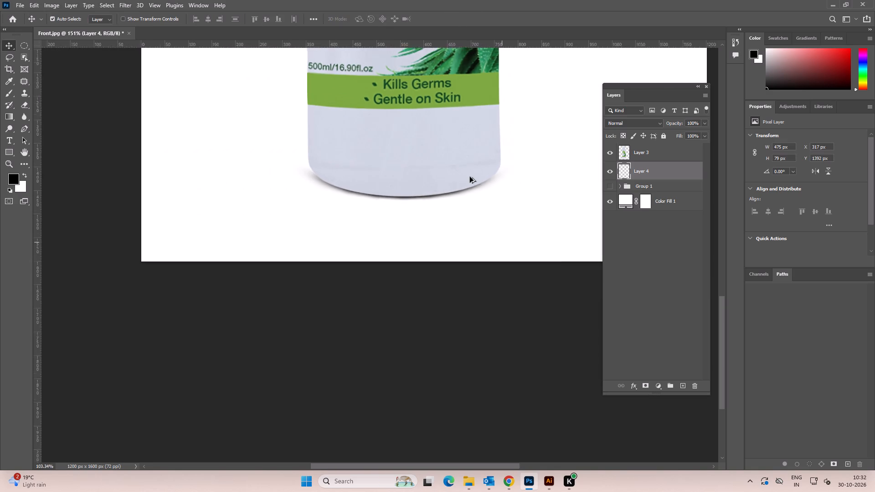
key("space")
left_click_drag(529, 189, 495, 205)
left_click(495, 205)
scroll(432, 224, "up", 6, "alt")
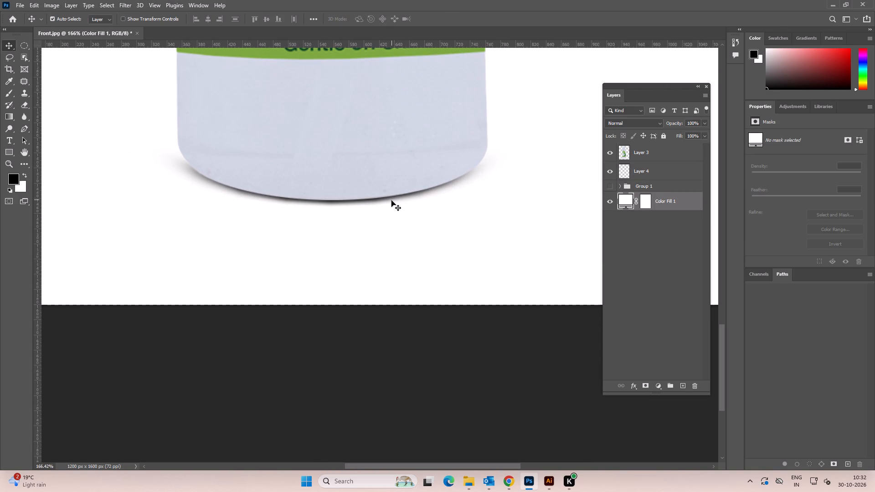
left_click(391, 199)
key("Right")
left_click(482, 223)
Lower the opacity of the shadow layer, Layer 4, to 59%.
scroll(487, 222, "down", 14, "alt")
key("space")
left_click_drag(513, 200, 481, 225)
left_click(494, 227)
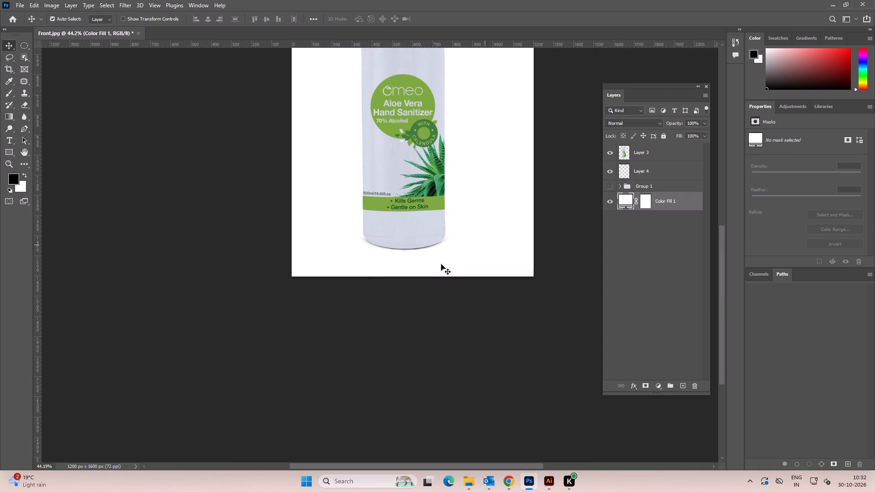
scroll(441, 264, "up", 3, "alt")
key("space")
left_click_drag(482, 225, 479, 236)
scroll(439, 261, "up", 8, "alt")
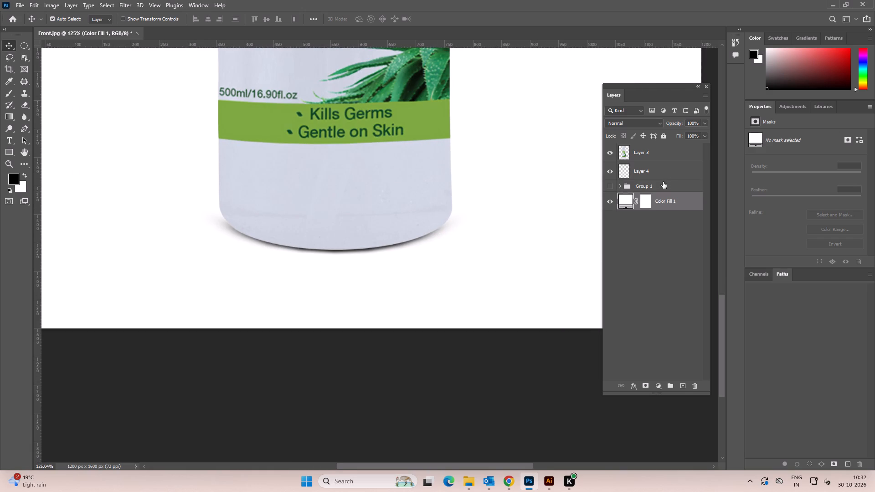
left_click(380, 249)
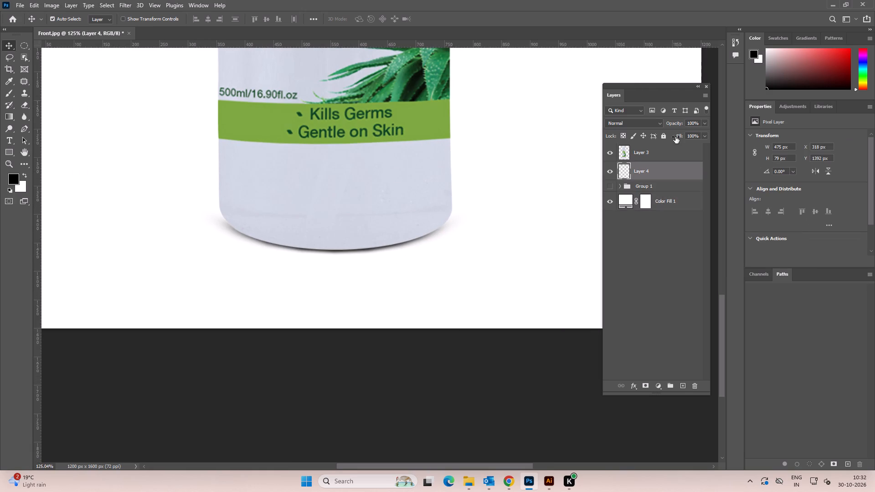
left_click(705, 123)
left_click_drag(700, 134, 696, 135)
left_click_drag(698, 133, 690, 133)
left_click_drag(691, 133, 686, 134)
Select the bottle and its shadow together and move them straight down to Y 33 px so the whole pump fits inside the canvas.
scroll(532, 194, "down", 3, "alt")
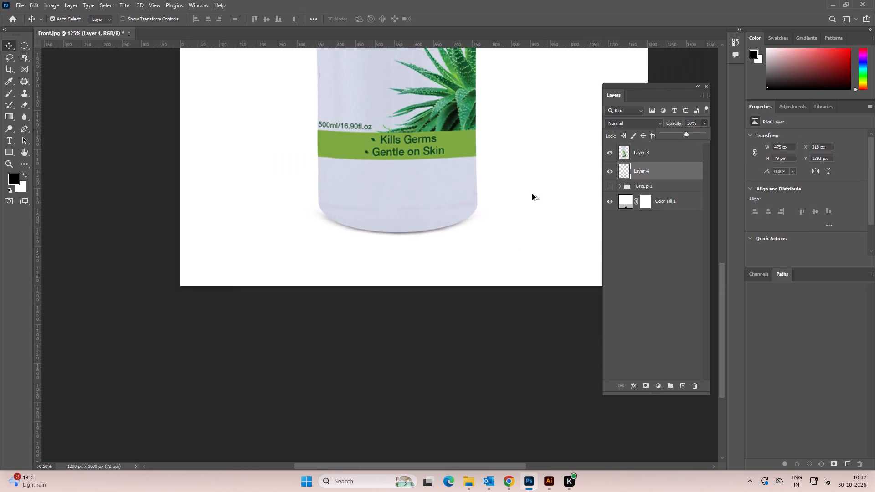
scroll(532, 194, "down", 5, "alt")
scroll(532, 194, "up", 1, "alt")
scroll(532, 194, "down", 3, "alt")
key("space")
left_click_drag(530, 171, 453, 272)
scroll(453, 258, "down", 2, "alt")
scroll(453, 258, "up", 1, "alt")
scroll(453, 258, "down", 6, "alt")
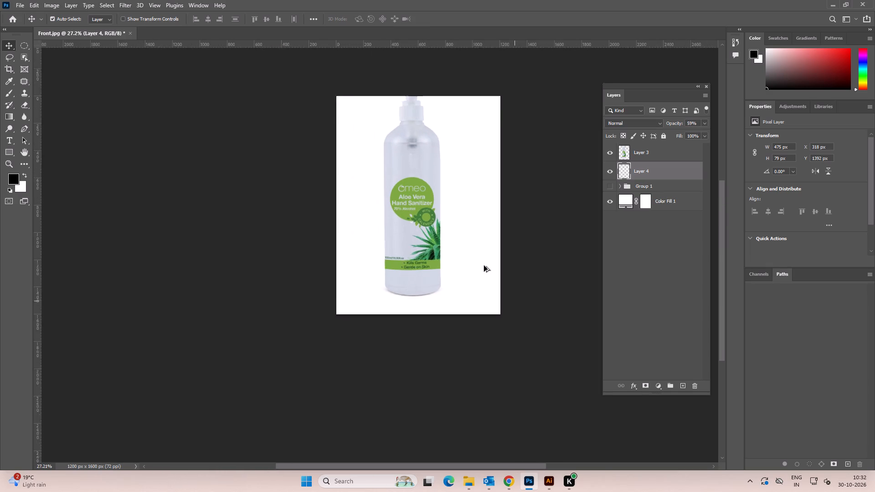
key("space")
left_click_drag(489, 257, 486, 267)
left_click(511, 287)
left_click_drag(509, 339, 297, 98)
left_click_drag(436, 191, 436, 196)
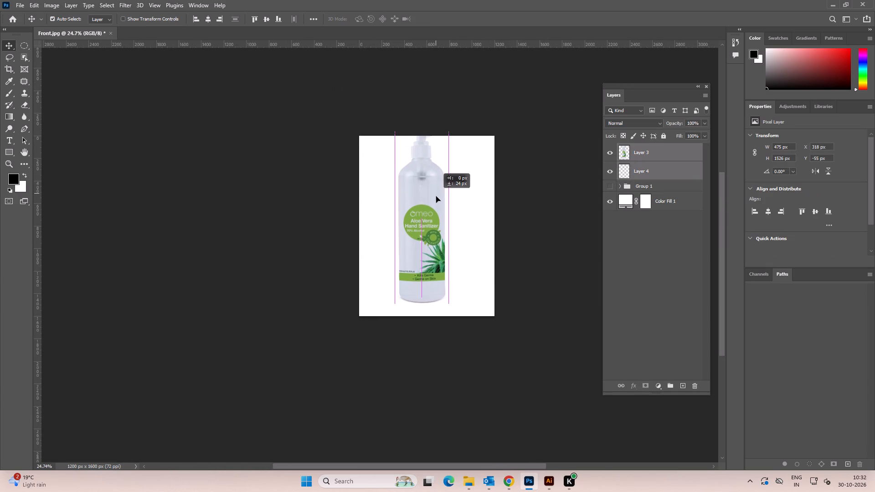
left_click_drag(436, 196, 437, 201)
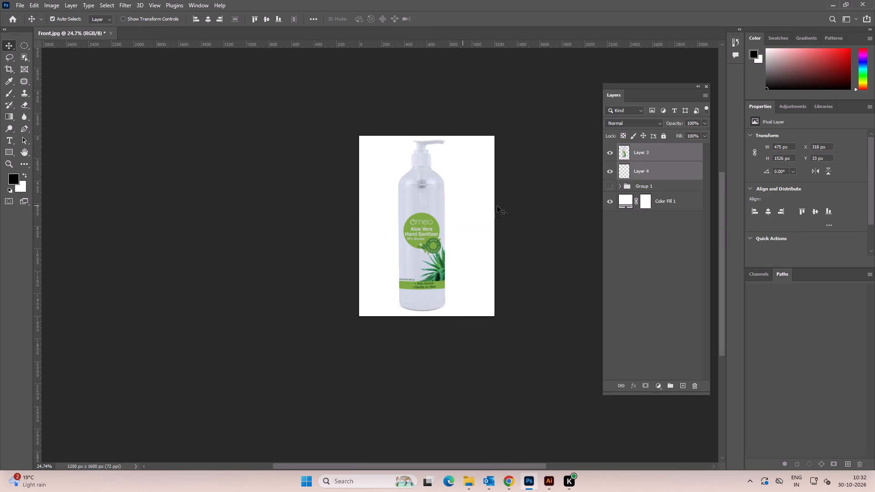
Hide the white Color Fill 1 background layer to leave the bottle and shadow on transparency, with no layer selected.
left_click(607, 200)
left_click(559, 195)
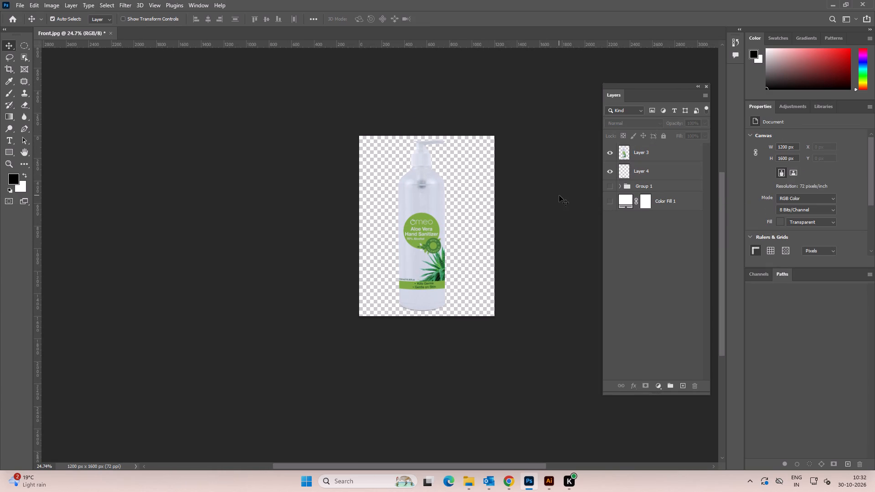
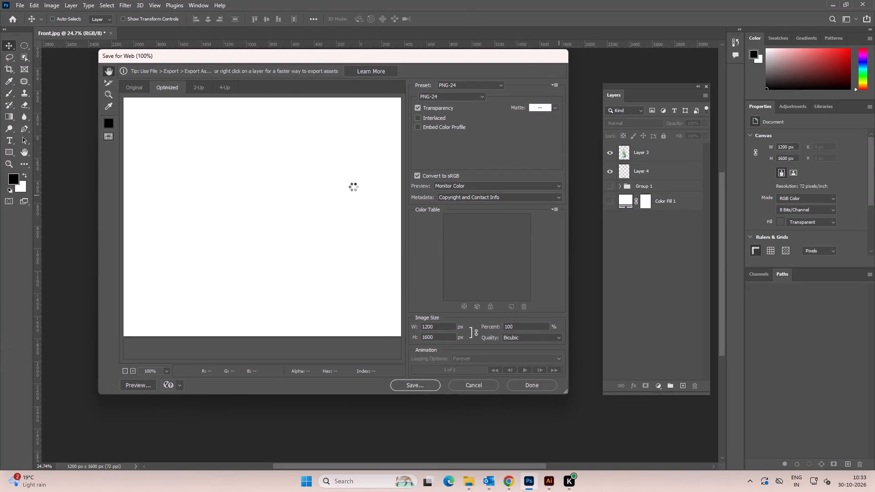
Export the transparent bottle for web as a PNG-24 named "sanitizer 200ml" in the Downloads folder.
scroll(327, 236, "down", 5, "ctrl")
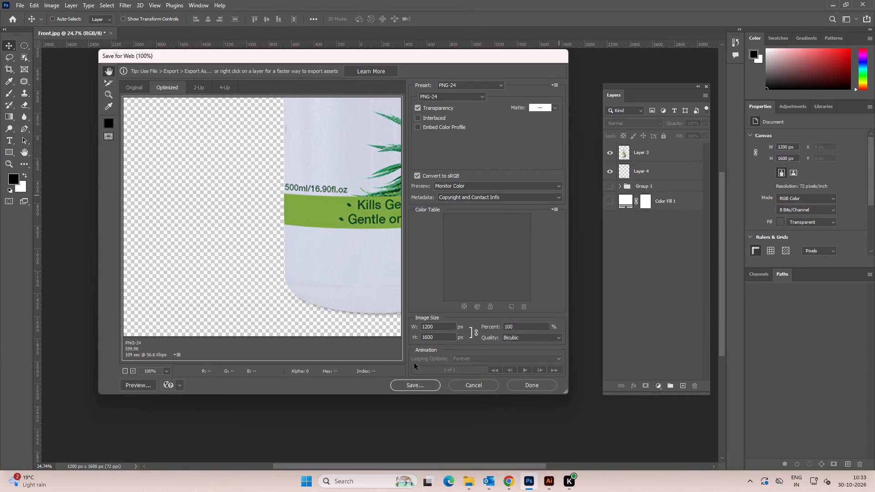
left_click(417, 388)
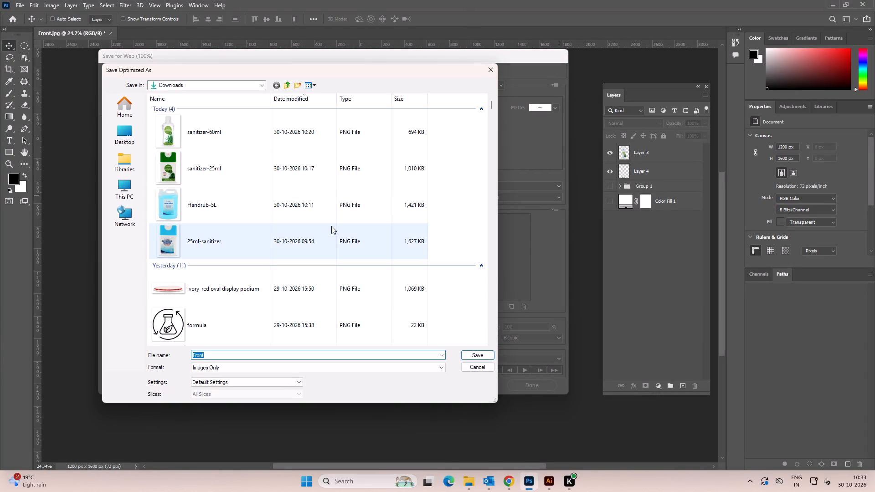
type("sanitix")
key("BackSpace")
type("zer")
key("space")
type("200")
type("ml")
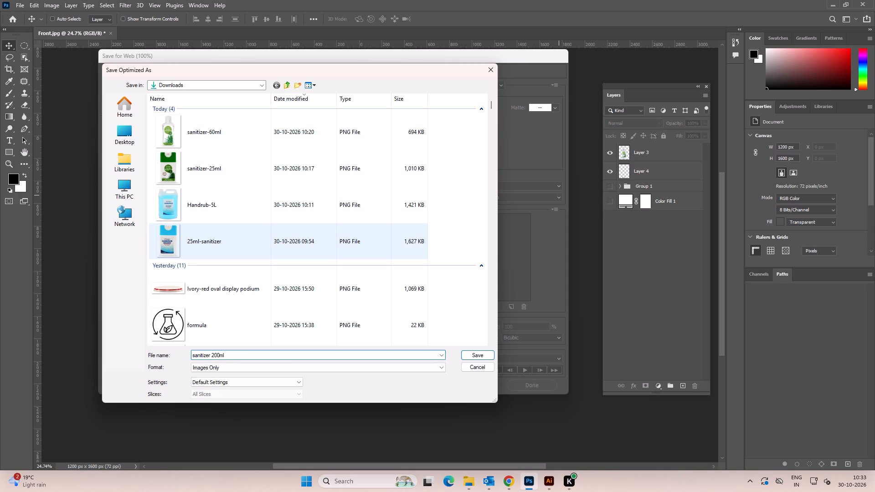
key("Return")
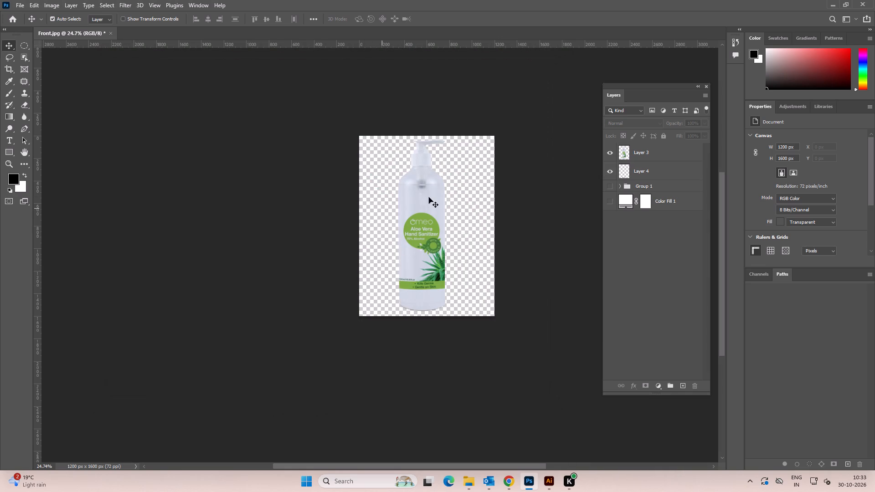
Switch to Illustrator and place the exported sanitizer-200ml PNG into the 3000x1200 document as a linked image.
key("alt+Tab")
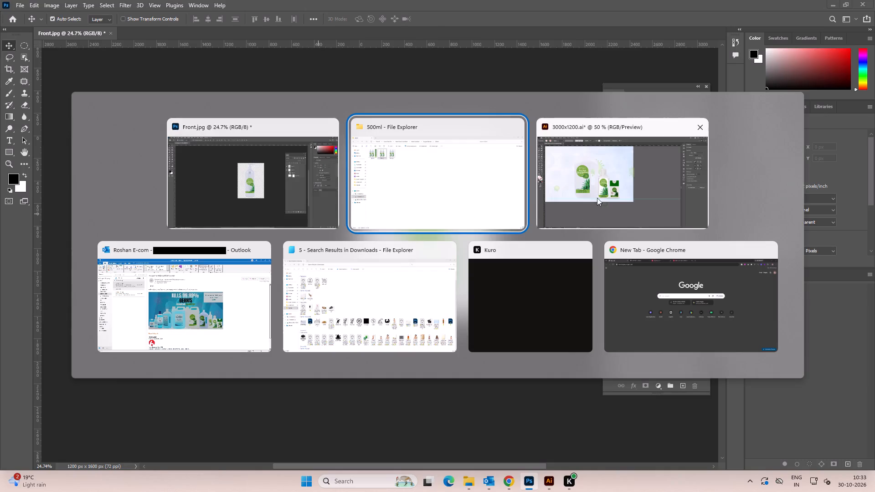
left_click(597, 198, "alt")
left_click(43, 5)
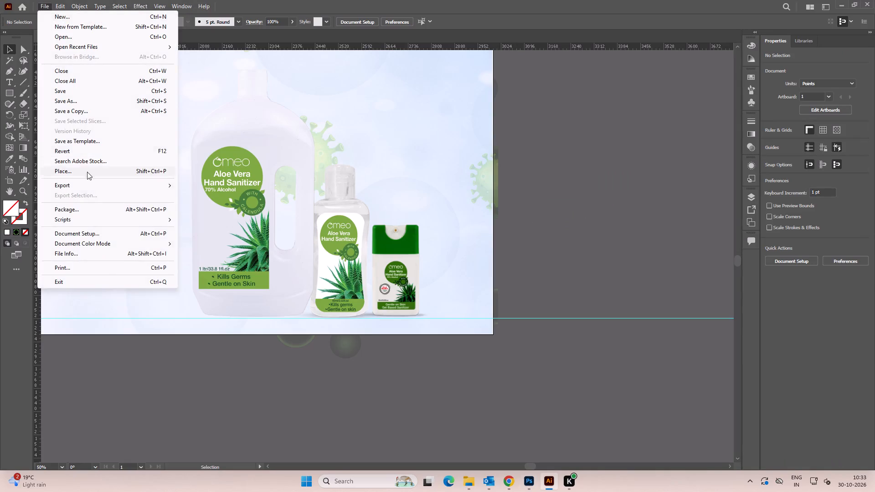
left_click(87, 172)
left_click(101, 95)
left_click(458, 338)
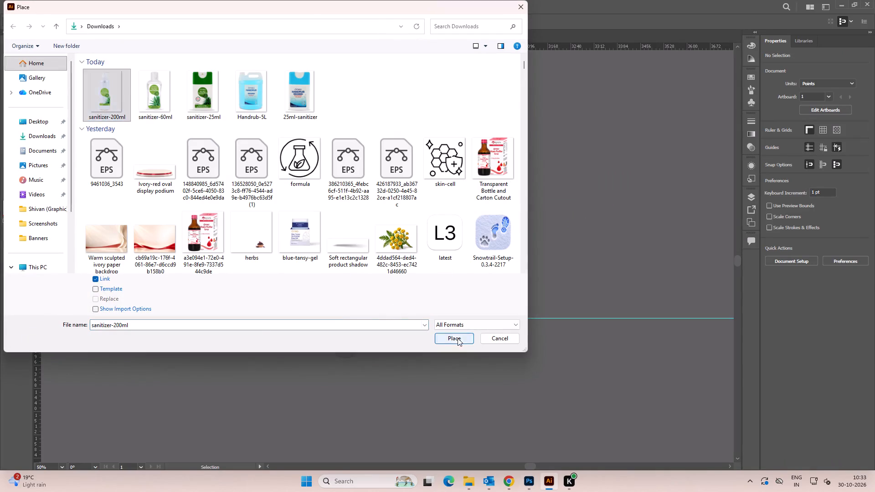
left_click(298, 196)
Move the placed pump bottle image off the banner onto the empty canvas below it.
scroll(297, 224, "down", 4, "alt")
key("space")
left_click_drag(356, 284, 211, 220)
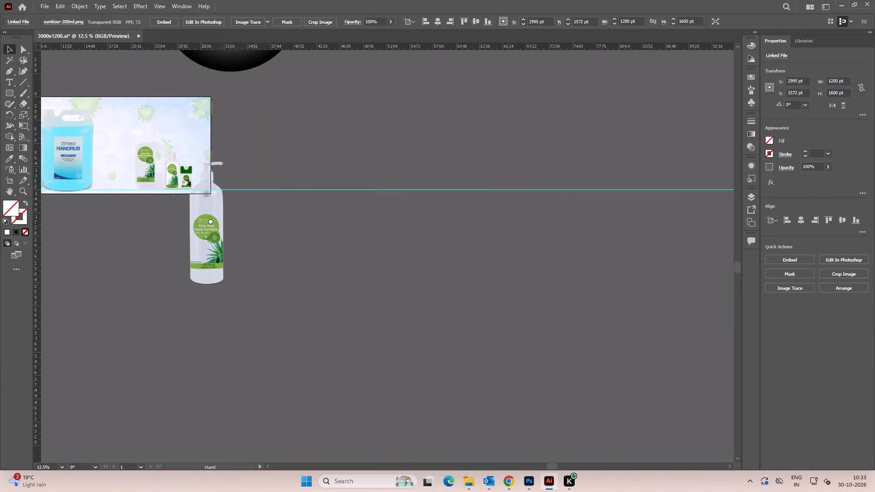
left_click_drag(211, 220, 210, 220)
left_click_drag(188, 226, 287, 208)
left_click_drag(299, 204, 258, 279)
key("space")
left_click_drag(260, 283, 260, 195)
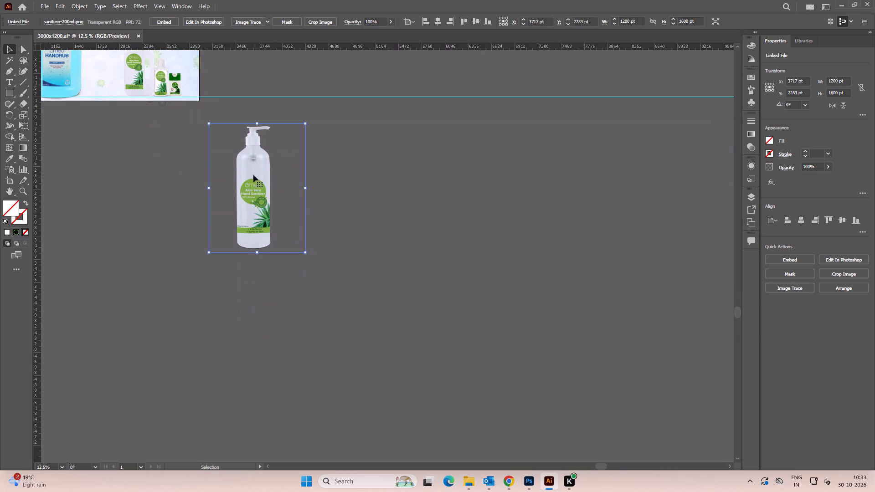
Crop the pump bottle image close around the bottle, to about 610 x 1589 pt, keeping the full pump and shadow.
right_click(253, 174)
left_click(293, 219)
scroll(239, 168, "up", 2, "alt")
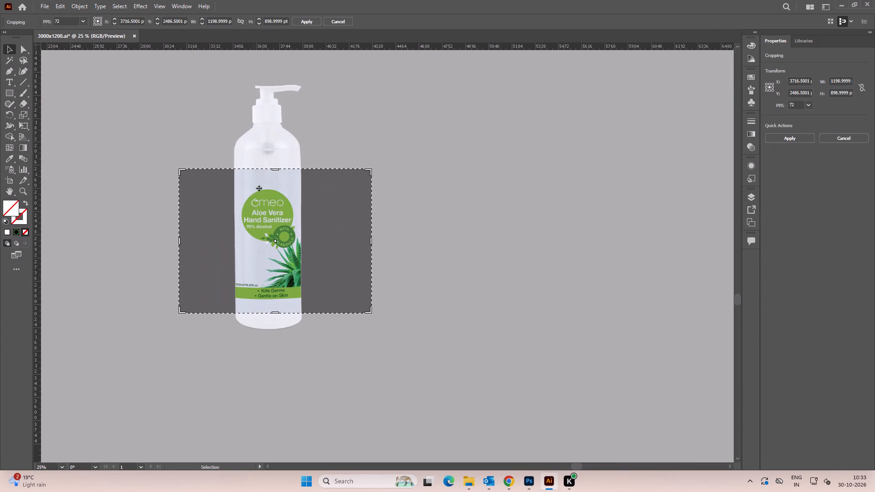
left_click_drag(278, 169, 295, 82)
key("space")
left_click_drag(272, 233, 281, 155)
left_click_drag(282, 236, 281, 314)
key("space")
key("space")
key("space")
key("space")
left_click_drag(267, 158, 282, 231)
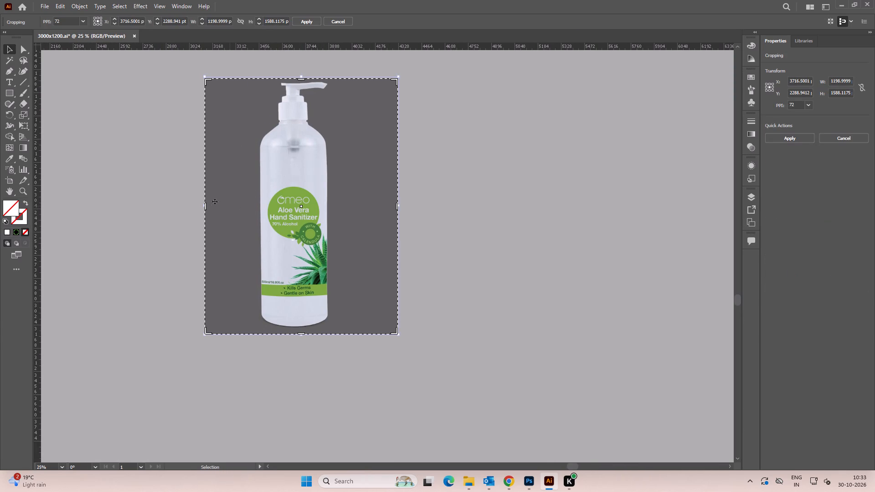
left_click_drag(207, 207, 247, 208)
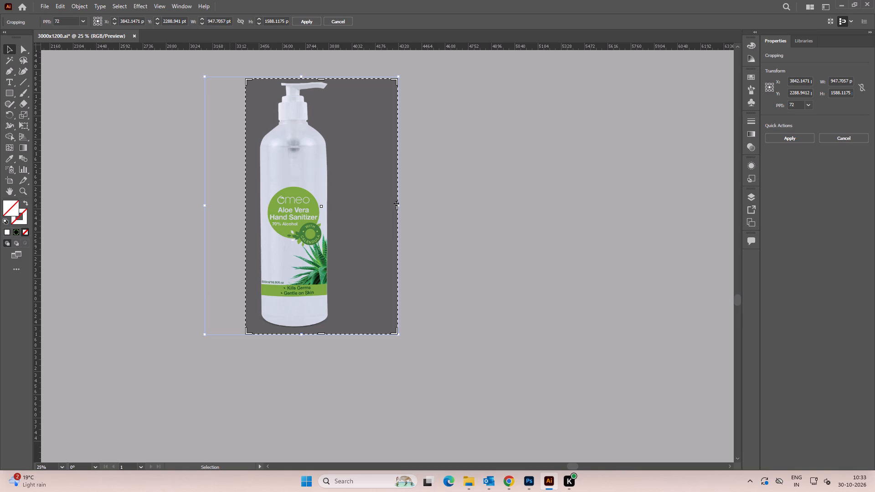
left_click_drag(398, 207, 376, 209)
left_click_drag(396, 207, 353, 209)
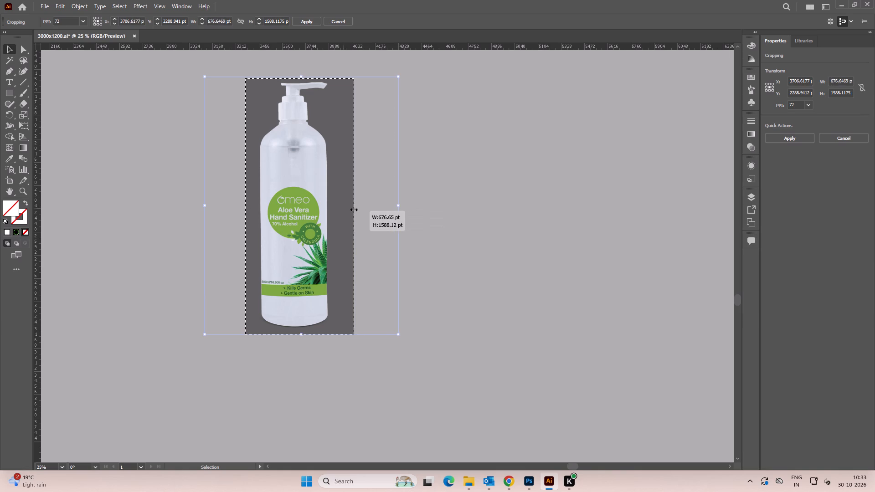
left_click_drag(353, 209, 342, 208)
key("Return")
Move the cropped pump bottle onto the banner, between the large handrub can and the 1 ltr sanitizer bottle.
scroll(409, 232, "down", 3, "alt")
key("space")
left_click_drag(346, 230, 385, 269)
left_click_drag(452, 271, 346, 185)
Scale the pump bottle down proportionally to about 286 x 745 pt and stand it just beside the 1 ltr sanitizer bottle.
scroll(348, 184, "up", 3, "alt")
key("space")
left_click_drag(341, 140, 335, 212)
left_click(312, 143)
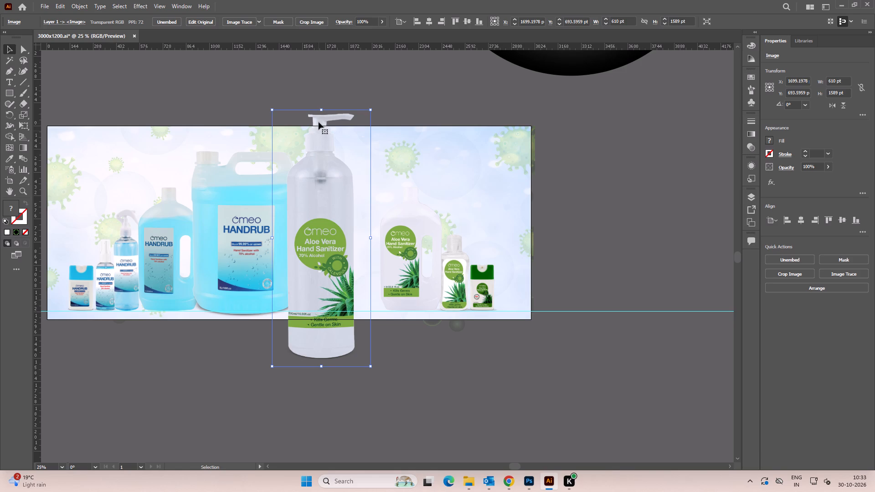
left_click_drag(319, 110, 314, 190, "shift")
left_click_drag(324, 272, 368, 223)
scroll(373, 185, "up", 2, "alt")
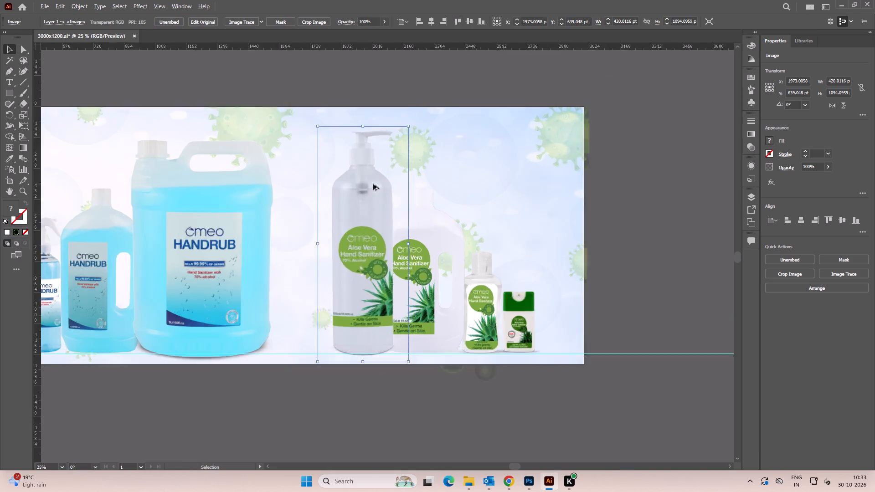
scroll(373, 184, "up", 1, "alt")
left_click_drag(354, 70, 356, 219, "shift")
scroll(356, 214, "down", 3, "alt")
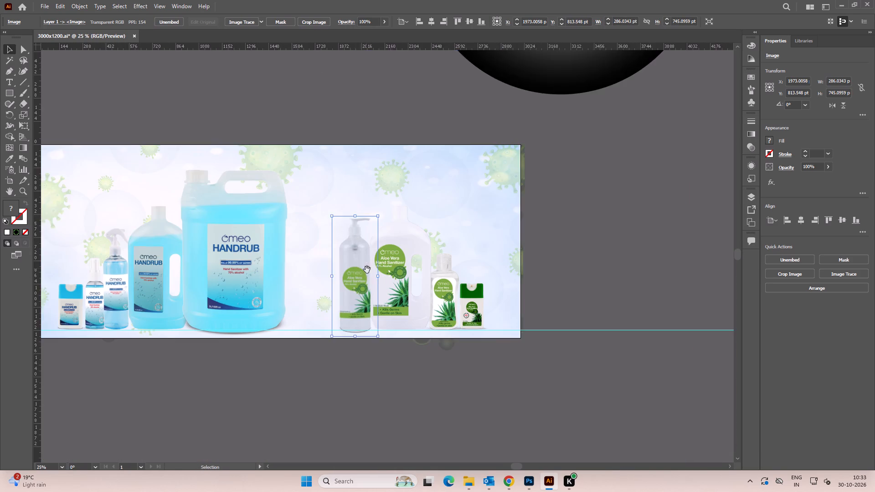
key("space")
left_click_drag(367, 270, 344, 226)
left_click(345, 340)
Reorder the lineup by moving the 1 ltr bottle left to about X 2099 pt and the pump bottle between it and the 60 ml bottle.
scroll(333, 261, "up", 2, "alt")
key("space")
left_click_drag(343, 256, 298, 287)
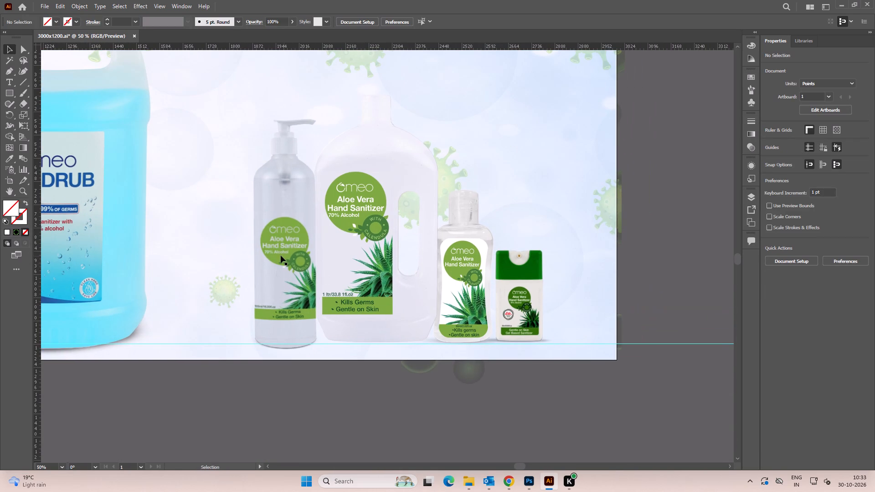
left_click_drag(281, 256, 441, 249)
left_click_drag(370, 265, 319, 268)
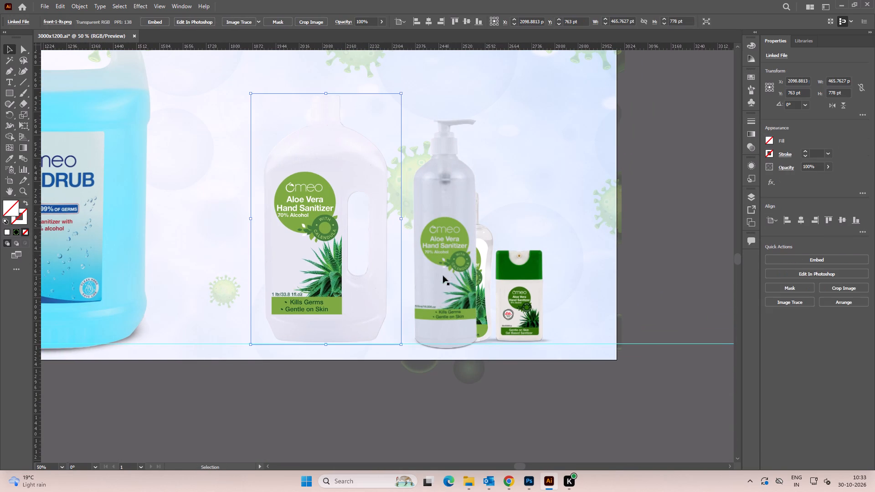
left_click_drag(443, 276, 422, 276)
key("space")
left_click_drag(425, 266, 326, 268)
left_click(590, 258)
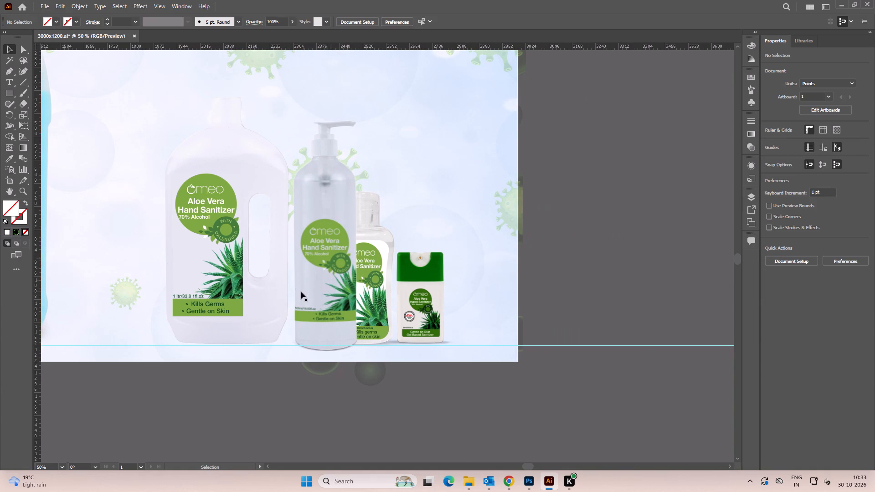
Align the pump bottle's base with the guide beside the 60 ml bottle, at about X 2334, Y 801 pt, and deselect it.
scroll(301, 292, "up", 2, "alt")
left_click_drag(350, 283, 304, 284)
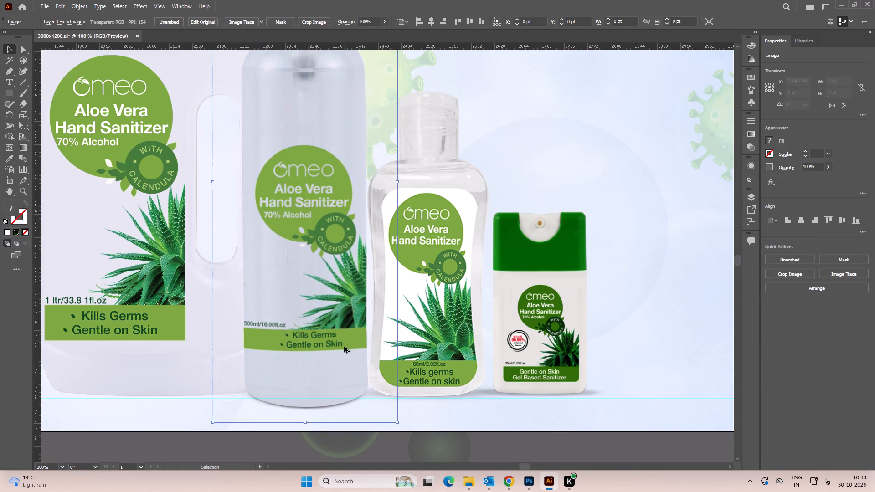
scroll(344, 347, "up", 2, "alt")
left_click_drag(339, 348, 343, 330)
scroll(343, 329, "down", 3, "alt")
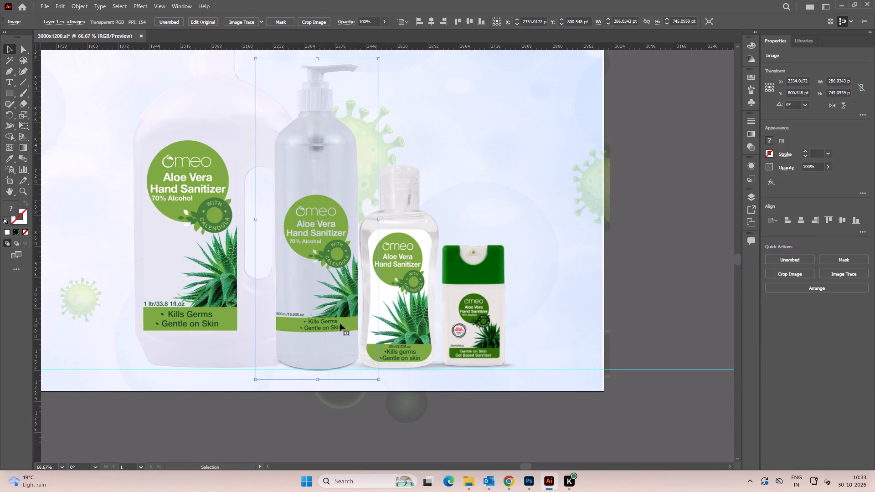
scroll(452, 296, "down", 1, "alt")
left_click(568, 272)
key("space")
left_click_drag(597, 258, 576, 293)
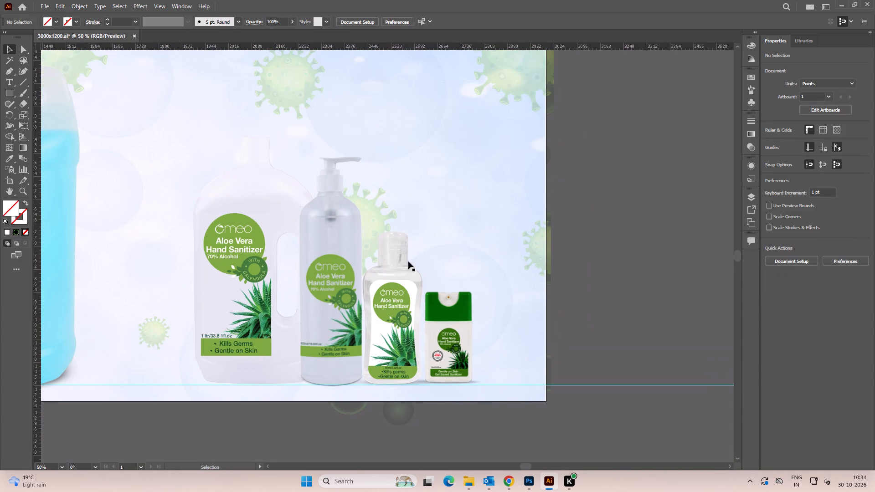
Bring the pump bottle to the front of the stacking order.
left_click(334, 239)
key("ctrl+shift+bracketright")
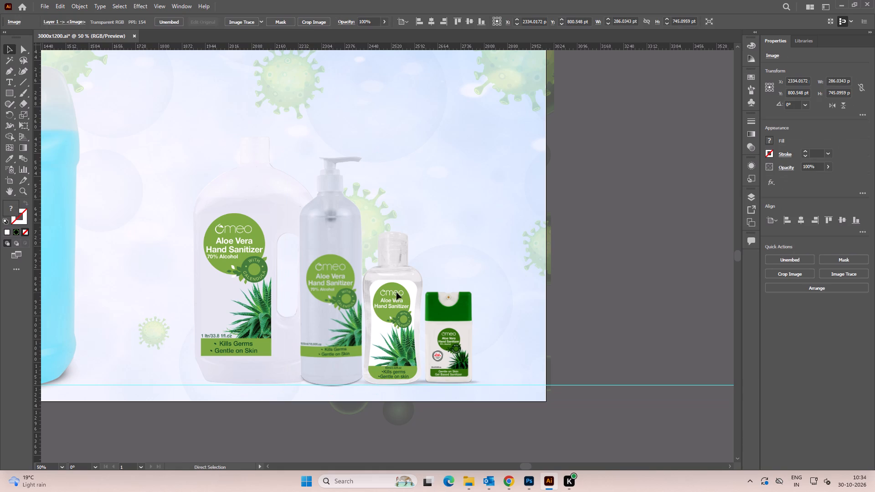
left_click(581, 314)
Fine-tune the pump bottle's horizontal position to about X 2338 pt, close beside the 60 ml bottle.
scroll(365, 350, "up", 2, "alt")
scroll(323, 356, "up", 3, "alt")
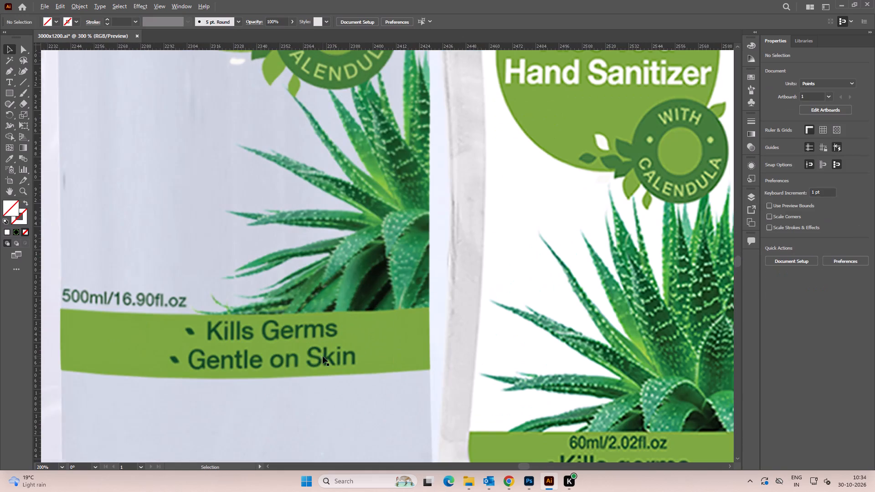
left_click_drag(304, 347, 326, 349, "shift")
scroll(325, 348, "down", 5, "alt")
left_click(391, 451)
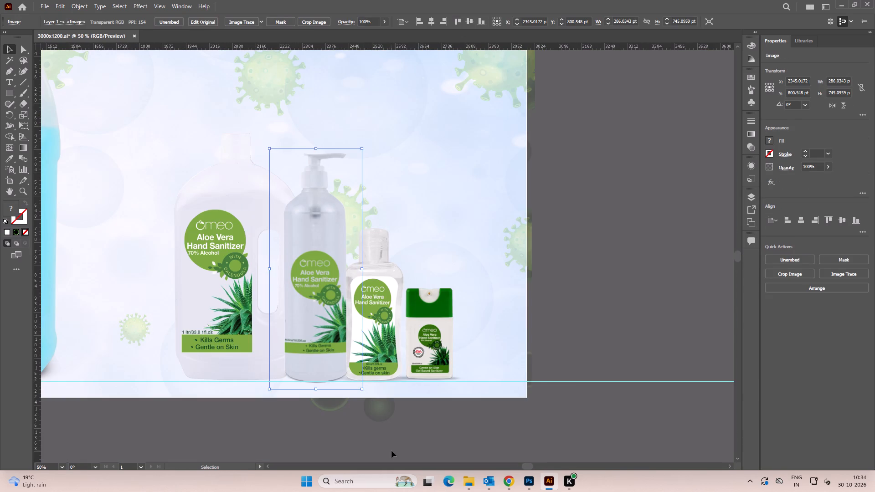
key("space")
left_click_drag(356, 439, 365, 438)
scroll(323, 369, "up", 4, "alt")
left_click_drag(361, 359, 352, 359, "shift")
scroll(352, 359, "down", 4, "alt")
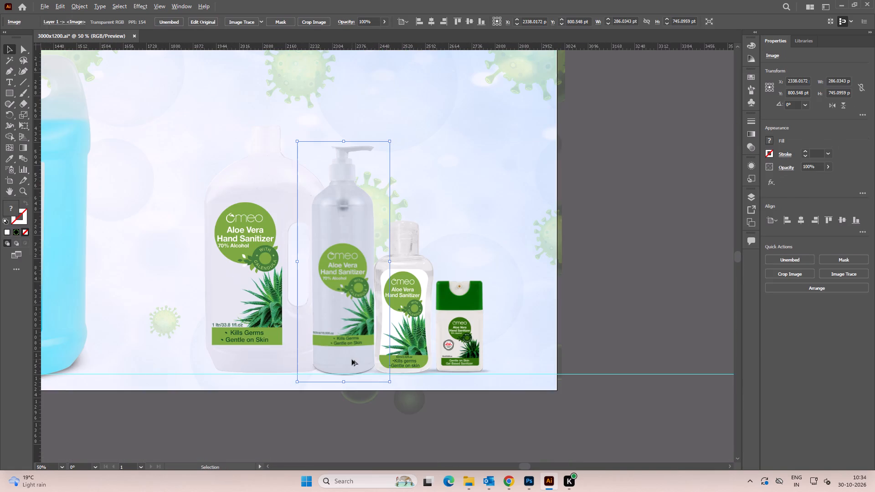
left_click(230, 414)
Bring the 1 ltr sanitizer bottle to the front and shift it slightly left so it only narrowly overlaps the pump bottle.
left_click(262, 318)
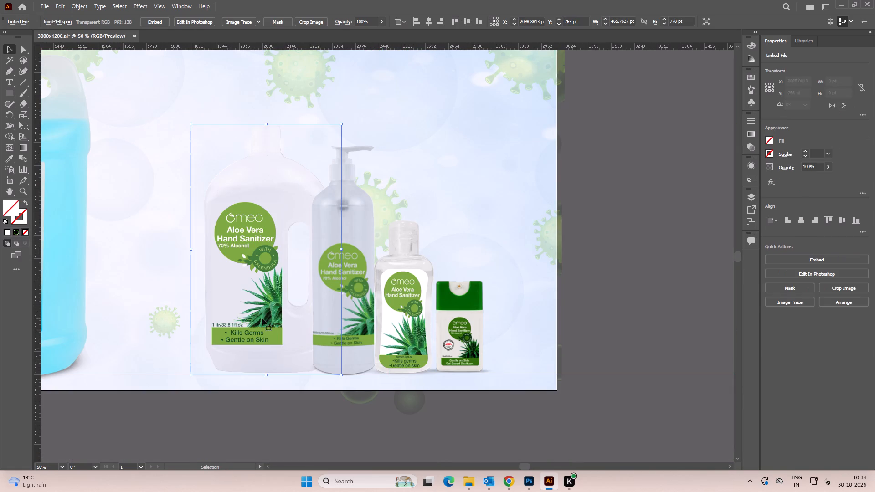
key("ctrl+shift+bracketright")
left_click_drag(269, 313, 261, 312)
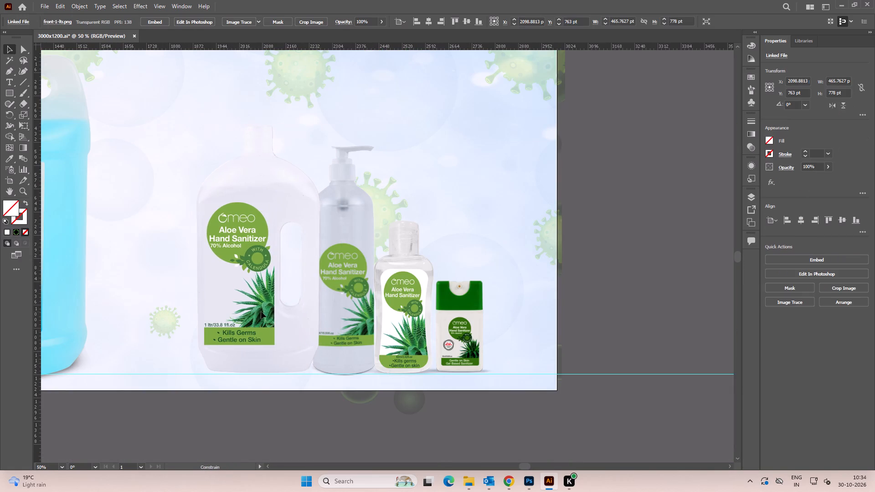
left_click_drag(261, 312, 259, 312)
scroll(259, 312, "down", 3, "alt")
left_click(269, 376)
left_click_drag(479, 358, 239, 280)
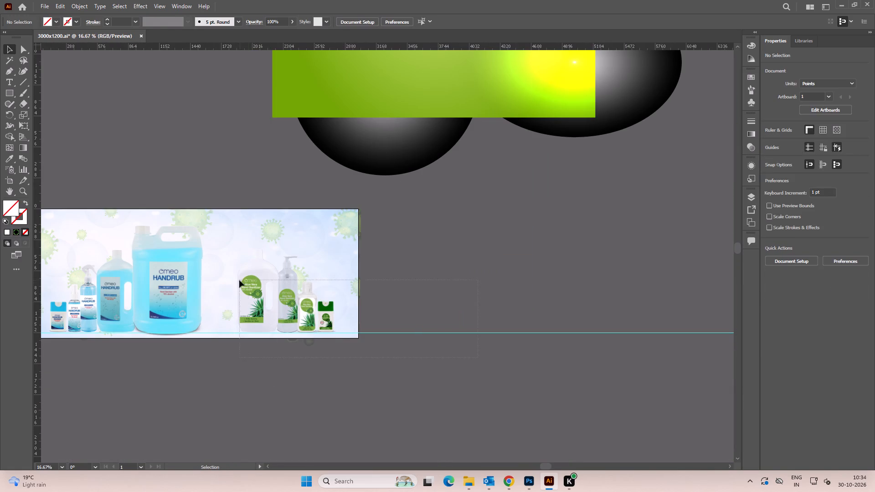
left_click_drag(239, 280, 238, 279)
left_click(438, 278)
Bring the horizontal baseline guide to the front, then deselect it.
key("space")
left_click_drag(397, 281, 456, 282)
left_click(489, 345)
left_click_drag(479, 310, 503, 354)
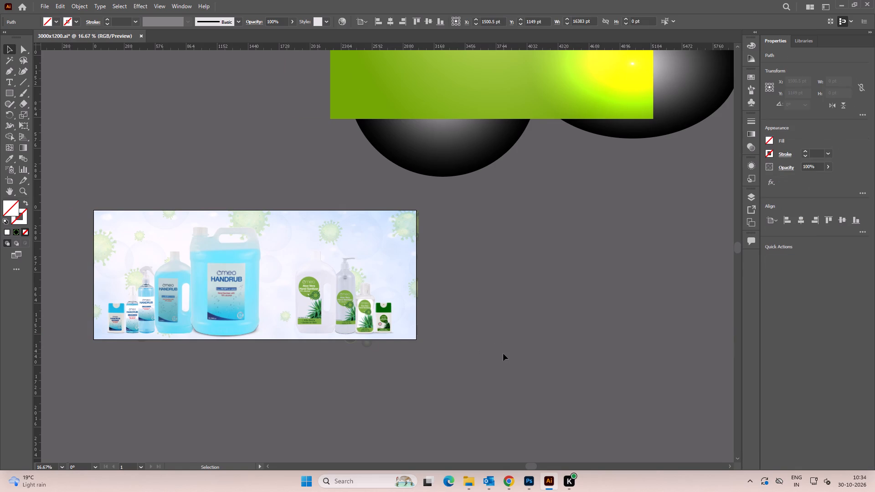
key("ctrl+shift+bracketright")
left_click(503, 354)
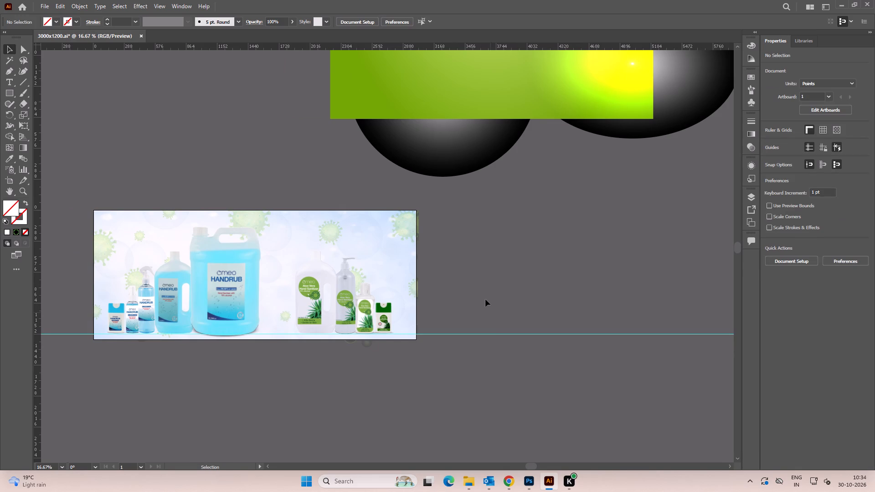
left_click(484, 297)
Examine the spacing and baseline alignment of the sanitizer lineup up close and against the whole banner.
scroll(295, 332, "up", 3, "alt")
key("space")
left_click_drag(250, 323, 307, 336)
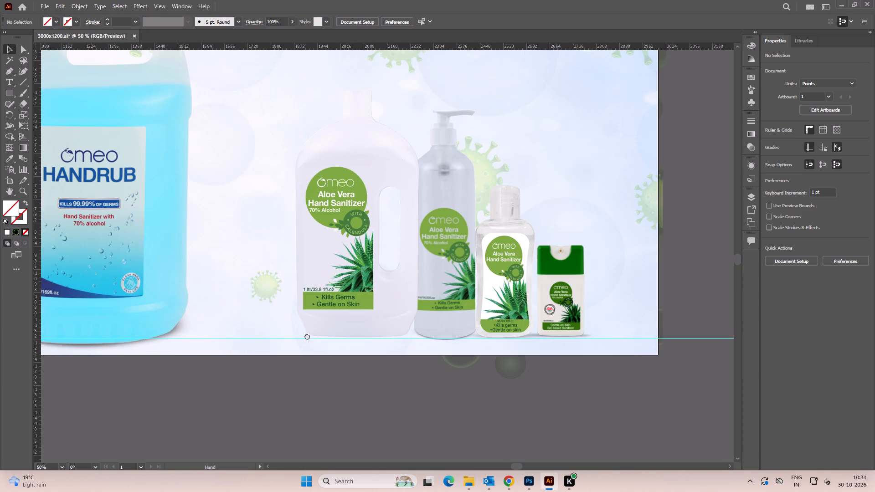
left_click_drag(307, 336, 370, 343)
scroll(368, 302, "down", 1, "alt")
key("space")
left_click_drag(452, 294, 375, 317)
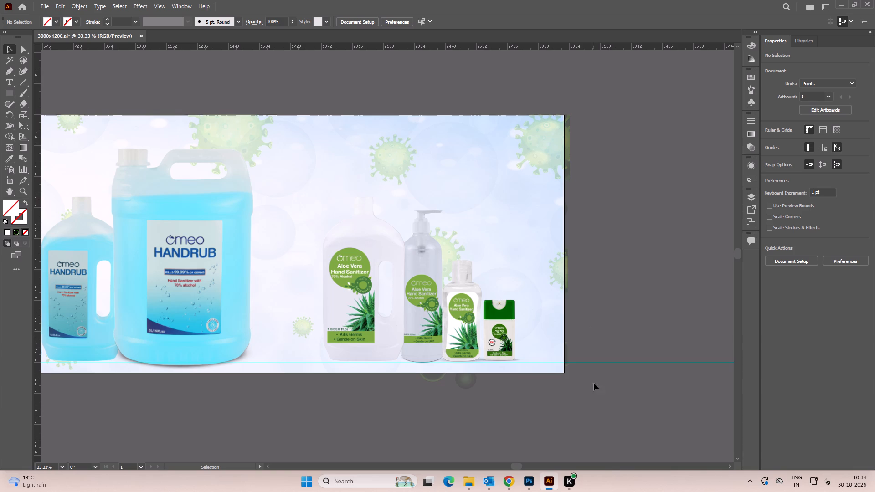
scroll(562, 281, "down", 1, "alt")
key("space")
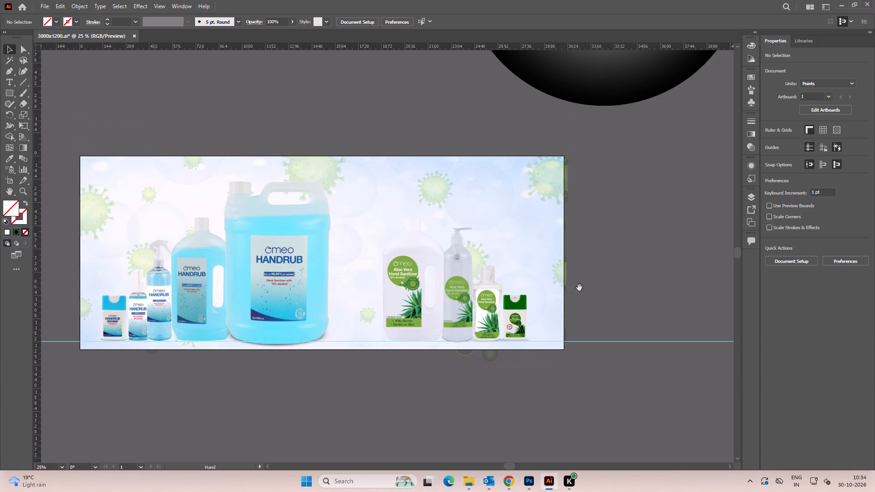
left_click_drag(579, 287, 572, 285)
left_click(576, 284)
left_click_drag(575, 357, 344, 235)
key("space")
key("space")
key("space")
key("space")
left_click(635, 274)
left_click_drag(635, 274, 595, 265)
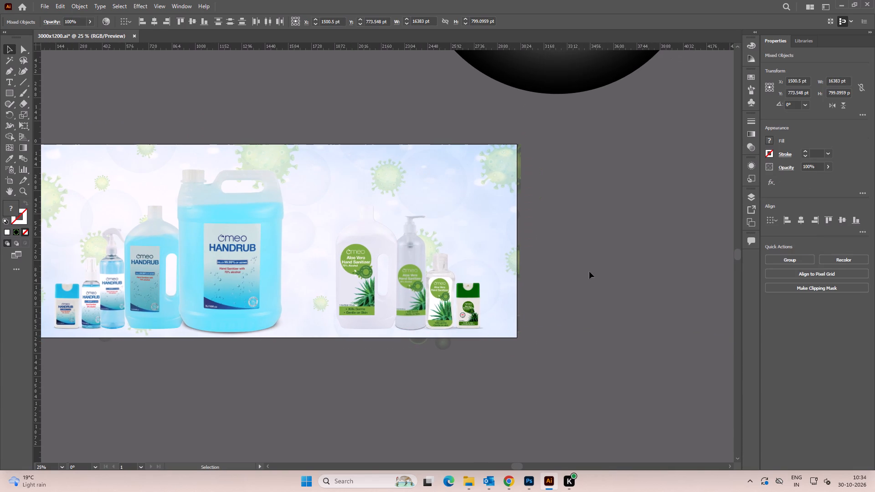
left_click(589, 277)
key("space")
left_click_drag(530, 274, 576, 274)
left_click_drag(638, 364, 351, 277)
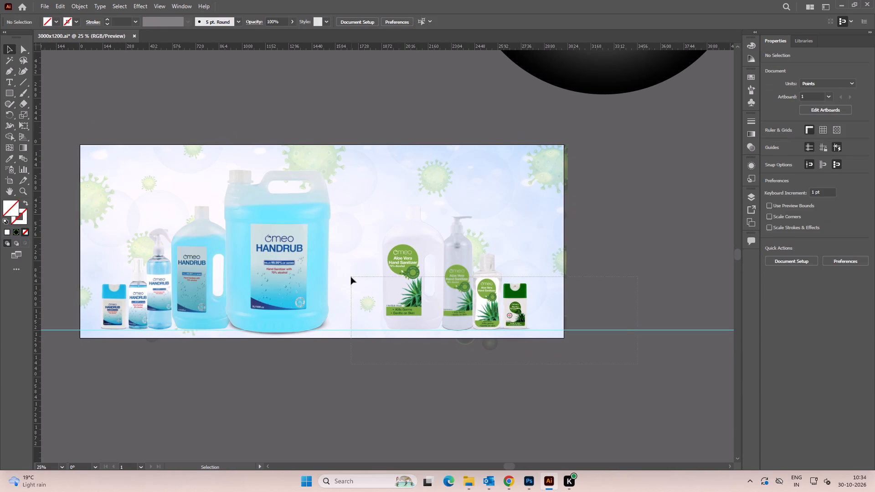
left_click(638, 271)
Lock the guides so the horizontal baseline guide is not picked up when selecting the bottles.
left_click_drag(618, 275, 658, 358)
key("ctrl+alt+apostrophe")
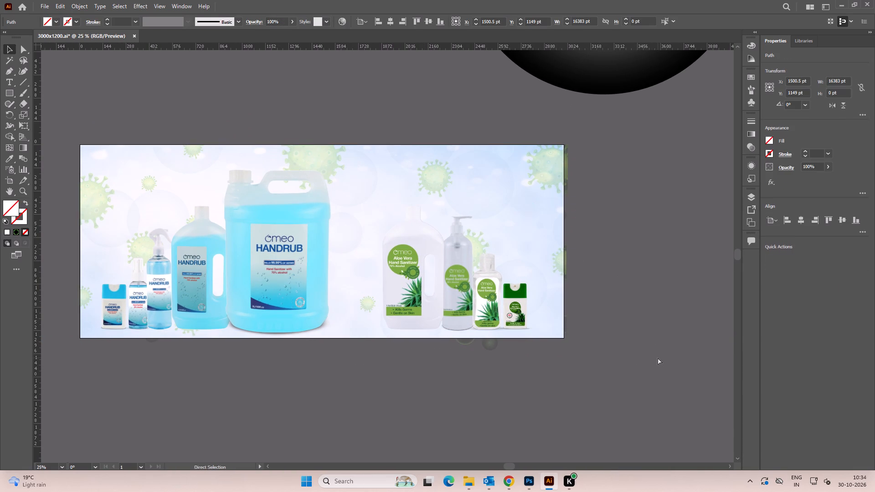
left_click(655, 358)
left_click_drag(669, 371, 646, 274)
left_click(644, 275)
left_click_drag(653, 375, 629, 296)
key("ctrl+alt+semicolon")
left_click_drag(635, 300, 658, 347)
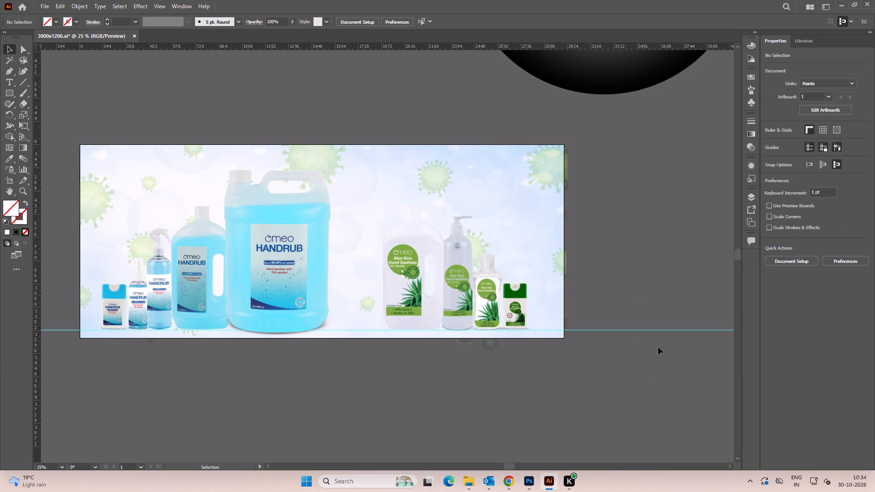
left_click_drag(658, 347, 660, 354)
Select the four aloe vera sanitizer bottles together and move them right to about X 2366 pt, then deselect.
left_click(629, 250)
left_click_drag(556, 358, 365, 261)
scroll(442, 285, "up", 1, "alt")
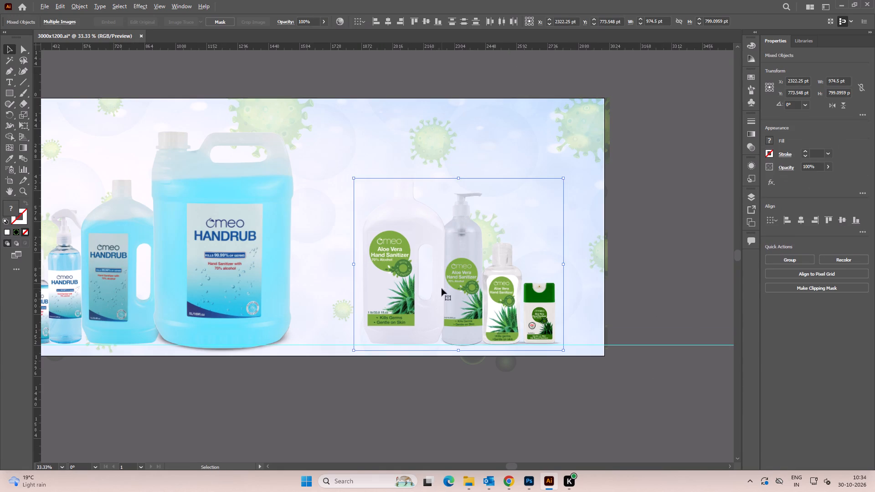
left_click_drag(400, 284, 412, 285, "shift")
left_click(674, 379)
left_click_drag(647, 371, 358, 276)
left_click_drag(396, 282, 406, 282)
left_click(654, 290)
Reselect the whole sanitizer lineup and shift it further right to about X 2397 pt.
scroll(528, 273, "down", 1, "alt")
key("space")
left_click_drag(415, 266, 467, 271)
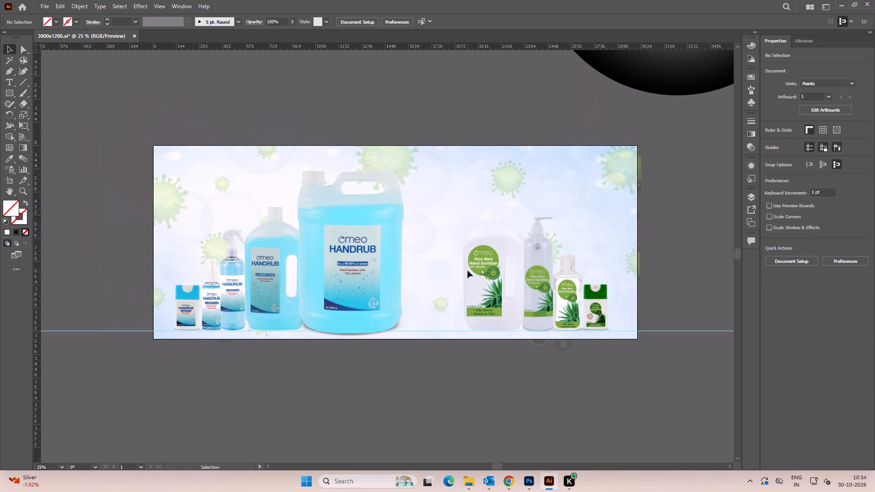
left_click(659, 357)
left_click_drag(659, 358, 485, 268)
scroll(568, 316, "up", 2, "alt")
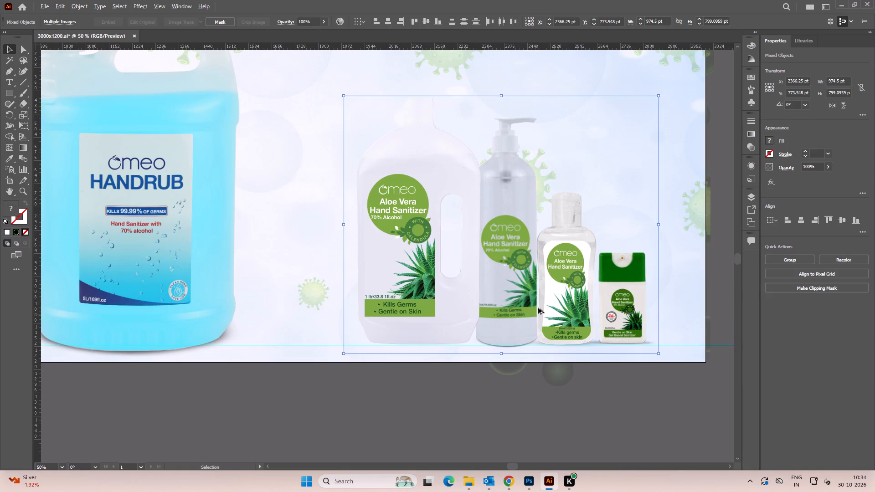
left_click_drag(443, 288, 453, 288)
scroll(453, 288, "down", 3, "alt")
left_click(417, 352)
Select all five handrub products together and shift them slightly right along the baseline.
key("space")
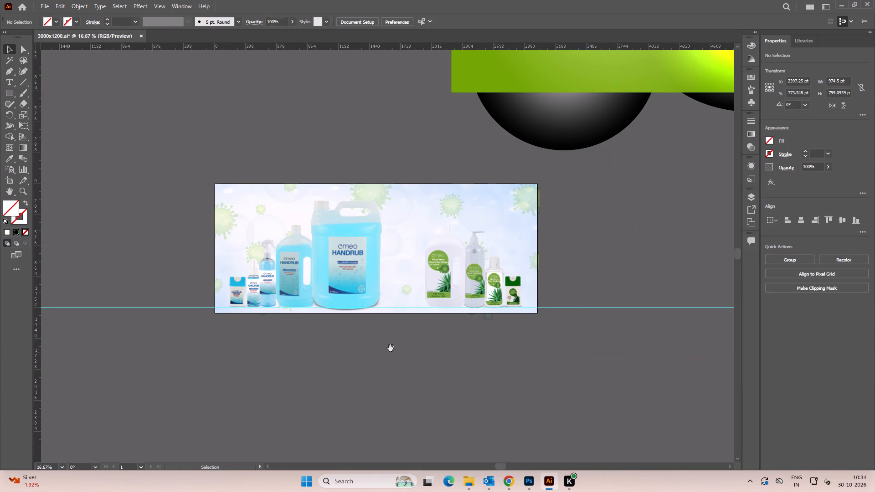
left_click_drag(391, 348, 407, 346)
left_click(206, 230)
left_click_drag(188, 236, 381, 317)
scroll(368, 286, "up", 1, "alt")
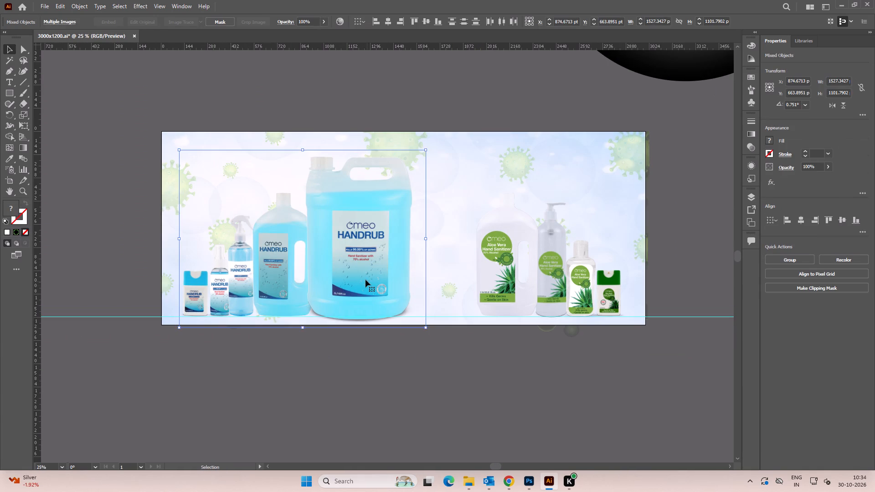
left_click_drag(365, 280, 370, 280, "shift")
left_click(385, 351)
left_click_drag(404, 364, 136, 252)
scroll(314, 282, "up", 2, "alt")
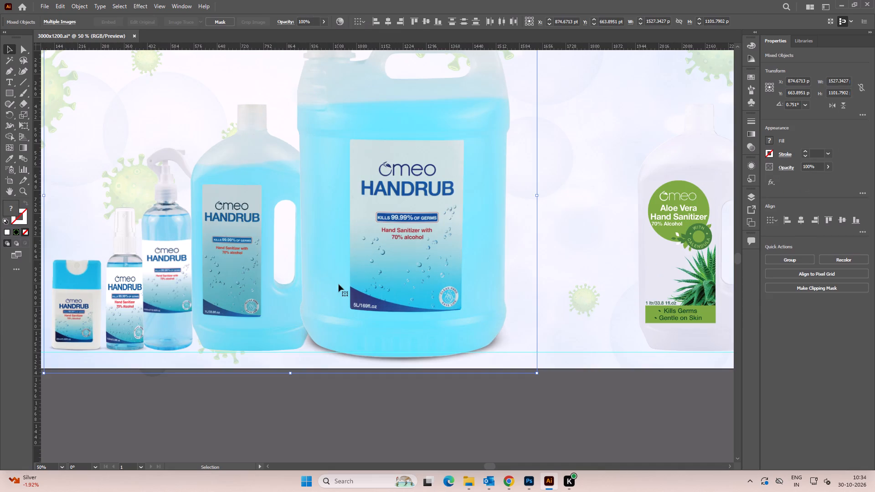
left_click_drag(339, 284, 348, 284)
scroll(341, 281, "down", 4, "alt")
left_click(474, 330)
Examine the sanitizer lineup's spacing, baseline and distance from the banner's right edge up close.
key("space")
left_click_drag(502, 333, 453, 328)
scroll(437, 300, "up", 3)
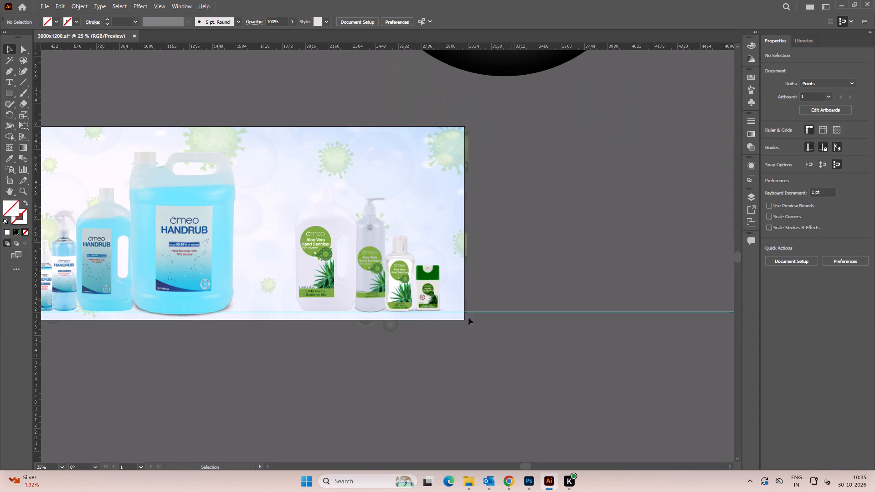
left_click_drag(521, 342, 295, 248)
left_click(521, 263)
scroll(357, 242, "up", 4, "alt")
key("space")
left_click_drag(442, 272, 310, 241)
scroll(365, 238, "down", 3, "alt")
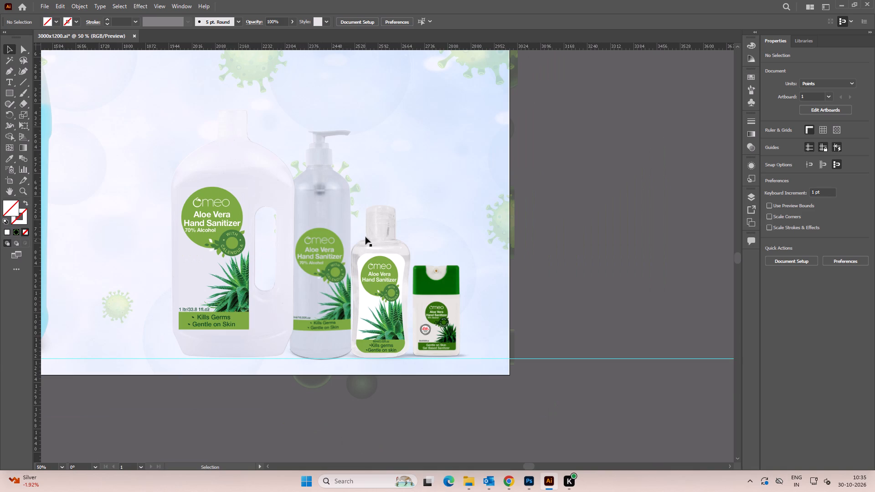
scroll(397, 278, "down", 1, "alt")
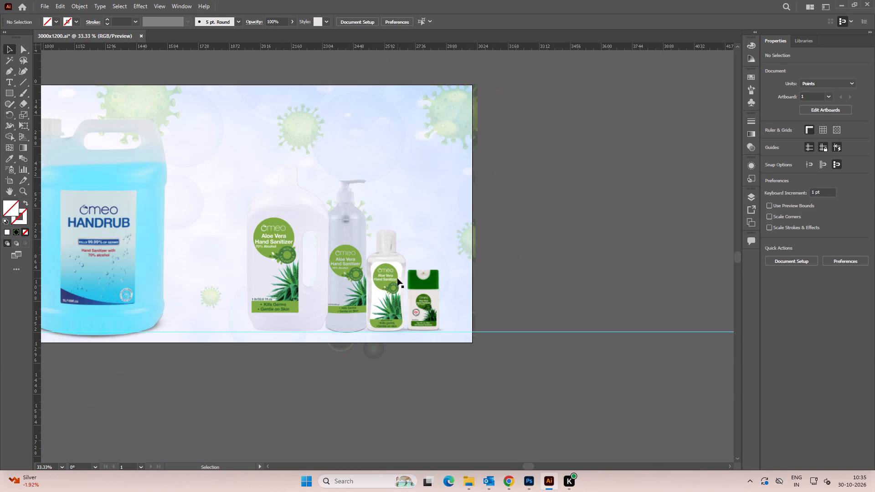
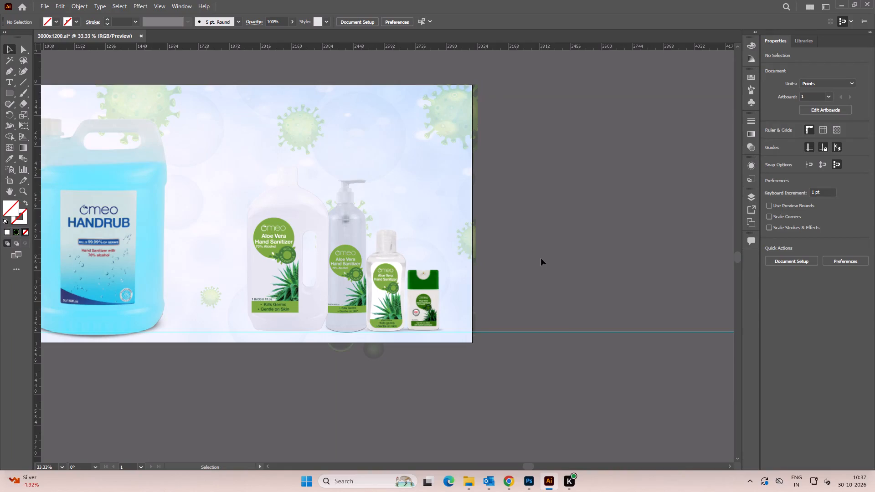
Open the 70% Alcohol Illustrator file from the 5L subfolder of Hand Sanitizer's 1200x1600 folder in File Explorer.
key("alt+Tab")
left_click(606, 190, "alt")
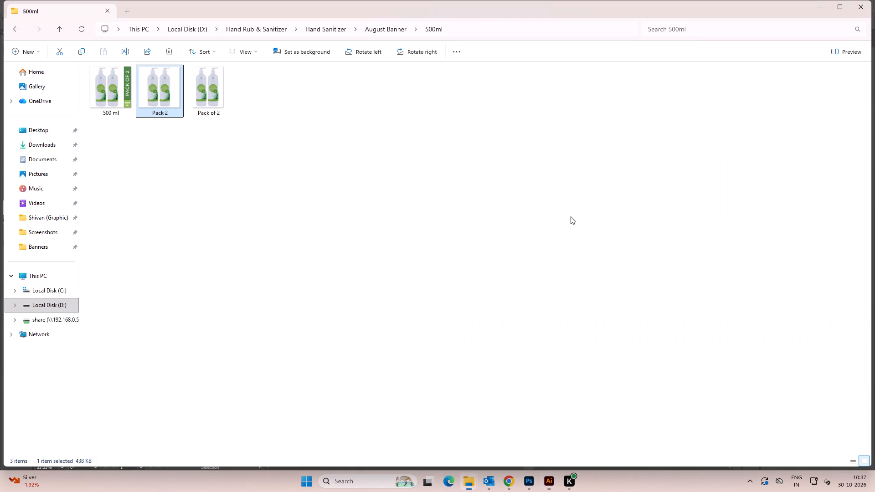
left_click(566, 225)
key("BackSpace")
left_click(508, 254)
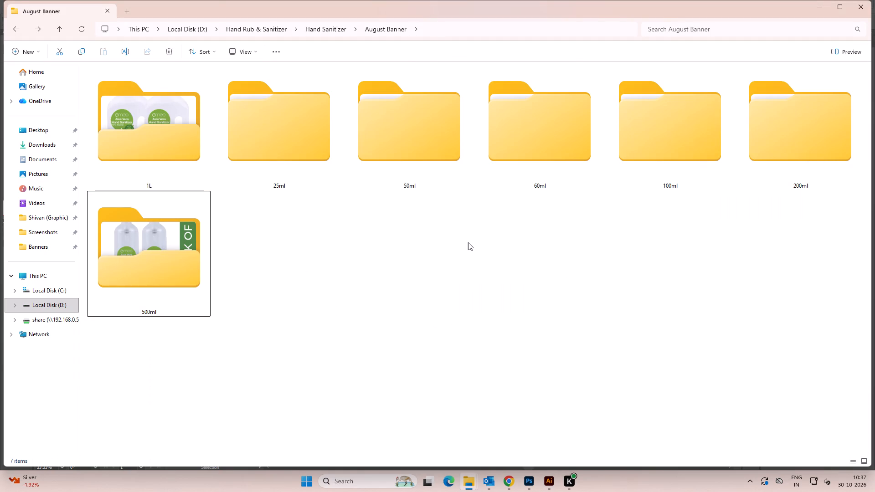
key("BackSpace")
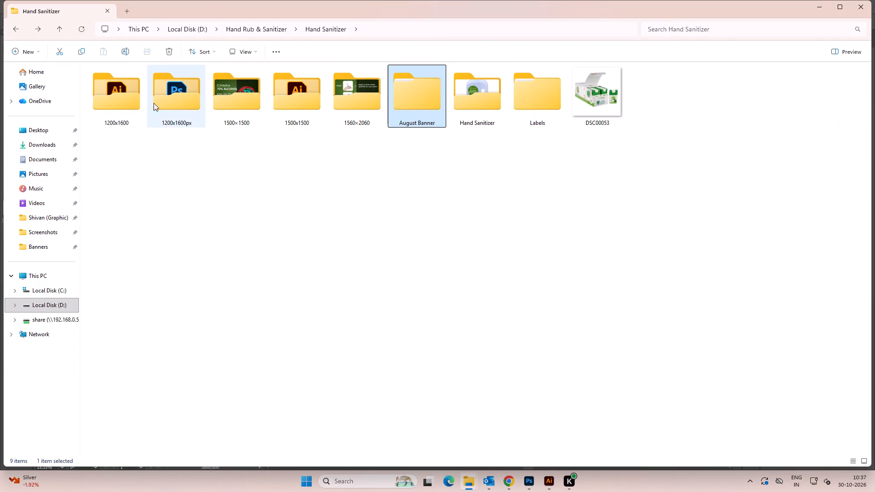
left_click(137, 102)
left_click(119, 102)
left_click(119, 102)
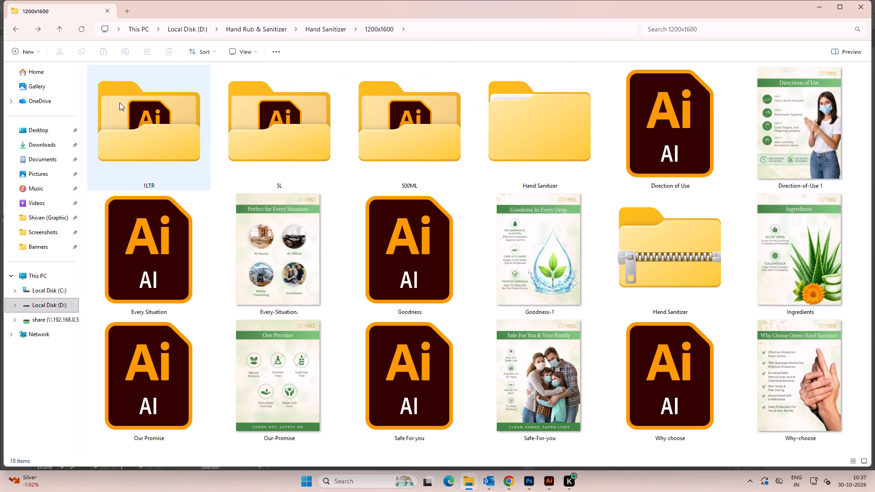
left_click(196, 100)
double_click(314, 137)
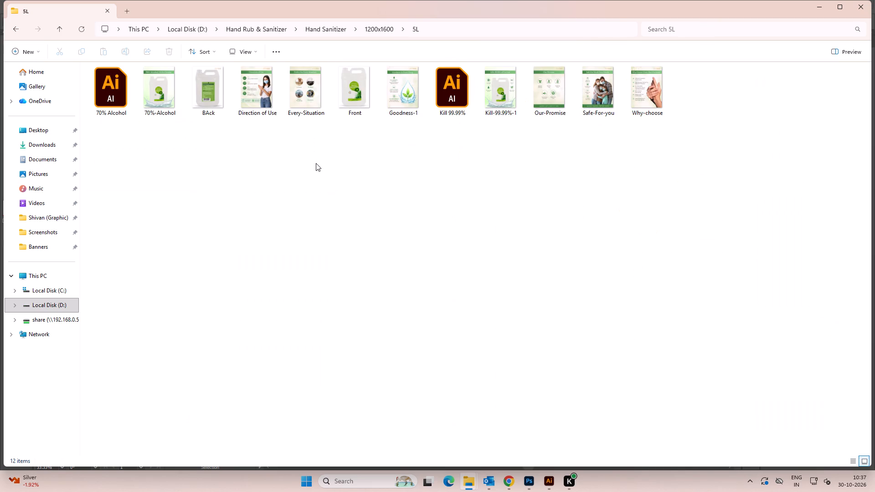
left_click(360, 107)
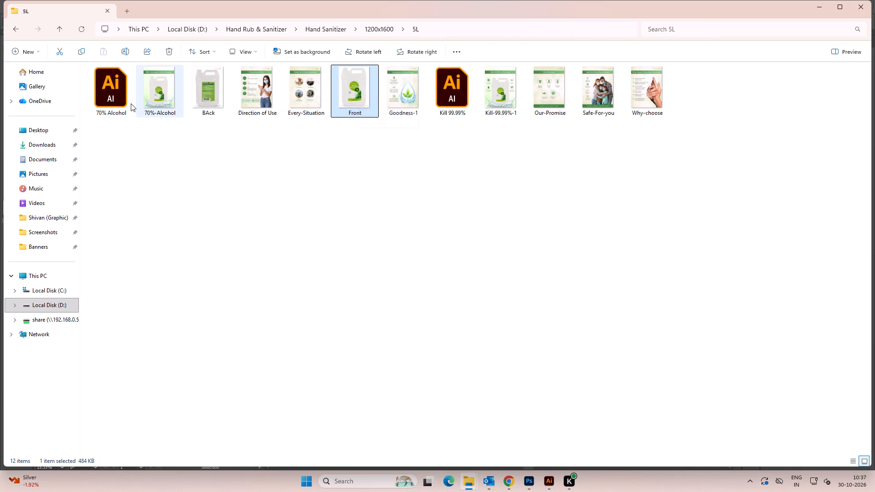
double_click(120, 97)
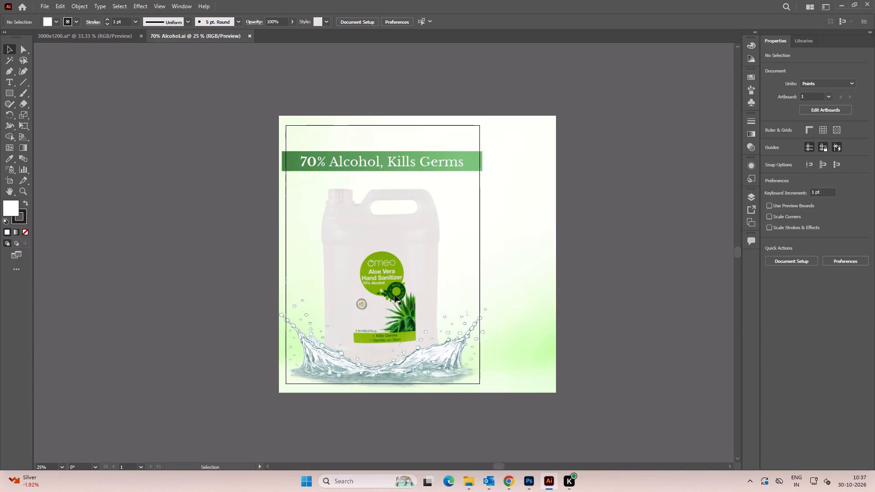
Ungroup the bottle artwork and bring the 5-litre Aloe Vera Hand Sanitizer image into the 3000x1200 banner.
left_click_drag(395, 295, 395, 271)
key("ctrl+z")
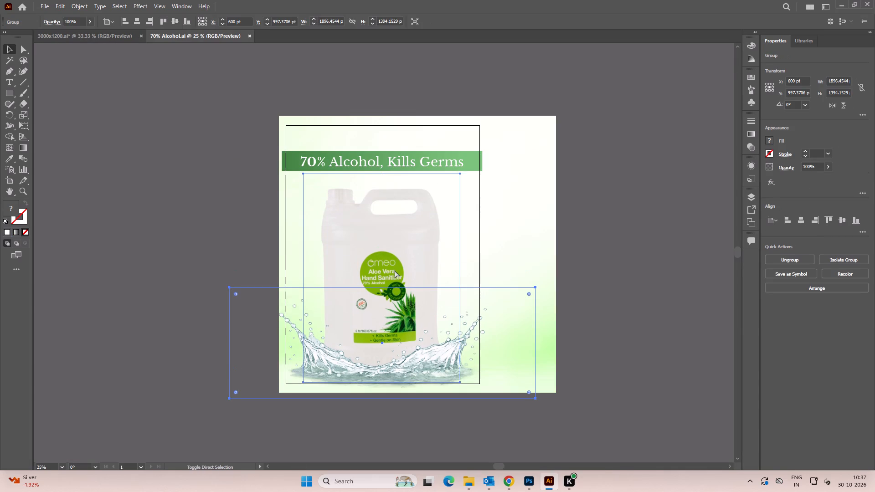
key("ctrl+shift+g")
left_click(638, 258)
left_click_drag(396, 280, 397, 263)
key("ctrl+z")
left_click_drag(391, 274, 388, 271)
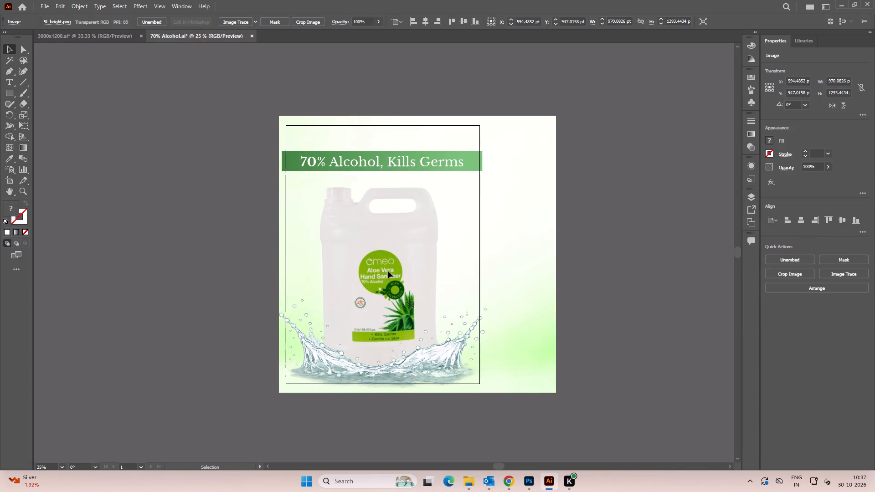
left_click_drag(388, 271, 295, 284)
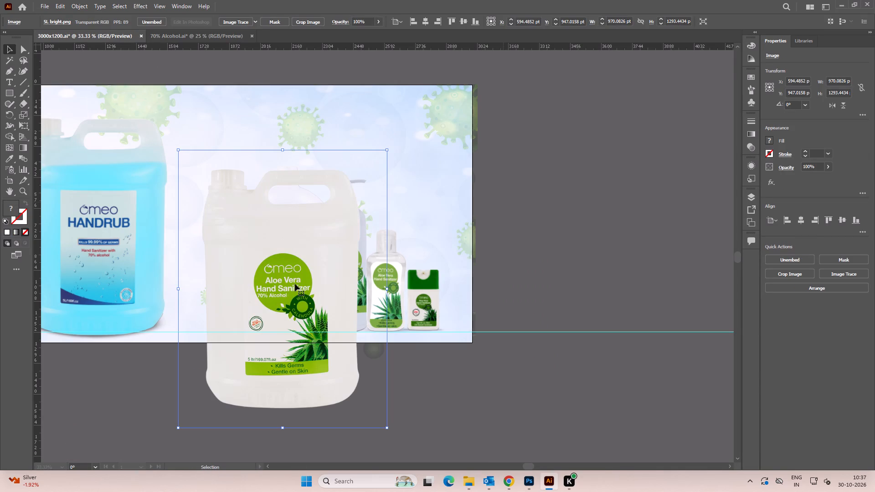
scroll(267, 311, "down", 2, "alt")
left_click_drag(264, 313, 293, 308)
key("ctrl+z")
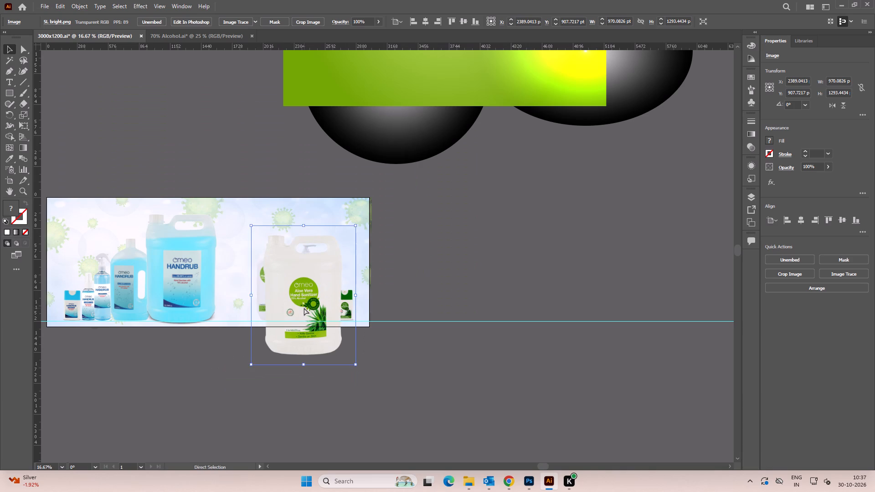
left_click(448, 275)
key("space")
left_click_drag(441, 277, 519, 261)
left_click(335, 285)
Close the 70% Alcohol document without saving its changes.
left_click(190, 43)
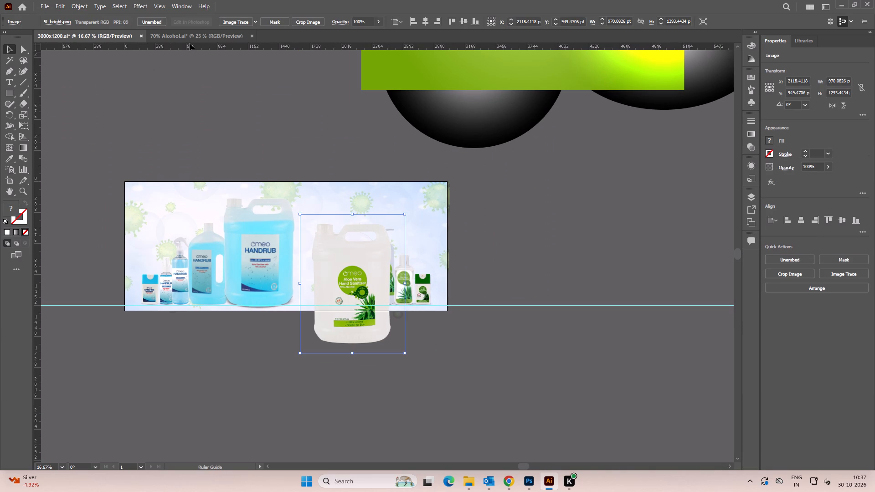
left_click(219, 41)
left_click(253, 35)
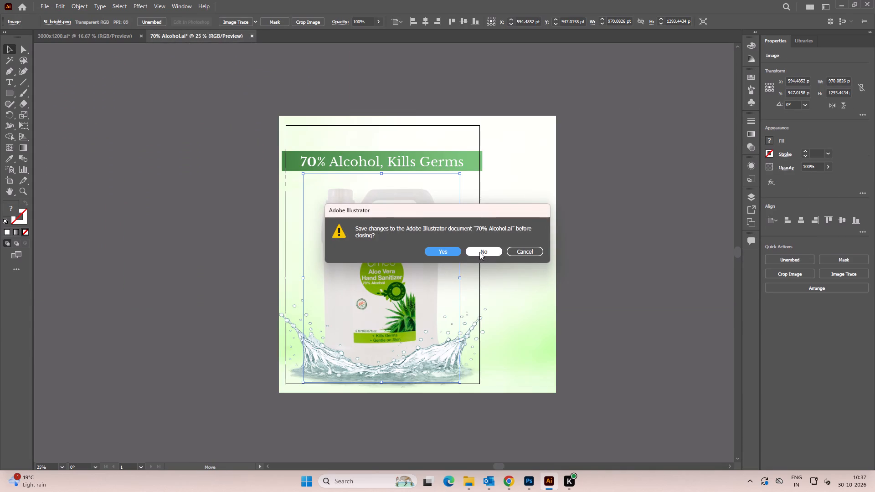
left_click(479, 251)
Scale the 5-litre sanitizer image proportionally to about 790 × 1053 pt and place it between the blue handrub can and the 1-litre sanitizer bottle.
key("space")
left_click_drag(541, 279, 495, 231)
left_click(496, 230)
scroll(329, 253, "up", 2, "alt")
left_click(244, 217)
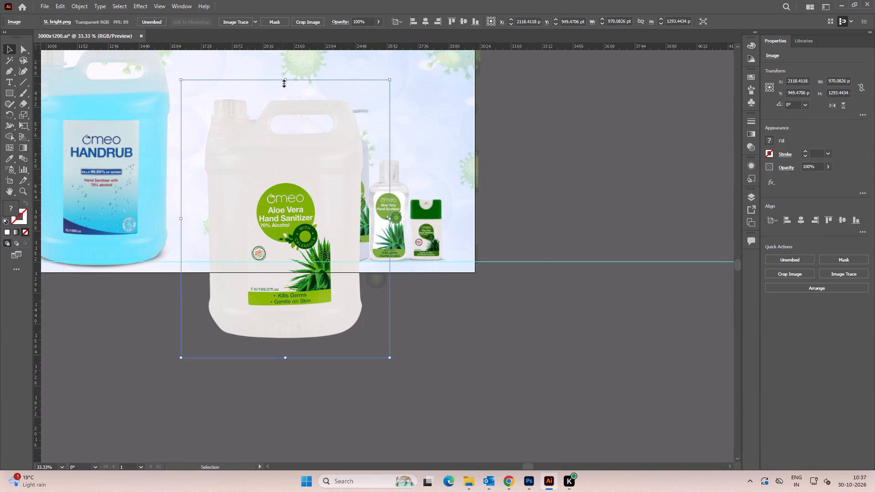
left_click_drag(284, 80, 282, 131, "shift")
left_click_drag(292, 226, 198, 171)
scroll(226, 205, "up", 3, "alt")
scroll(226, 209, "down", 2, "alt")
left_click(375, 333)
key("space")
left_click_drag(351, 346, 374, 346)
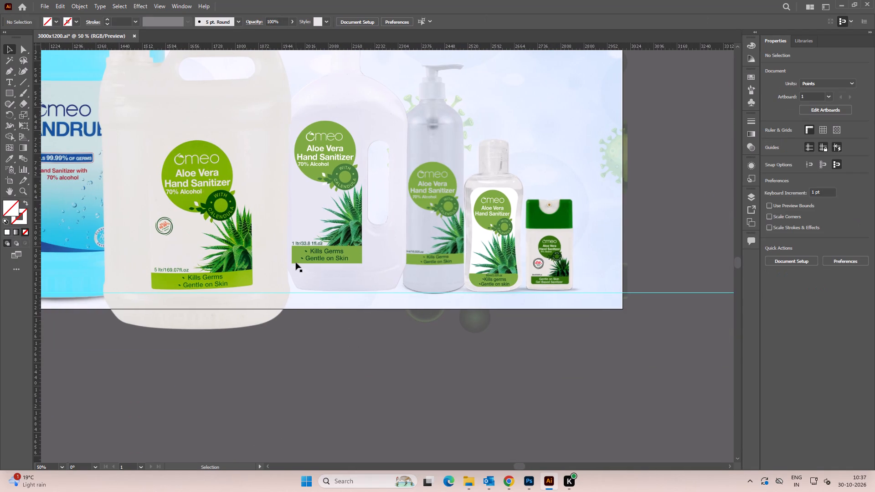
left_click(422, 374)
Unembed the 5-litre sanitizer image as a Photoshop file named 5L bright in Downloads.
left_click(242, 222)
left_click(797, 260)
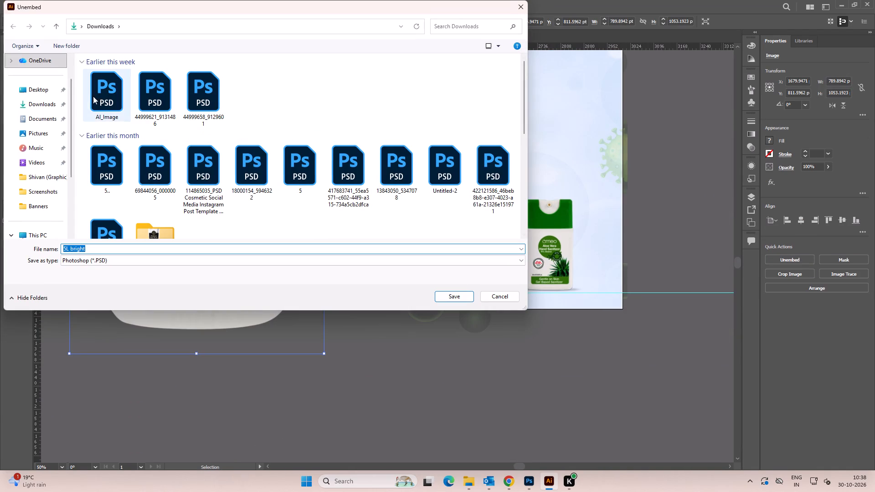
left_click(39, 103)
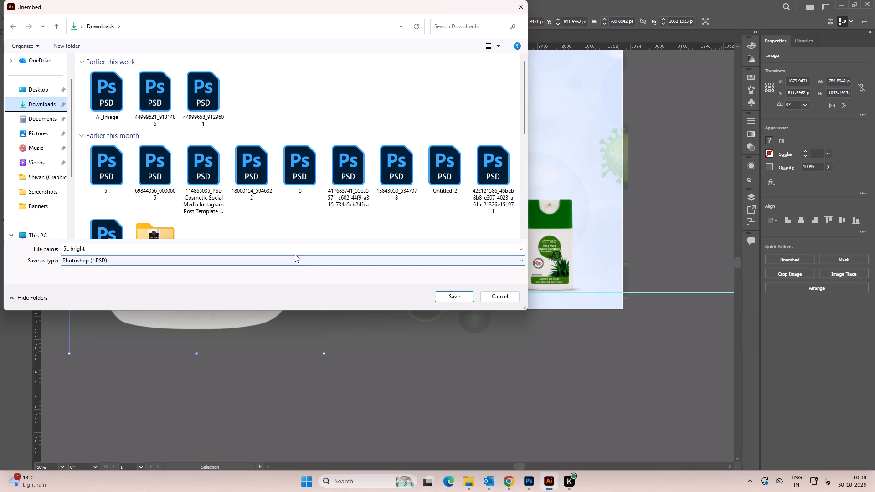
left_click(450, 295)
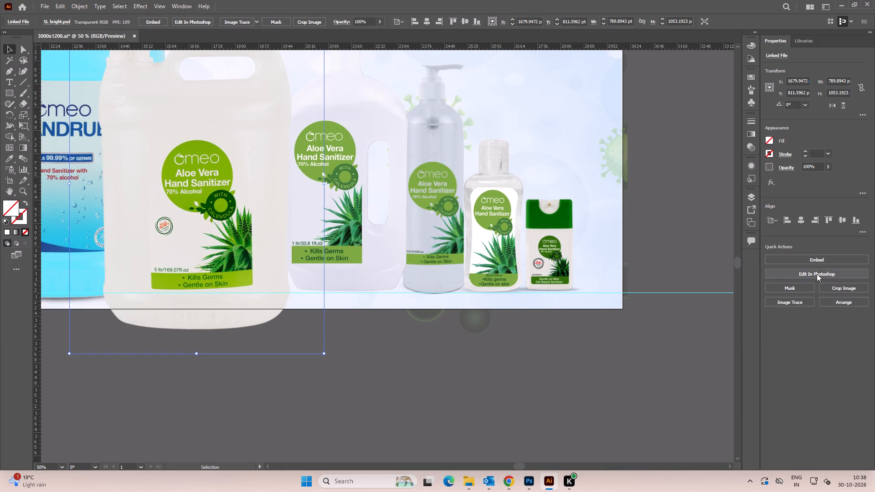
Open the linked 5L bright image for editing in Photoshop.
left_click(816, 272)
scroll(393, 257, "down", 3, "alt")
left_click(403, 216)
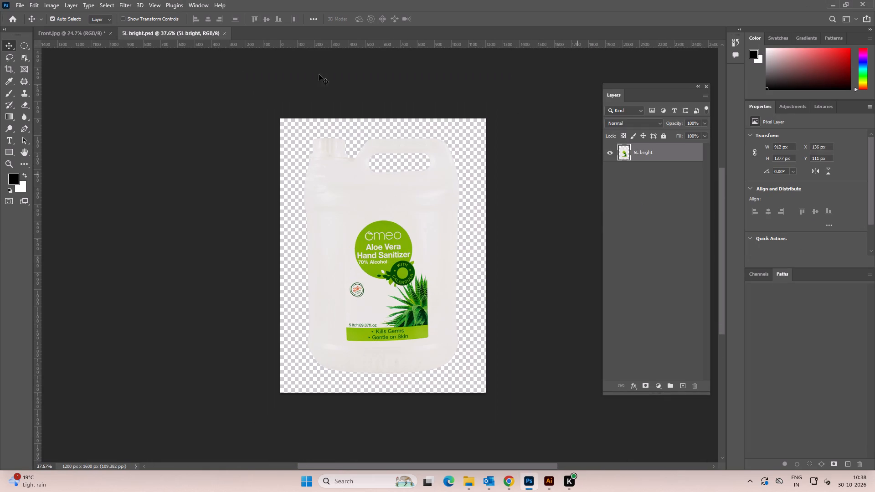
Copy the pump bottle layer from Front.jpg into 5L bright.psd and place it over the can's left side.
left_click(76, 31)
left_click_drag(426, 249, 168, 60)
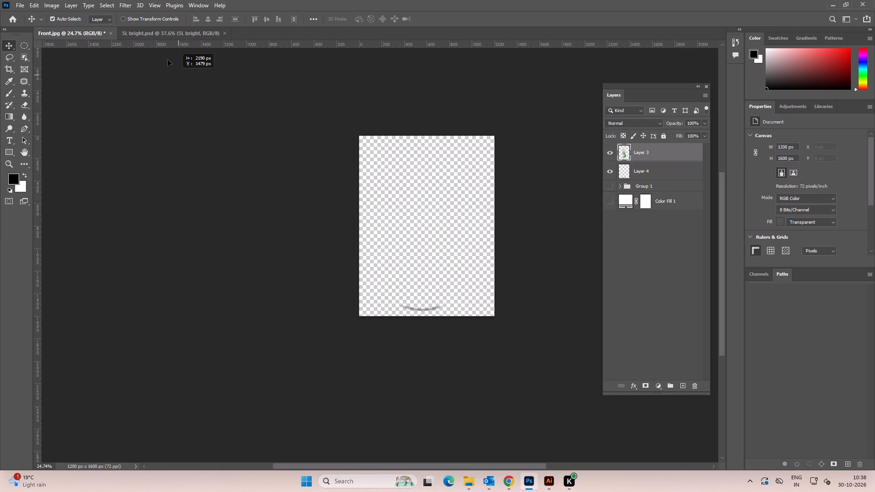
left_click_drag(168, 60, 288, 225)
left_click_drag(300, 245, 319, 258)
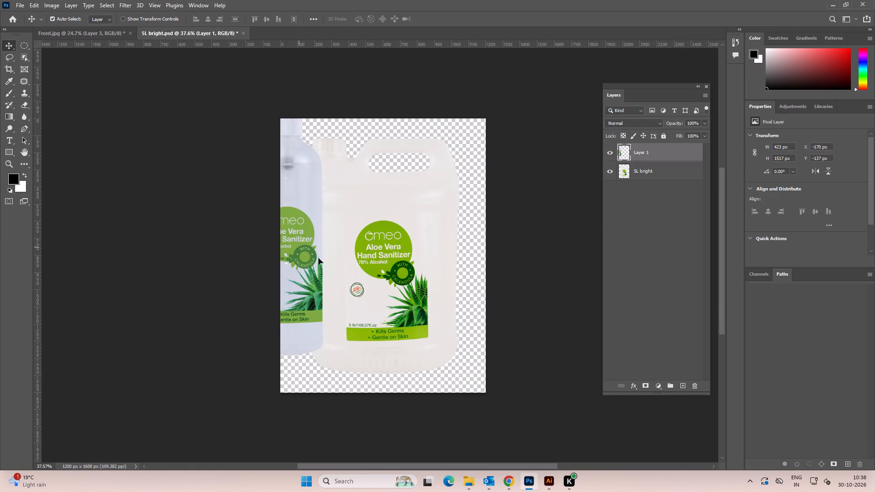
left_click_drag(319, 258, 319, 259)
Add an empty layer directly above the 5L bright layer.
left_click(649, 170)
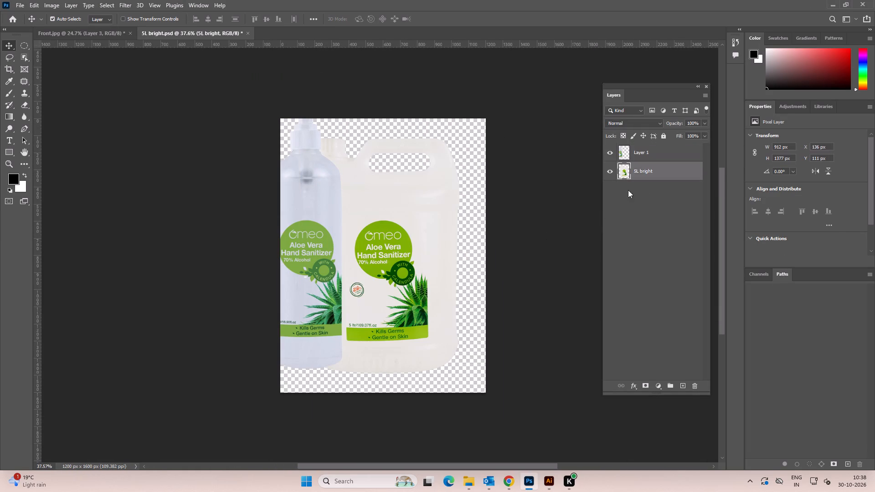
left_click(682, 387)
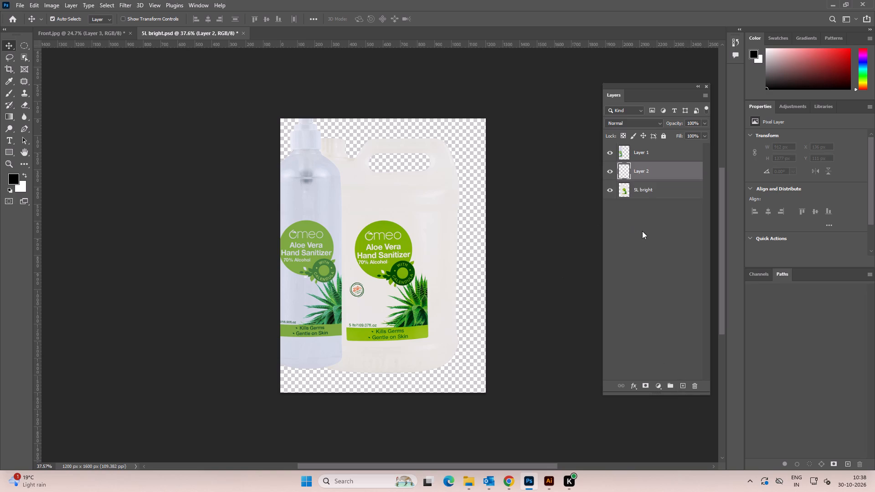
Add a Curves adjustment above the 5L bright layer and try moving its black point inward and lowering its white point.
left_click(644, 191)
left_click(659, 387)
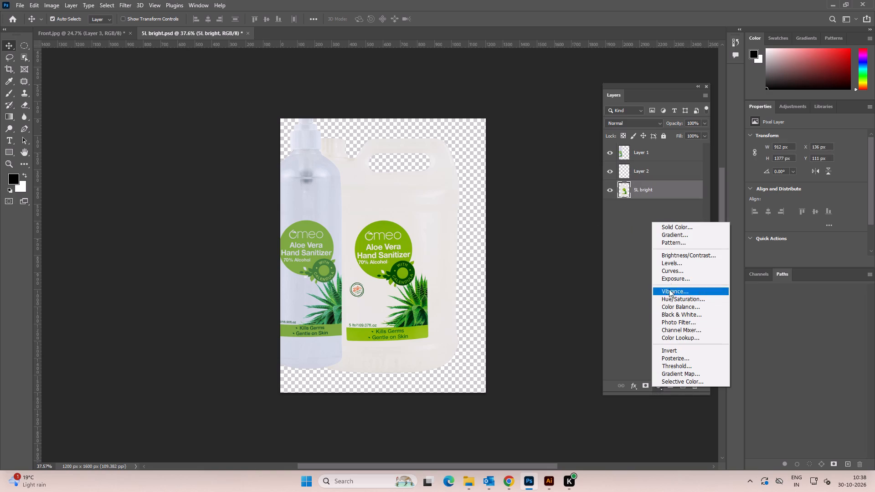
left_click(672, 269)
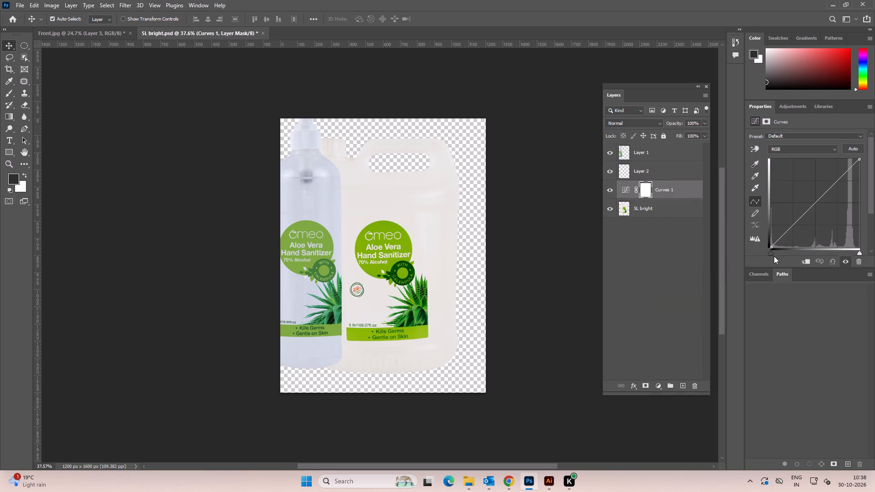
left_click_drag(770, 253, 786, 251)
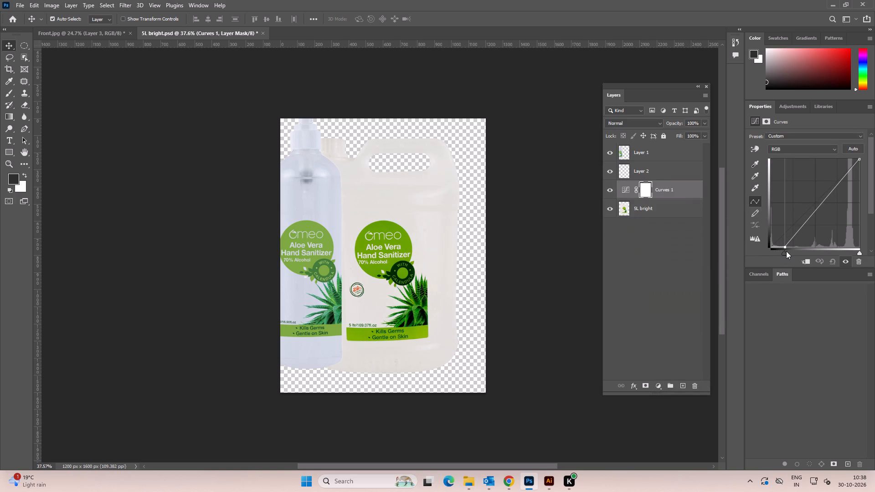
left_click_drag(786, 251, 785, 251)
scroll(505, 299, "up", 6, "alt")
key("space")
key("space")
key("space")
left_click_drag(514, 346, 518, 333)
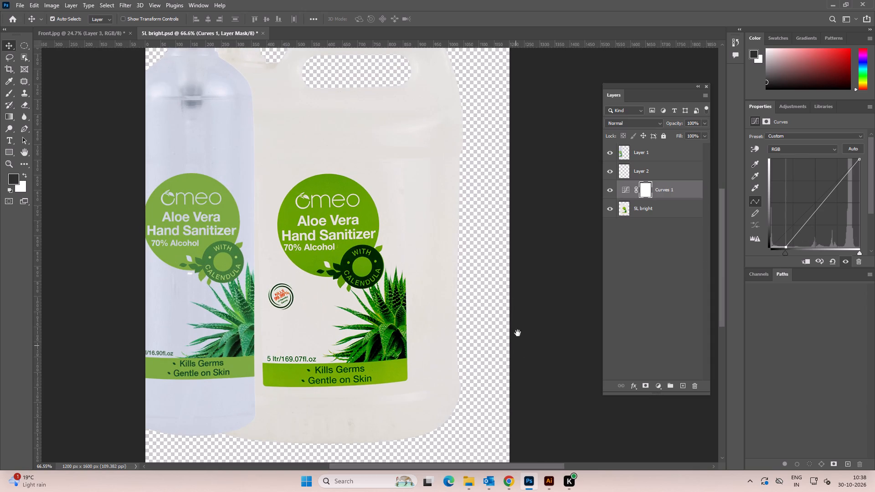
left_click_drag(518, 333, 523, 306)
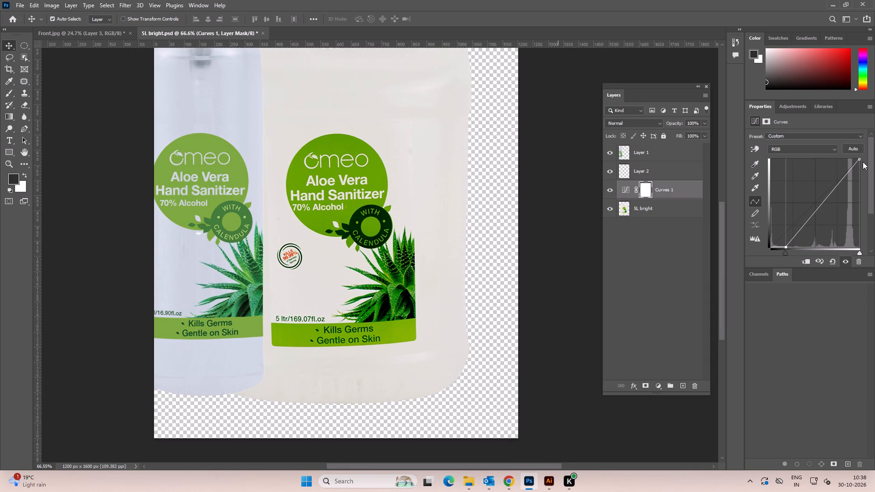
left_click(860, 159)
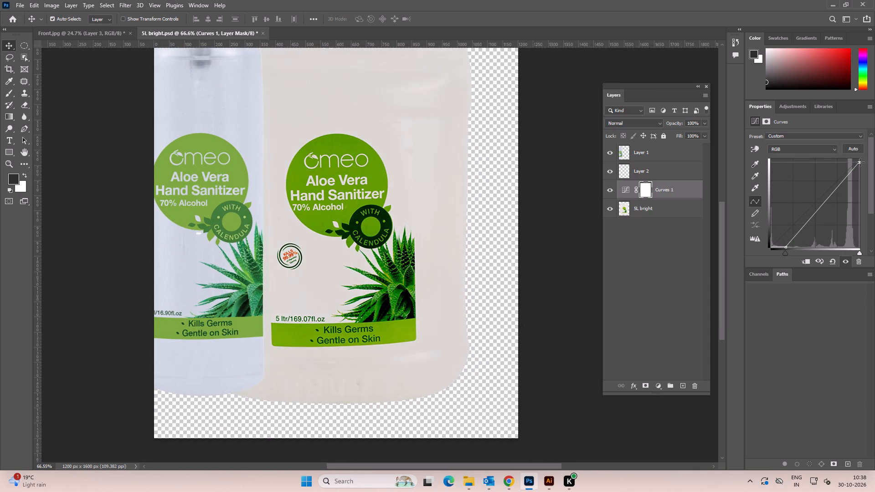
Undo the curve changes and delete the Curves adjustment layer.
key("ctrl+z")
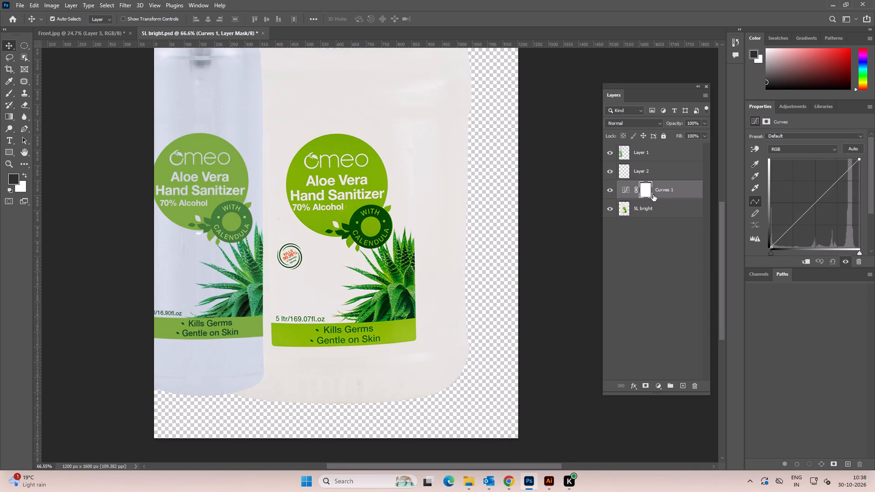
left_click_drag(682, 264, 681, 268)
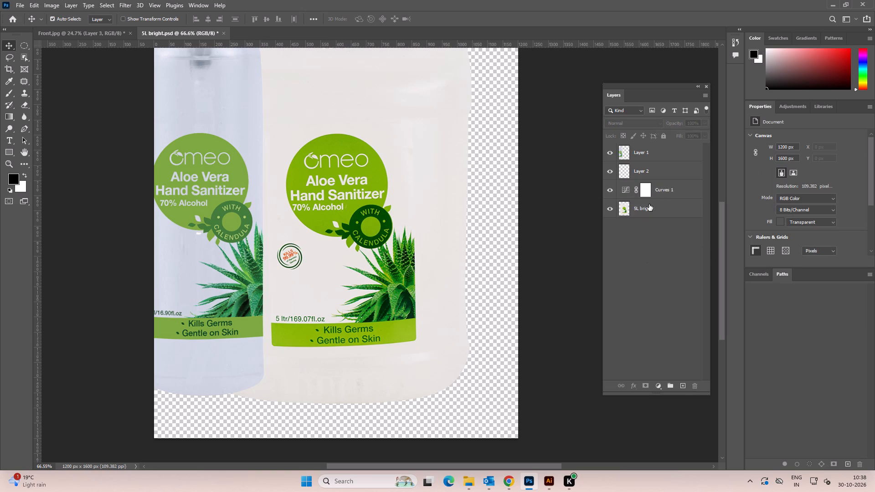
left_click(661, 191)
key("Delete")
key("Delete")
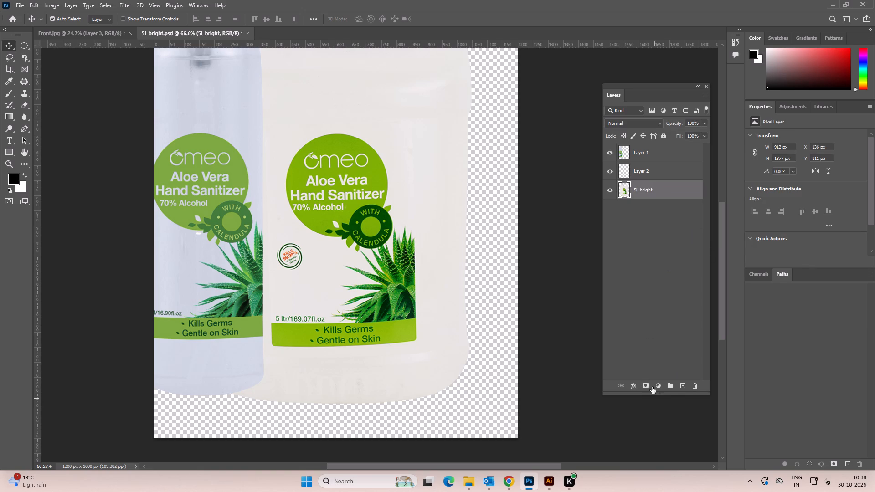
Add a Hue/Saturation adjustment above the 5L bright layer with hue +21, saturation -40 and lightness +9.
left_click(655, 385)
left_click(683, 298)
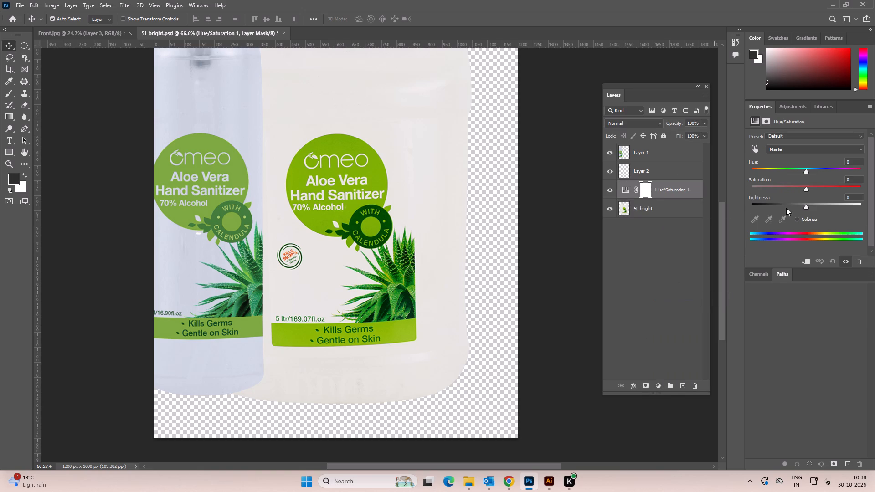
left_click_drag(806, 207, 813, 206)
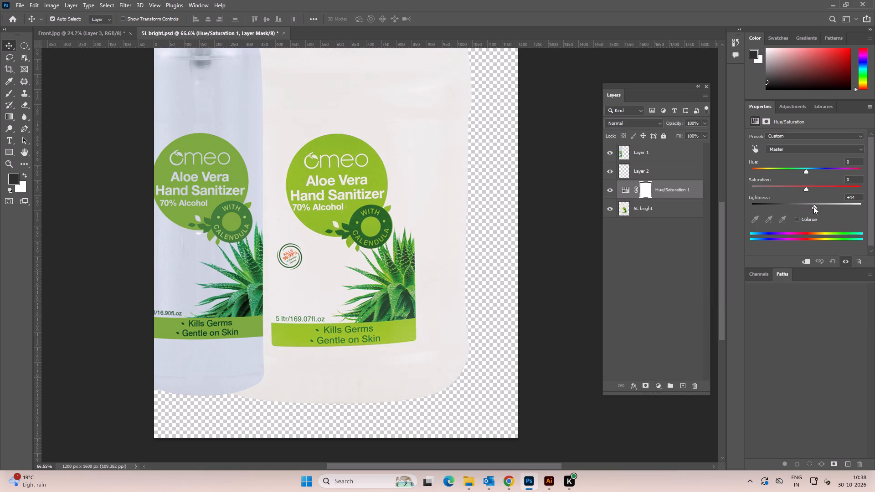
left_click_drag(813, 206, 813, 205)
left_click_drag(806, 190, 795, 191)
left_click_drag(795, 191, 788, 192)
left_click_drag(806, 173, 815, 172)
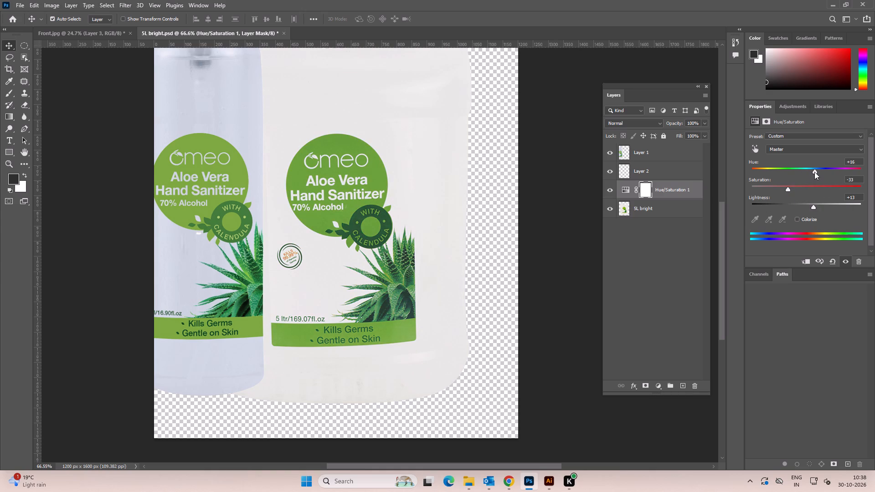
left_click(814, 172)
left_click(813, 207)
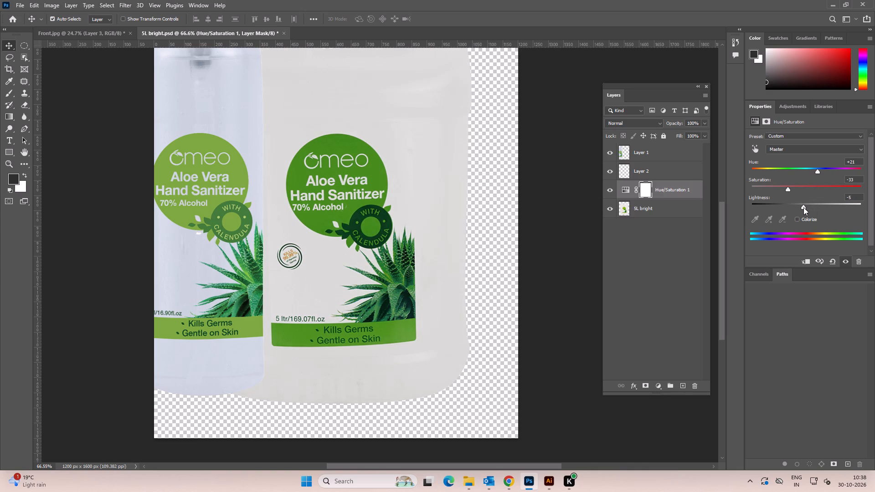
left_click(788, 190)
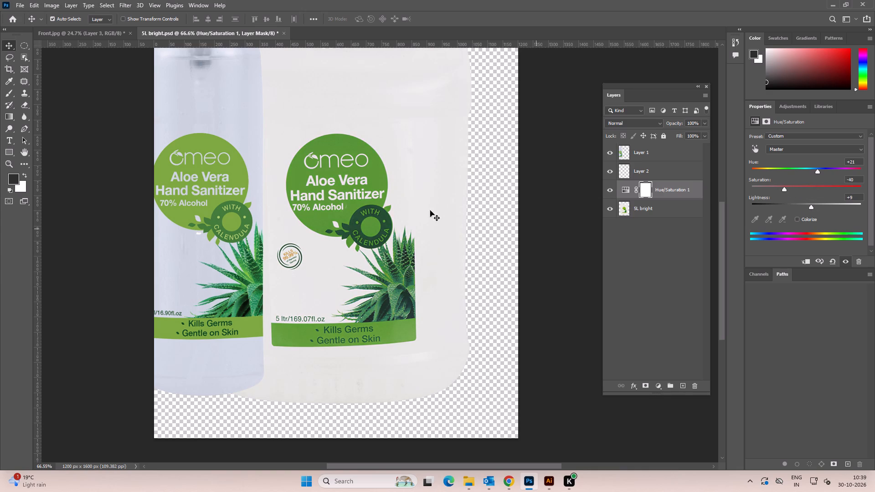
Compare the recoloured can in 5L bright.psd with the Aloe Vera bottles on the 3000x1200 banner in Illustrator, ending back in Photoshop.
scroll(419, 205, "down", 3, "alt")
key("space")
key("space")
key("space")
key("space")
left_click_drag(427, 180, 421, 200)
scroll(424, 174, "down", 1, "alt")
key("space")
key("space")
key("space")
key("space")
left_click_drag(424, 174, 410, 192)
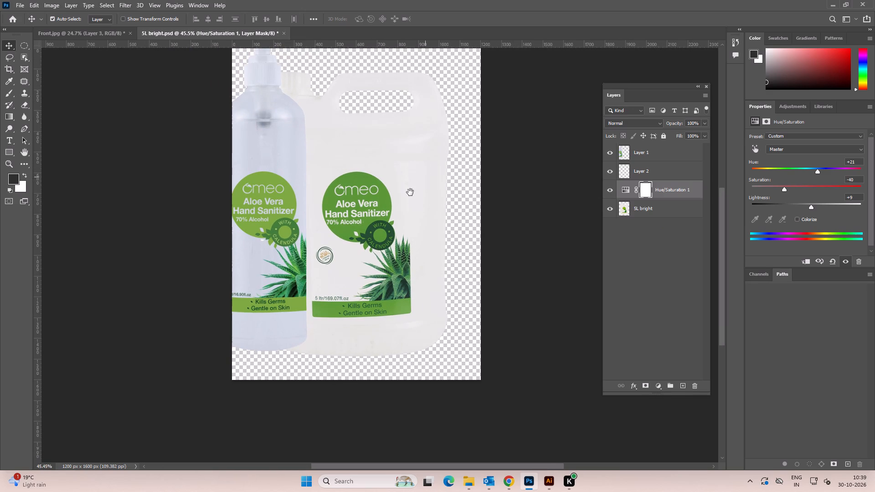
left_click_drag(410, 192, 410, 193)
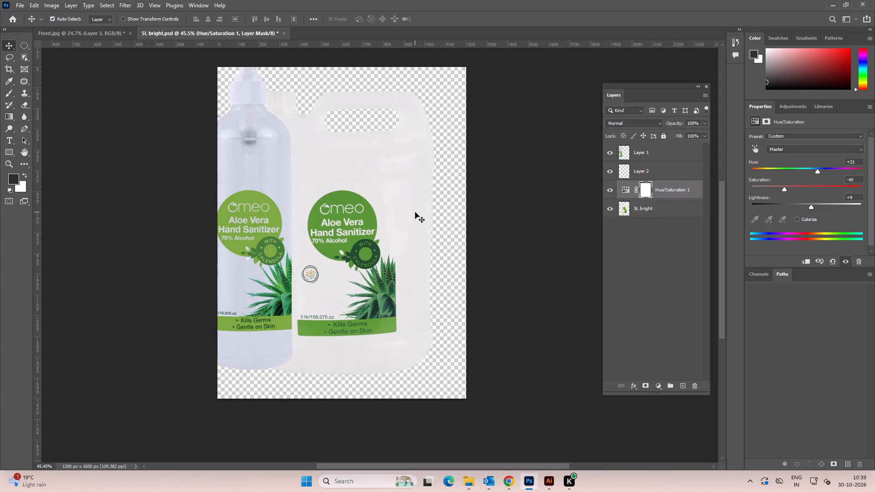
key("alt+Tab")
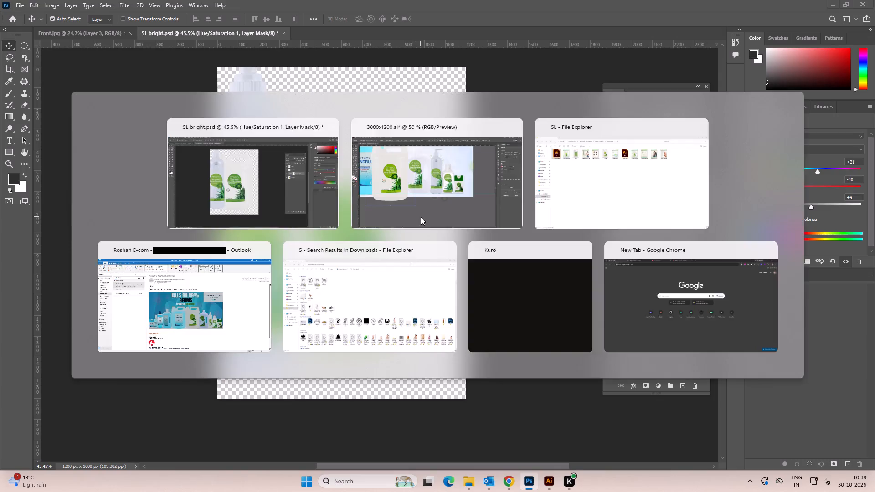
scroll(486, 243, "down", 1, "alt")
key("space")
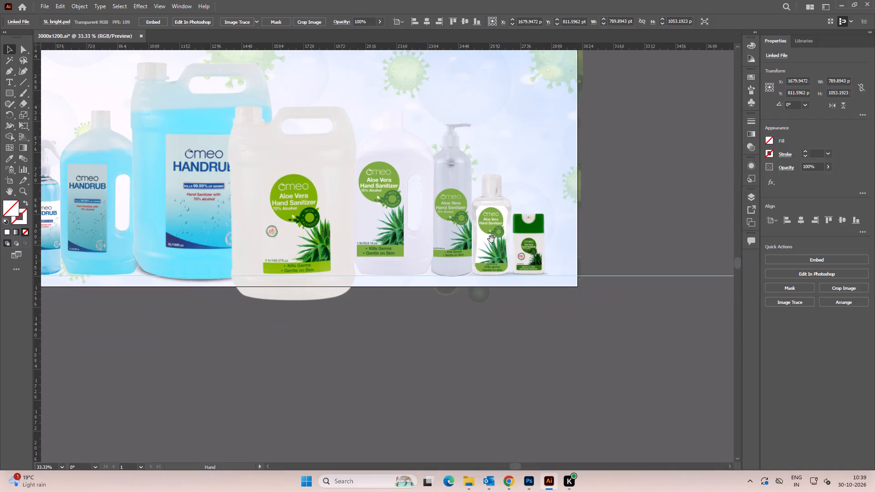
left_click_drag(491, 246, 488, 258)
left_click(620, 225)
scroll(379, 245, "up", 2, "alt")
scroll(379, 245, "down", 2, "alt")
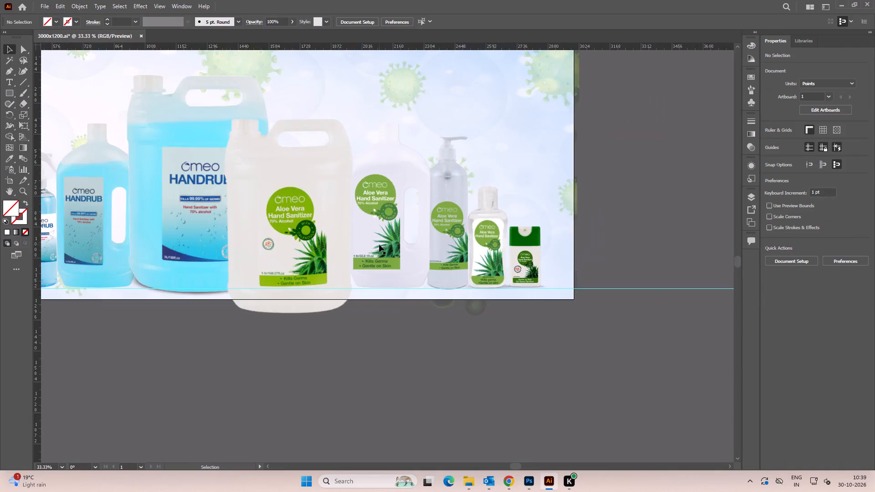
key("alt+Tab")
key("alt+Tab")
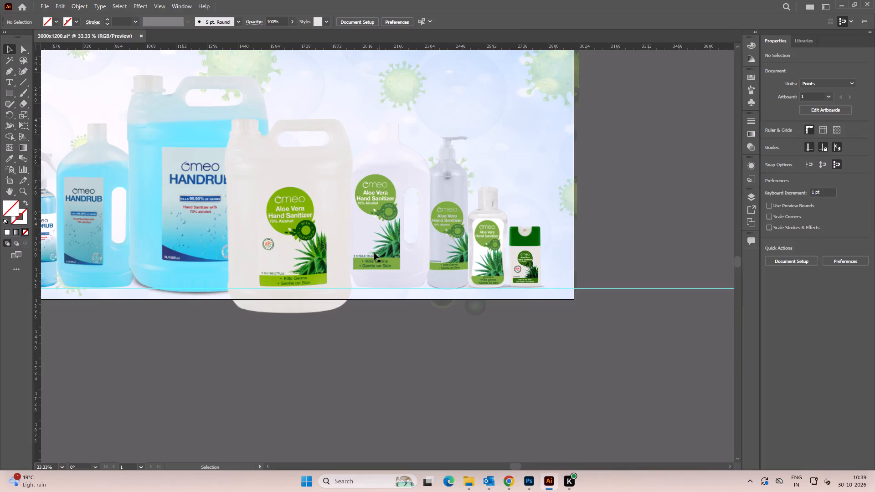
key("alt+Tab")
key("alt+Tab")
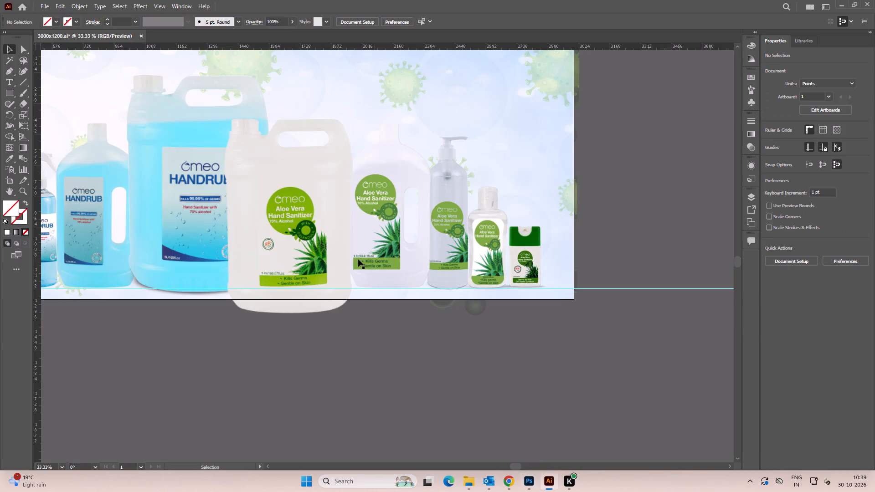
key("alt+Tab")
key("alt+Tab")
key("alt+Tab")
scroll(306, 271, "up", 4, "alt")
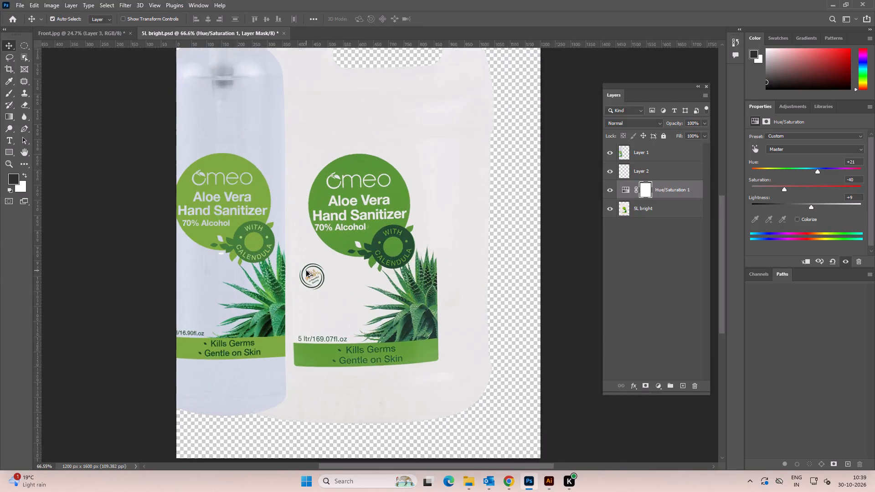
scroll(306, 271, "up", 3, "alt")
scroll(337, 272, "down", 3, "alt")
scroll(396, 285, "up", 4, "alt")
key("space")
left_click_drag(397, 347, 362, 304)
key("alt+Tab")
scroll(431, 301, "up", 3, "alt")
key("space")
left_click_drag(470, 309, 431, 383)
key("space")
left_click_drag(455, 316, 418, 354)
key("alt+Tab")
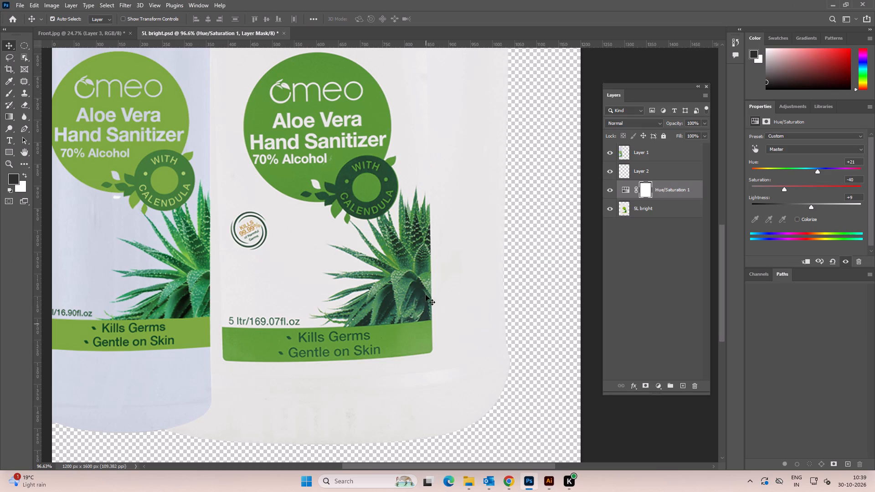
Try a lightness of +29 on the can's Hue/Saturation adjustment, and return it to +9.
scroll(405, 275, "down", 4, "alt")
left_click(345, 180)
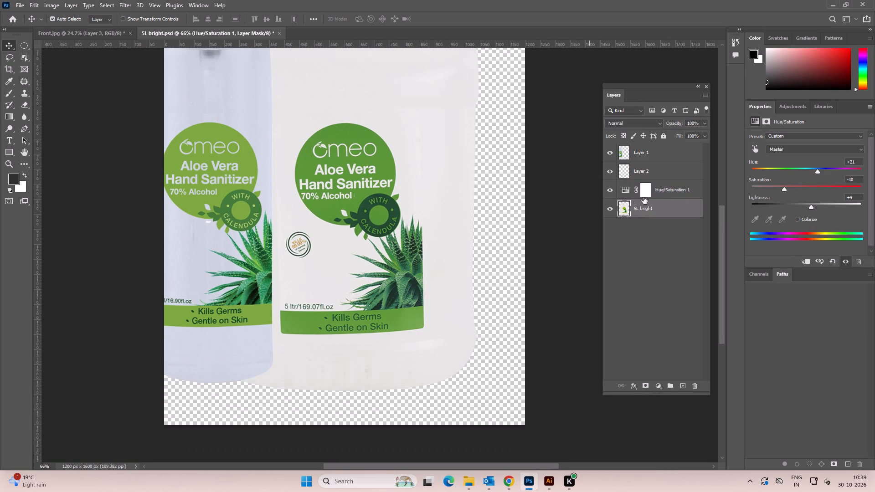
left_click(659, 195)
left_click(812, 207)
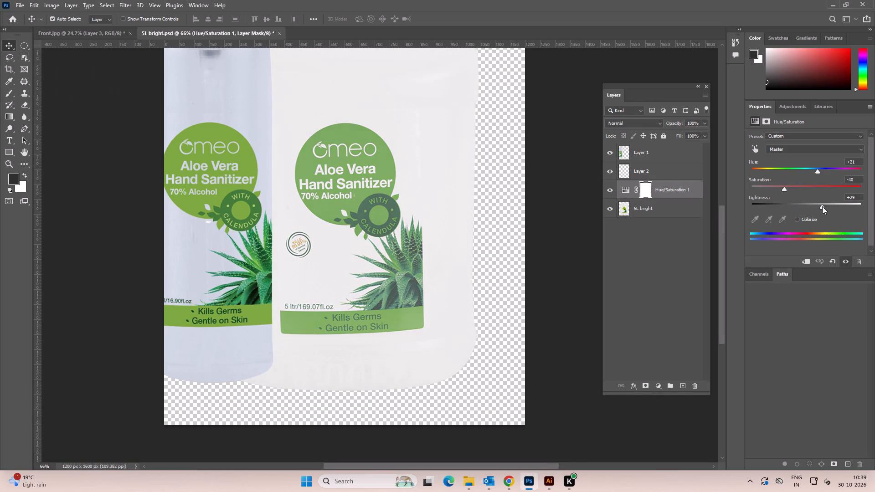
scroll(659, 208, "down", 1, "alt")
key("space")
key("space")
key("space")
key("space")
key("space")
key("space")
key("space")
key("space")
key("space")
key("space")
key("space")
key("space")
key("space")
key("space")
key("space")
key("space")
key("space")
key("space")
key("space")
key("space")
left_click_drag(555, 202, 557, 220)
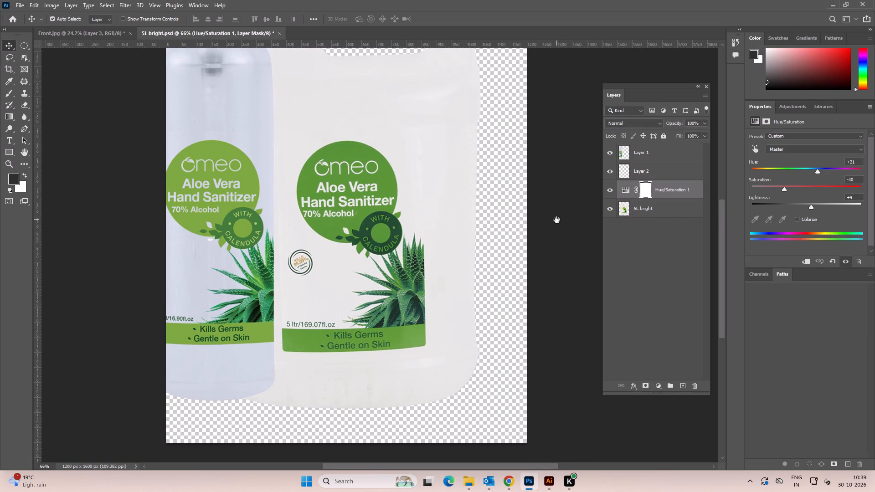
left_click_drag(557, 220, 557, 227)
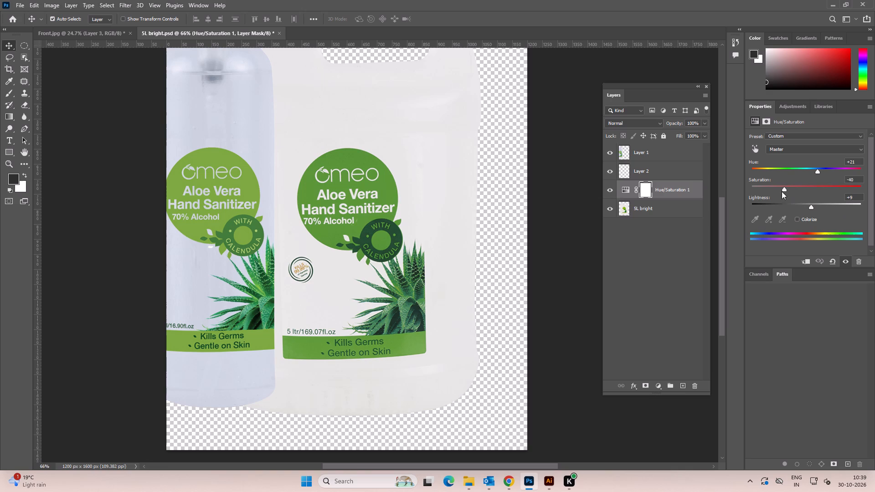
Set the Hue/Saturation adjustment's saturation to -42 and, after trying various hues against the pump bottle's label green, its hue to +24.
left_click(784, 191)
left_click_drag(818, 173, 802, 172)
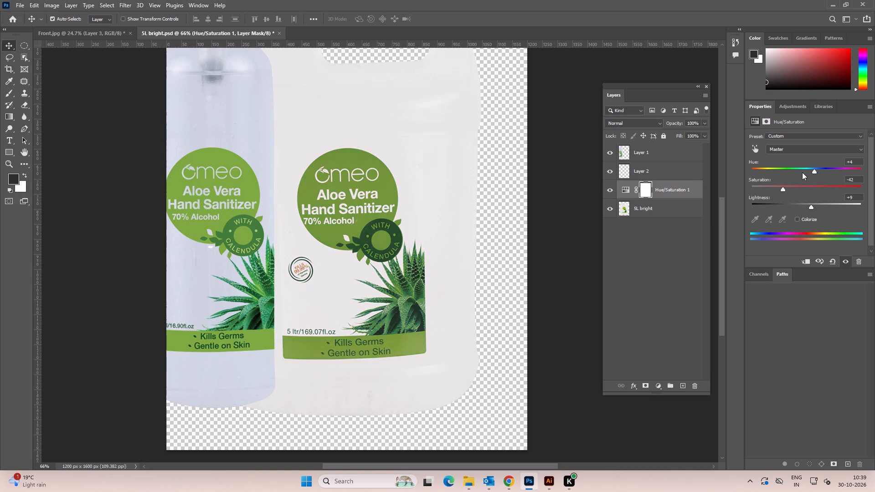
left_click_drag(802, 172, 760, 182)
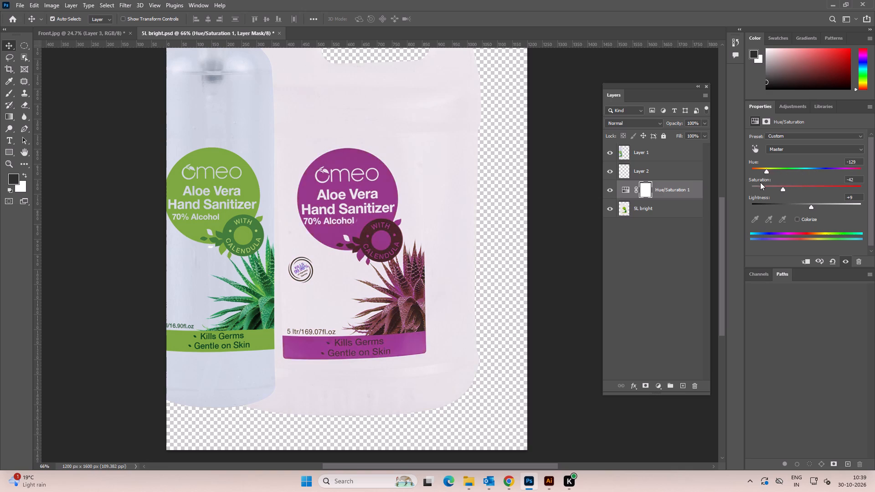
left_click_drag(760, 182, 806, 182)
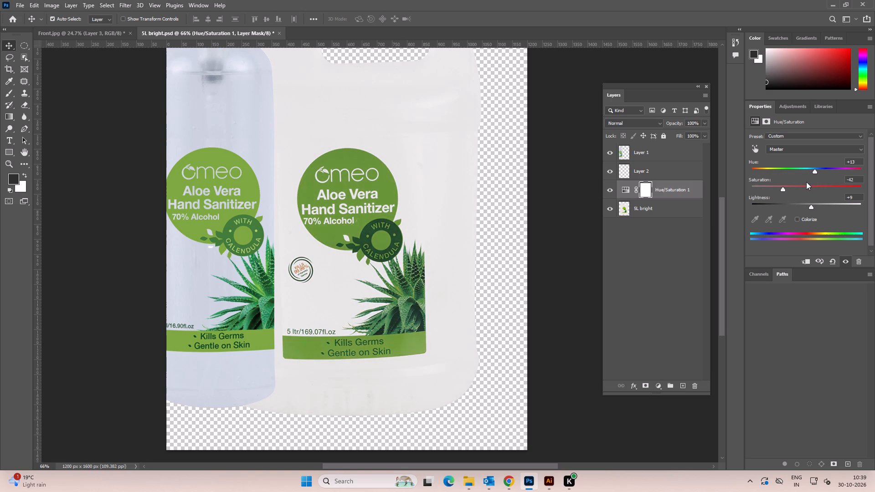
left_click_drag(806, 182, 820, 181)
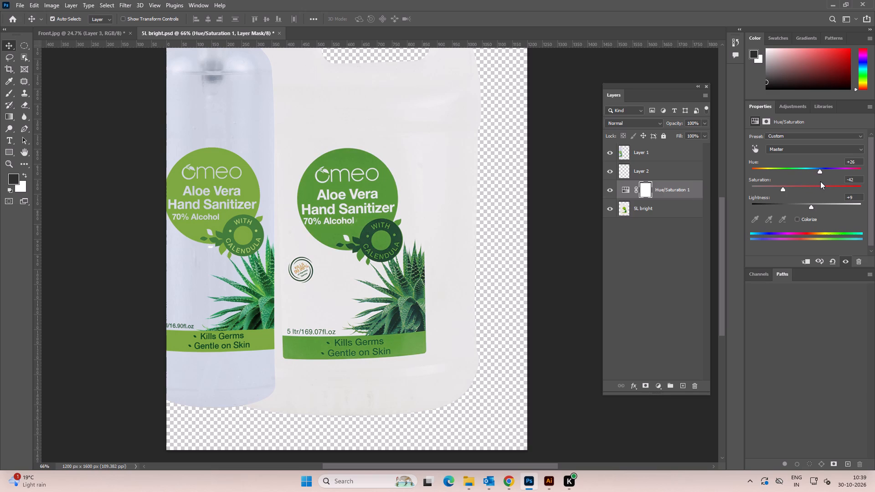
left_click_drag(820, 181, 812, 181)
left_click_drag(812, 181, 813, 181)
left_click_drag(813, 181, 816, 181)
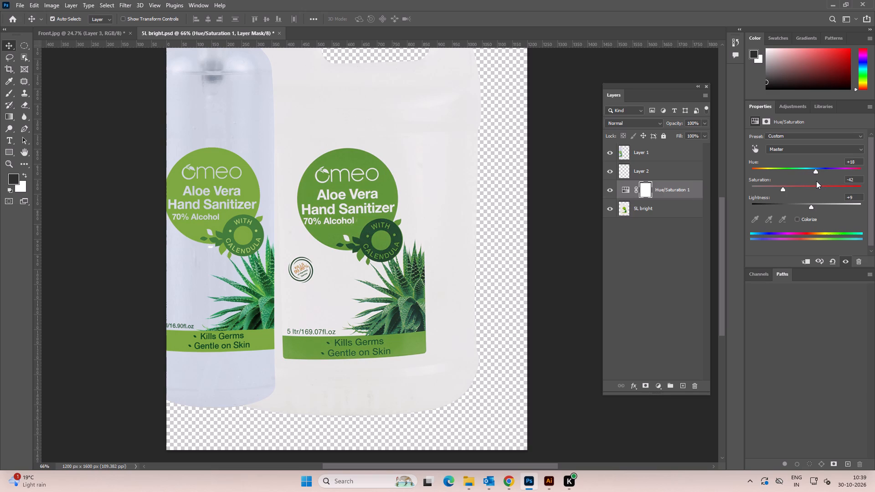
left_click_drag(816, 181, 819, 181)
Check the banner in Illustrator, and back in Photoshop set the Hue/Saturation adjustment's lightness to +4 and hue to +14.
key("alt+Tab")
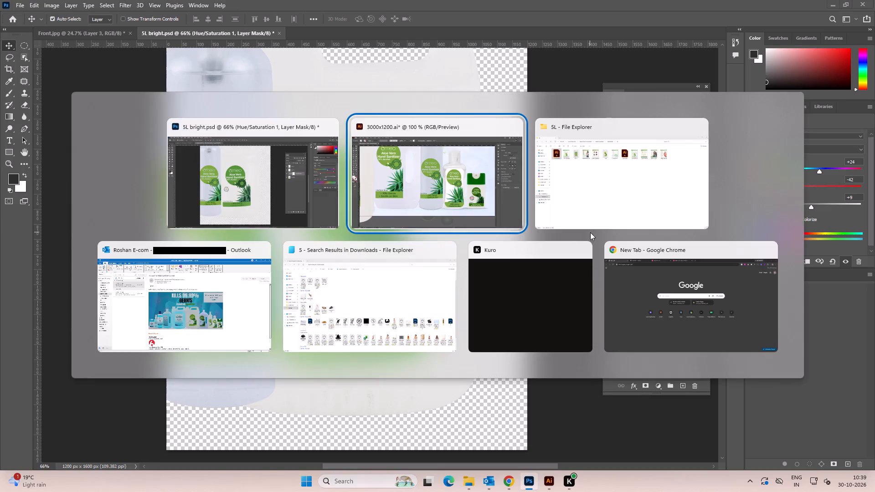
key("alt+Tab")
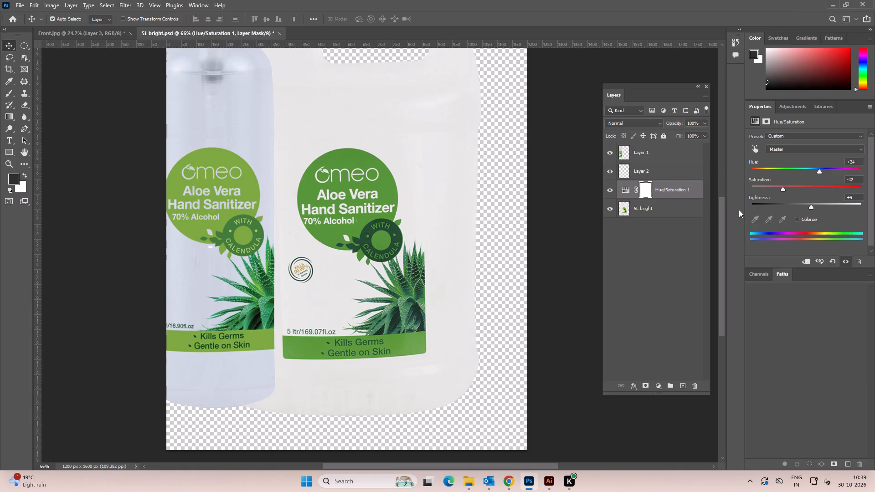
left_click(811, 207)
left_click_drag(819, 173, 814, 173)
Set the Hue/Saturation adjustment's hue to +9.
left_click_drag(814, 173, 811, 173)
left_click_drag(811, 173, 811, 173)
Delete the pump bottle reference layer from 5L bright.psd and save the file.
scroll(409, 291, "down", 4, "alt")
key("space")
left_click_drag(406, 288, 410, 296)
left_click(288, 260)
key("Delete")
scroll(454, 292, "down", 2, "alt")
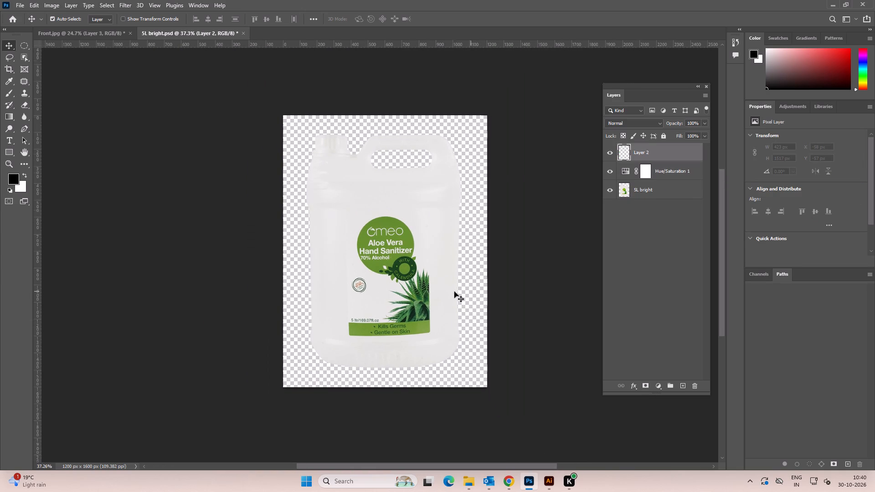
key("space")
left_click_drag(491, 289, 477, 294)
key("ctrl+d")
key("ctrl+s")
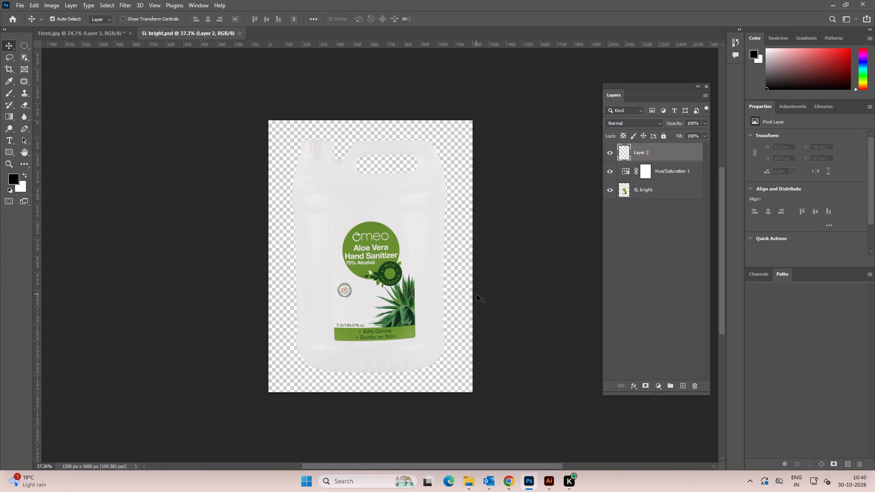
Switch to the banner in Illustrator and resize the 5-litre Aloe Vera can to about 815 × 1086 pt, trying a smaller size first.
key("alt+Tab")
left_click(484, 249)
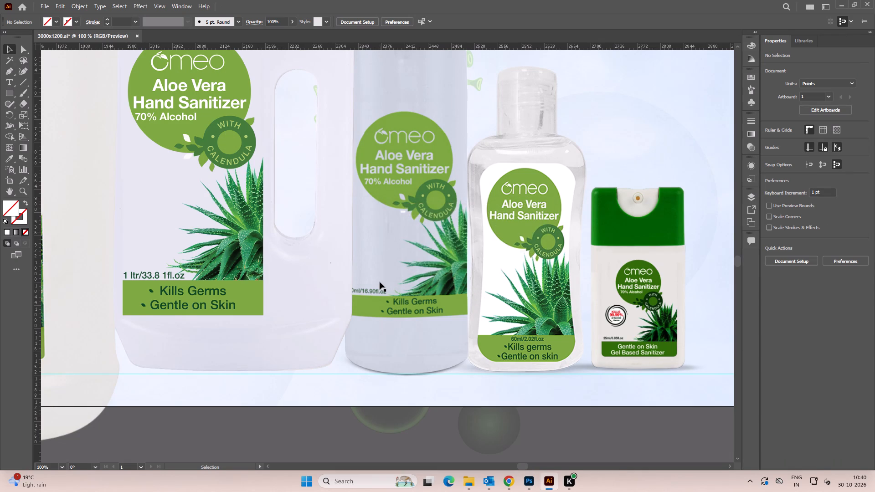
scroll(380, 282, "down", 3, "alt")
key("space")
left_click_drag(314, 278, 329, 276)
left_click(324, 349)
left_click(242, 237)
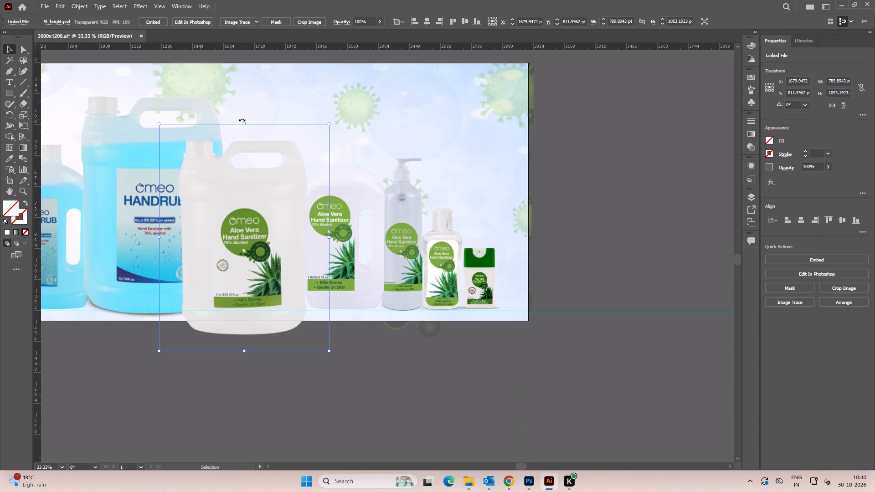
left_click_drag(243, 124, 243, 163, "shift")
left_click_drag(252, 228, 280, 196)
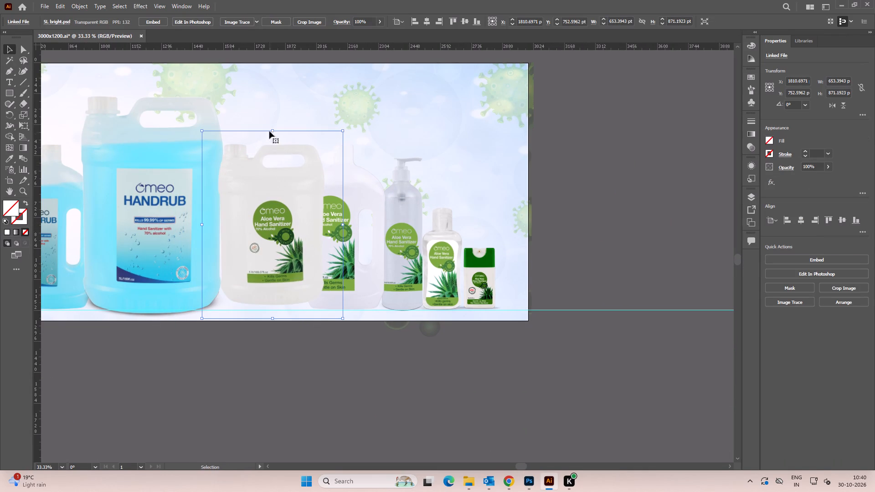
left_click_drag(273, 130, 278, 85, "shift")
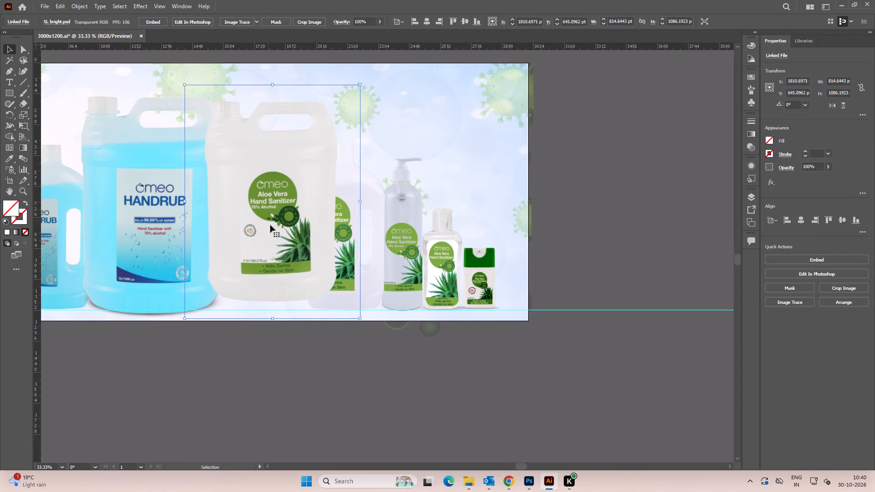
Move the Aloe Vera can over the blue 5-litre Handrub can and enlarge it proportionally to 870 × 1160 pt.
key("space")
left_click_drag(213, 238, 386, 241)
left_click_drag(412, 234, 293, 231)
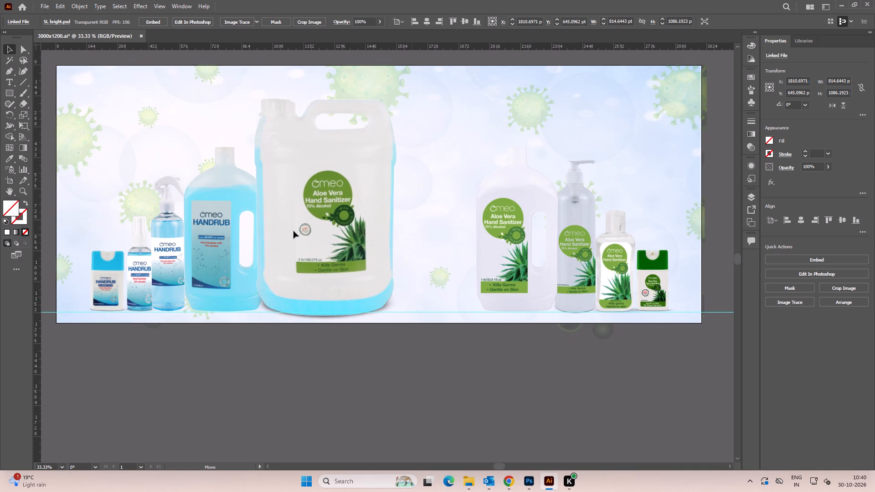
left_click_drag(293, 231, 289, 231)
key("space")
left_click_drag(325, 291, 293, 210)
scroll(358, 245, "up", 2, "alt")
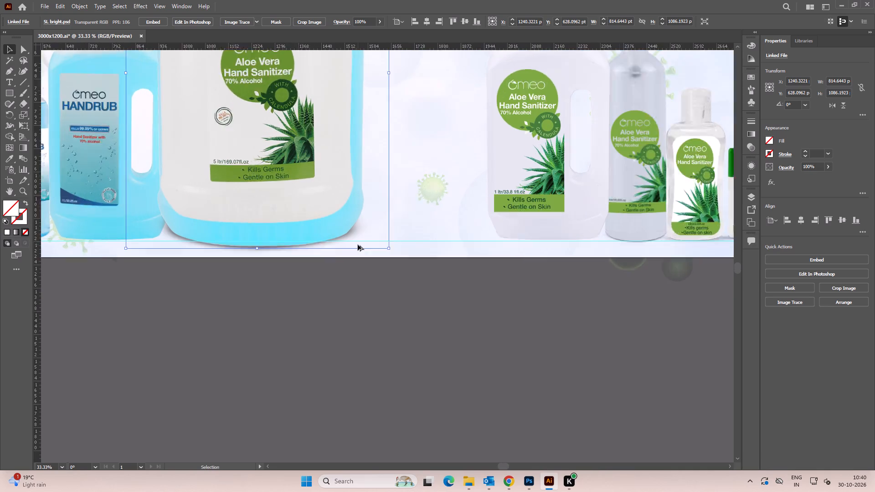
scroll(358, 245, "up", 1, "alt")
left_click_drag(399, 250, 423, 281, "shift")
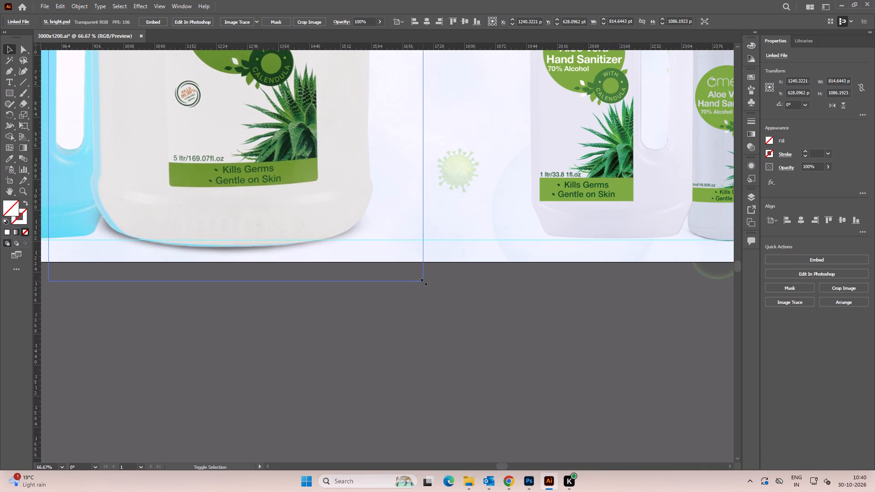
left_click_drag(423, 281, 421, 280, "shift")
Shift the Aloe Vera can to X 1248, Y 654 pt, aligning its cap and shoulder with the Handrub can beneath.
key("space")
left_click_drag(252, 176, 381, 225)
left_click_drag(381, 217, 374, 218)
key("space")
key("space")
key("space")
key("space")
key("space")
key("space")
key("space")
key("space")
key("space")
key("space")
key("space")
key("space")
key("space")
left_click_drag(367, 162, 372, 347)
left_click_drag(365, 210, 380, 320)
scroll(295, 185, "up", 2, "alt")
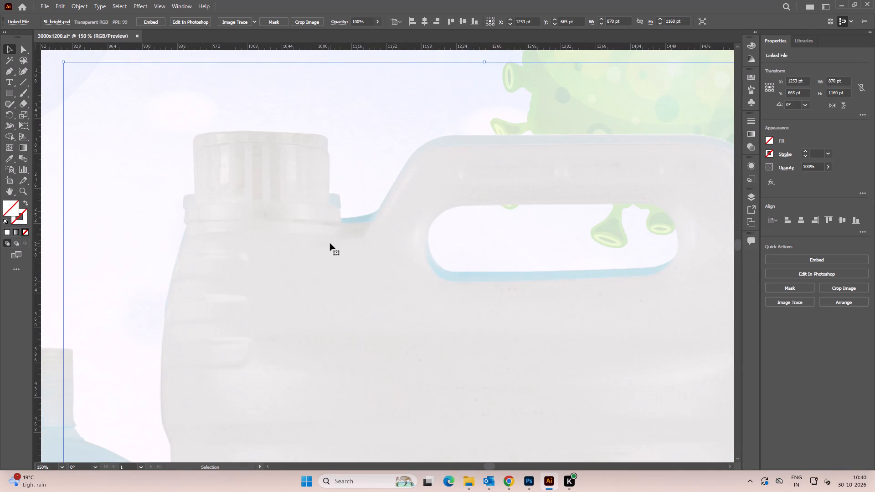
left_click_drag(330, 247, 325, 236)
Enlarge the Aloe Vera can to 887 × 1182.67 pt so its right and bottom edges cover the Handrub can.
scroll(324, 236, "down", 6, "alt")
key("space")
left_click_drag(381, 284, 315, 274)
scroll(360, 301, "up", 4, "alt")
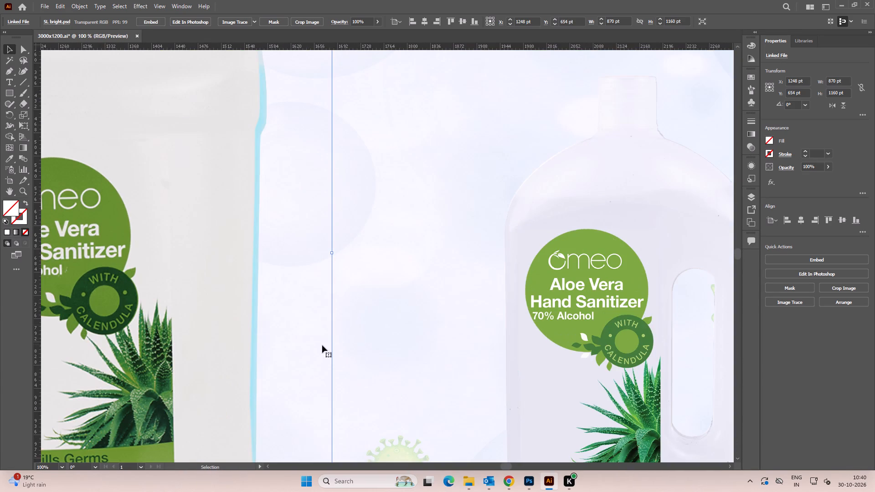
scroll(291, 305, "down", 4, "alt")
key("space")
left_click_drag(281, 352, 253, 221)
scroll(262, 265, "up", 3, "alt")
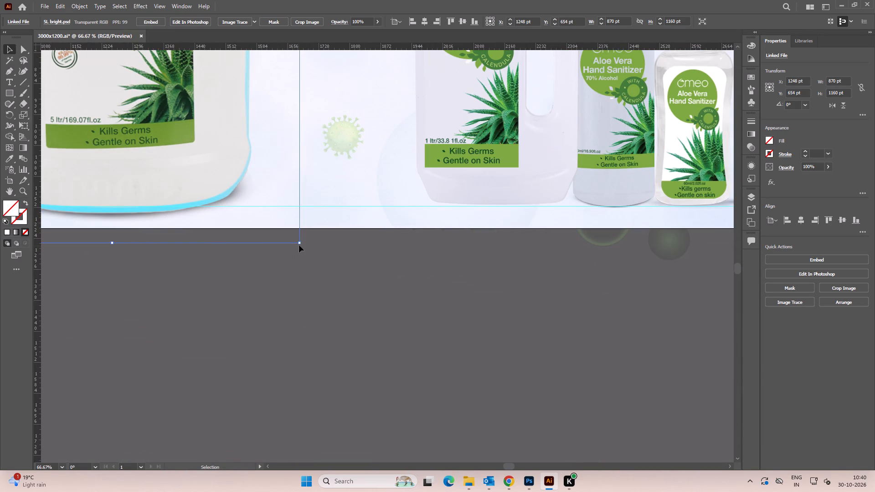
left_click_drag(299, 244, 306, 253, "shift")
Realign the Aloe Vera can's cap and handle with the Handrub can, placing it at about X 1252.5, Y 662.3 pt.
key("space")
key("space")
key("space")
key("space")
key("space")
key("space")
key("space")
key("space")
key("space")
key("space")
key("space")
key("space")
key("space")
key("space")
key("space")
key("space")
key("space")
key("space")
key("space")
key("space")
left_click_drag(210, 144, 329, 314)
left_click_drag(258, 167, 358, 342)
scroll(286, 205, "up", 2, "alt")
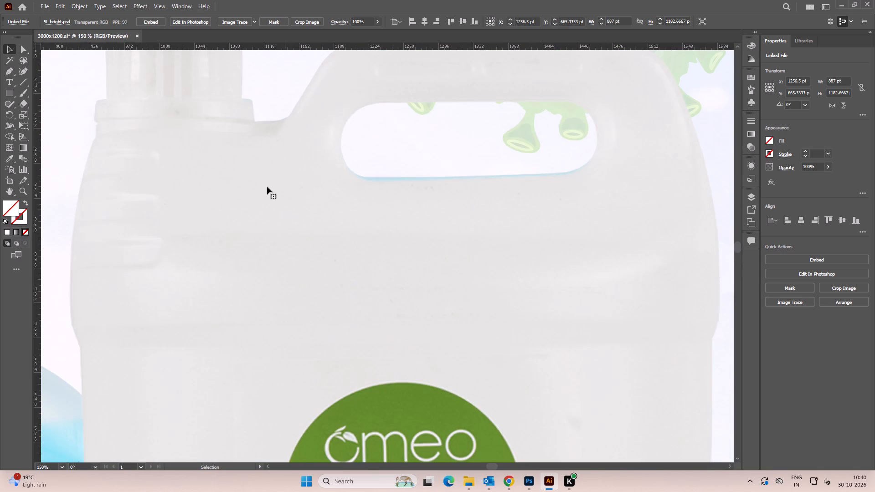
left_click_drag(268, 189, 272, 227)
key("space")
left_click_drag(239, 195, 285, 299)
left_click_drag(276, 302, 268, 266)
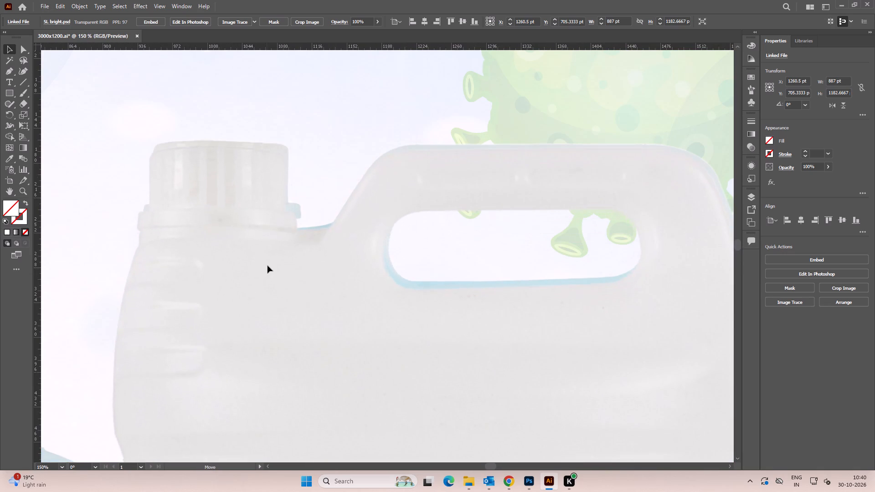
left_click_drag(268, 266, 268, 260)
Fine-tune the Aloe Vera can's size to 883.5 × 1178 pt against the Handrub can's base.
scroll(268, 260, "down", 4, "alt")
key("space")
key("space")
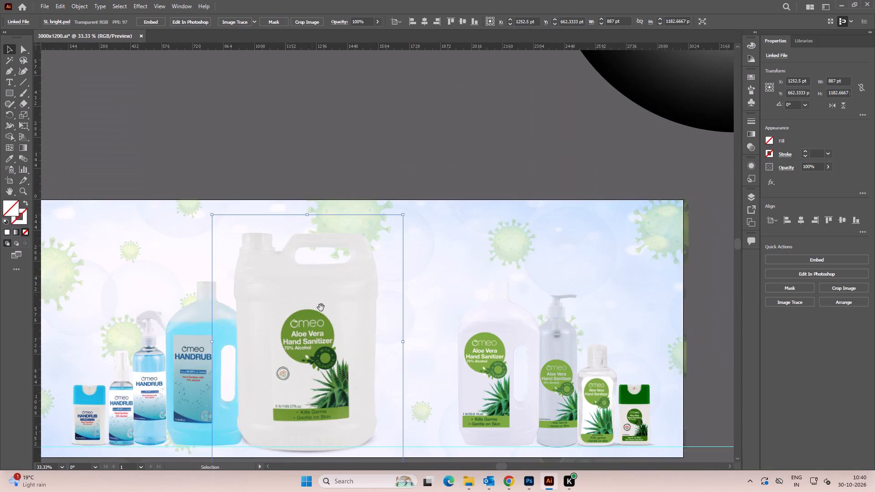
left_click_drag(324, 321, 297, 186)
scroll(314, 343, "up", 3, "alt")
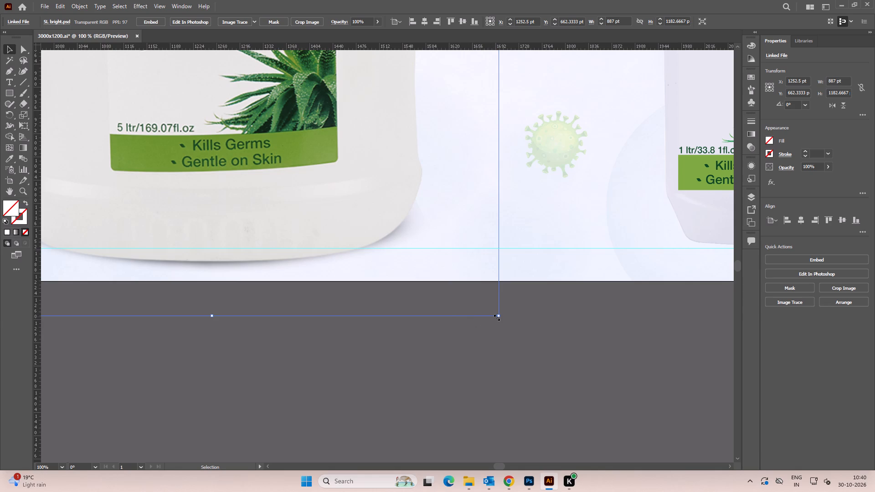
left_click_drag(497, 317, 494, 313)
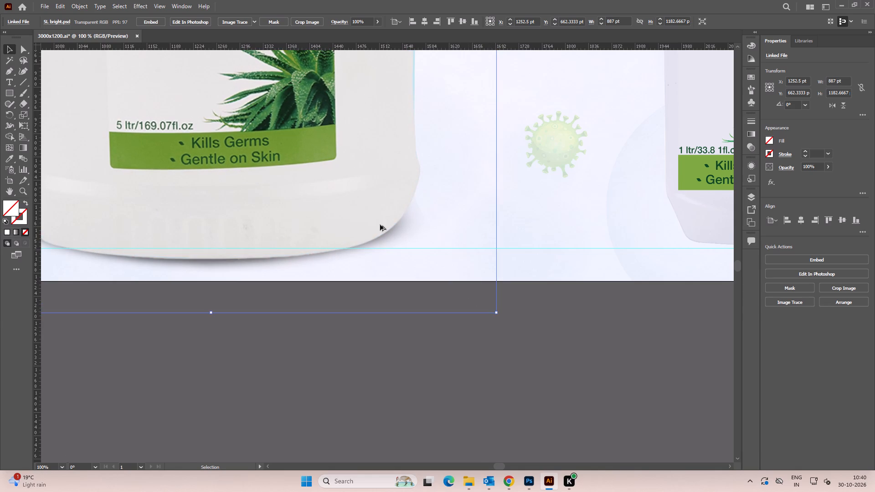
Move the Aloe Vera can horizontally to stand just right of the Handrub can, at about X 1942 pt.
scroll(380, 224, "down", 2, "alt")
scroll(380, 224, "up", 1, "alt")
scroll(380, 224, "down", 1, "alt")
key("space")
left_click_drag(377, 205, 373, 328)
scroll(317, 252, "down", 4, "alt")
left_click_drag(293, 227, 354, 230, "shift")
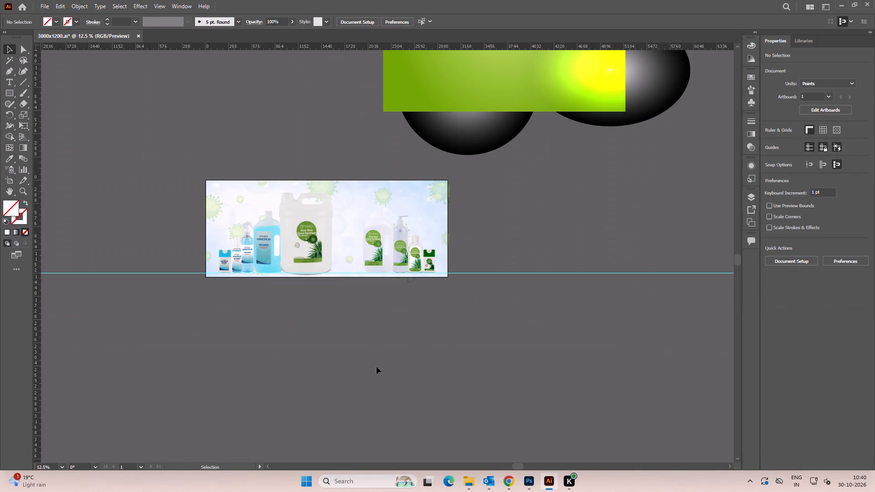
left_click(377, 367)
scroll(313, 235, "up", 4, "alt")
left_click_drag(314, 254, 529, 256)
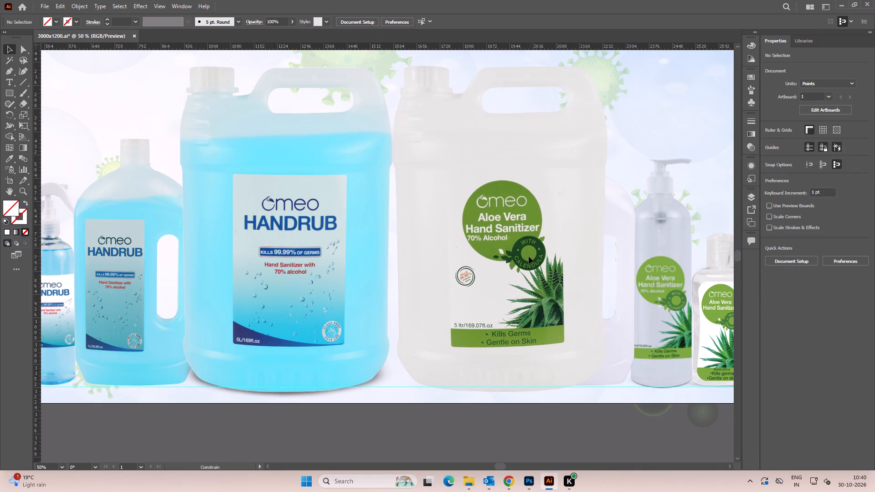
left_click_drag(529, 256, 516, 257)
left_click_drag(487, 262, 507, 262)
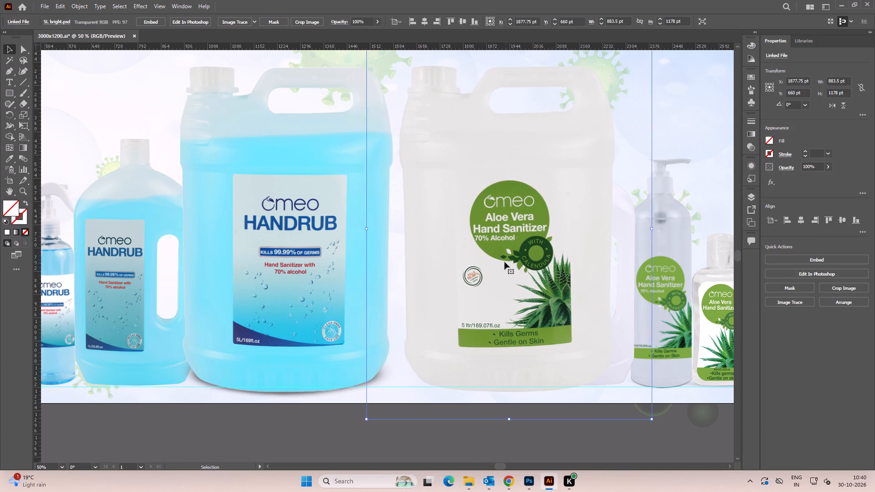
Move the four smaller Aloe Vera products horizontally to the right so they stand clear of the 5-litre Aloe Vera can.
scroll(504, 261, "down", 4, "alt")
key("space")
key("space")
key("space")
key("space")
key("space")
key("space")
key("space")
left_click(607, 369)
left_click_drag(612, 359, 440, 361)
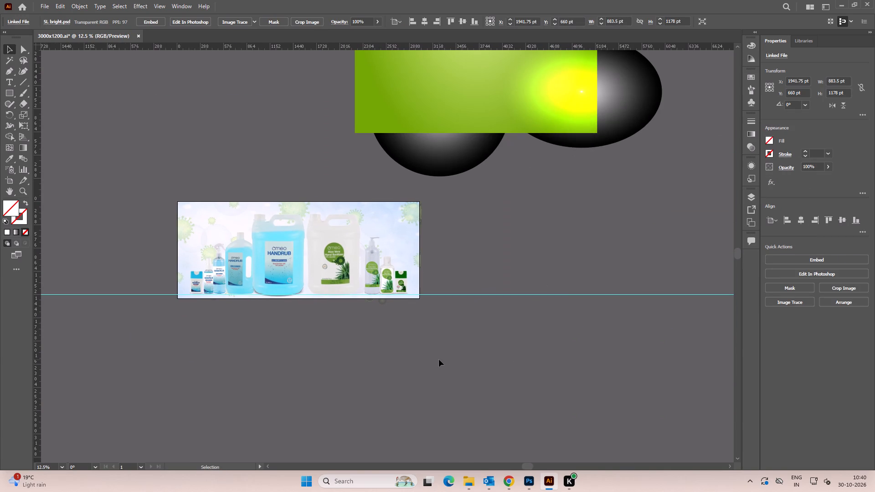
left_click(439, 359)
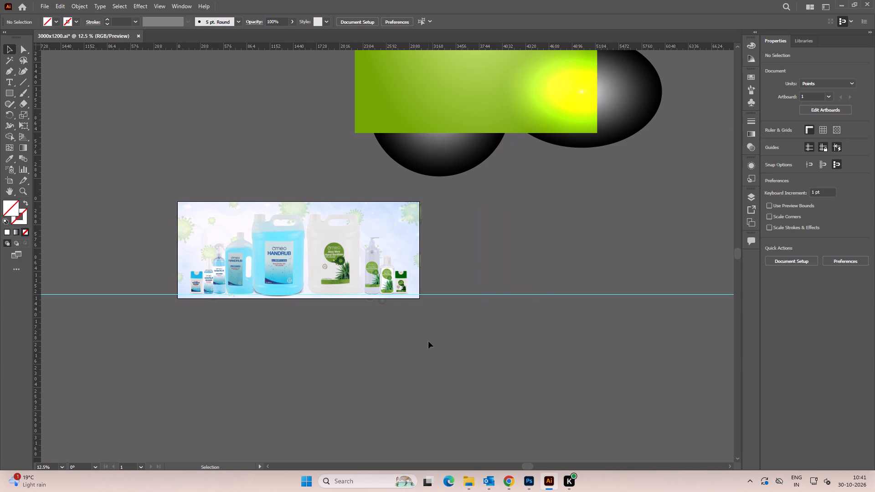
scroll(375, 292, "up", 3, "alt")
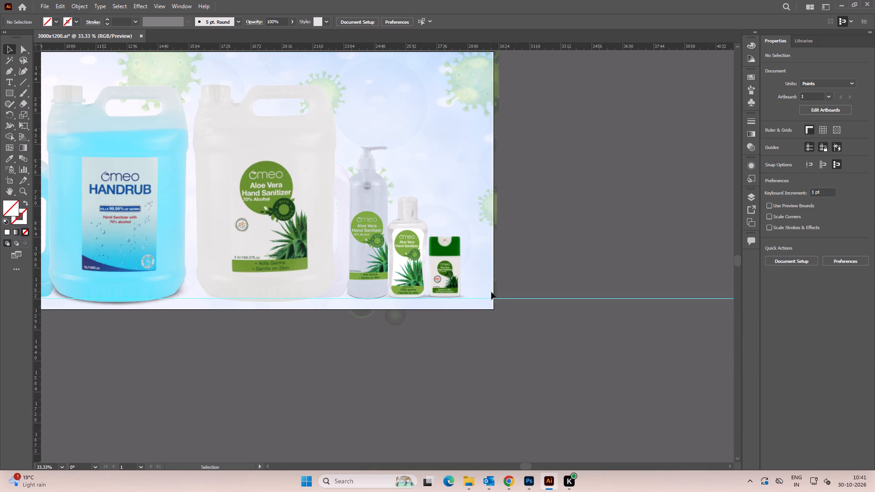
left_click_drag(595, 350, 286, 226)
left_click(249, 194, "shift")
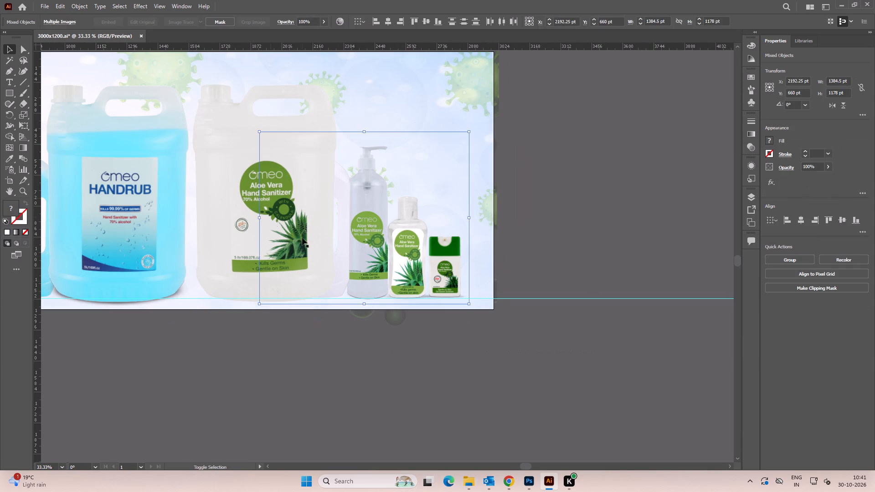
left_click_drag(360, 262, 422, 265)
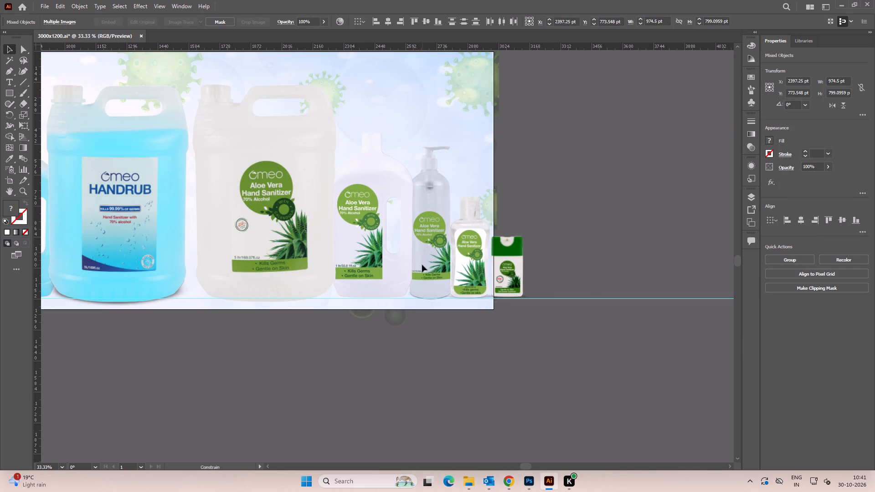
left_click_drag(422, 265, 420, 265)
left_click(346, 375)
Scale all ten products down together, making the Aloe Vera can about 785 × 1047 pt, and shift the lineup left within the banner.
scroll(324, 274, "up", 3, "alt")
key("space")
left_click_drag(450, 284, 278, 306)
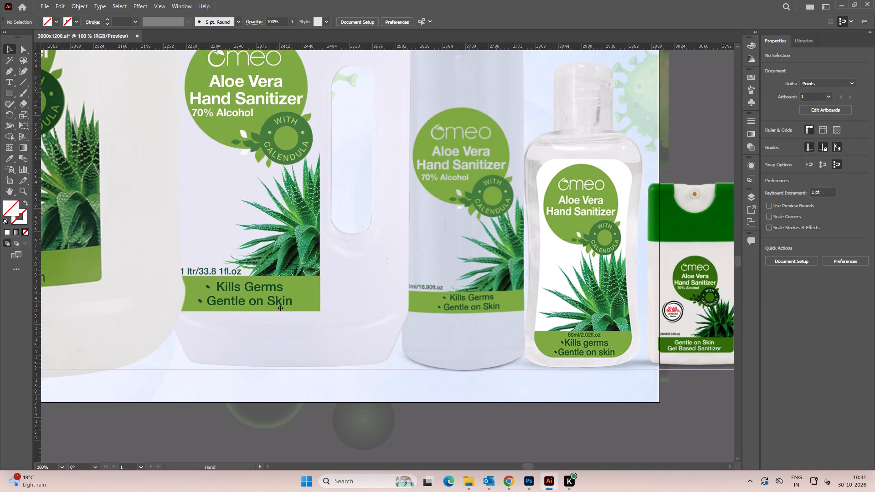
scroll(309, 309, "down", 2, "alt")
left_click(382, 390)
scroll(439, 329, "down", 3, "alt")
key("space")
left_click_drag(391, 377, 424, 372)
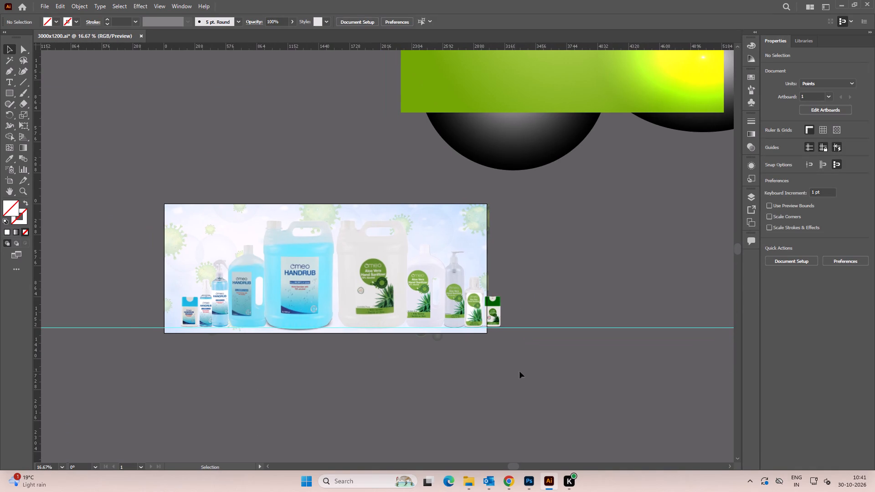
left_click(520, 371)
left_click_drag(542, 372, 136, 257)
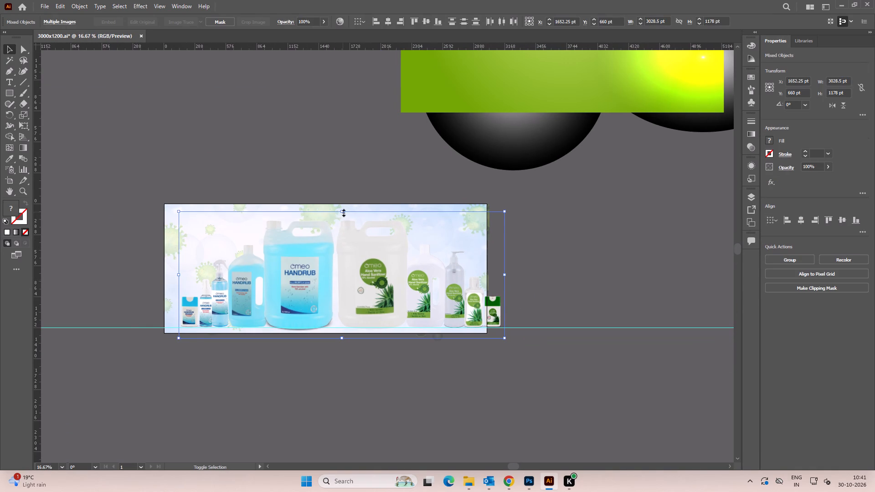
left_click_drag(343, 212, 343, 225, "shift")
left_click_drag(360, 278, 342, 278)
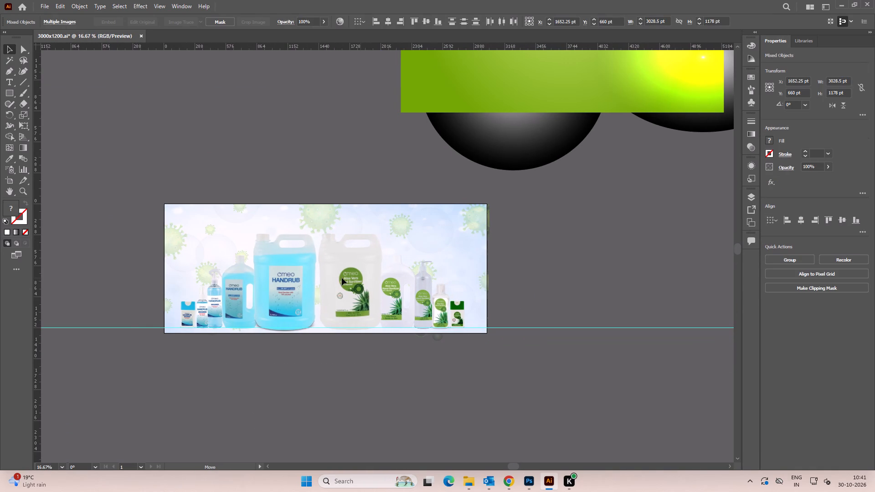
left_click_drag(342, 278, 344, 278)
left_click(352, 371)
Examine the resized product lineup's spacing and placement across the whole banner, including the 5-litre Aloe Vera can.
scroll(307, 315, "up", 2, "alt")
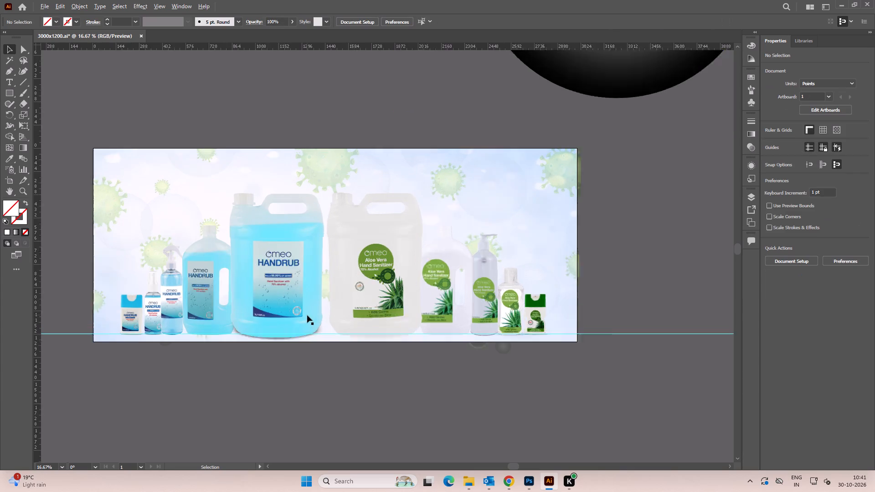
key("space")
left_click_drag(258, 316, 292, 314)
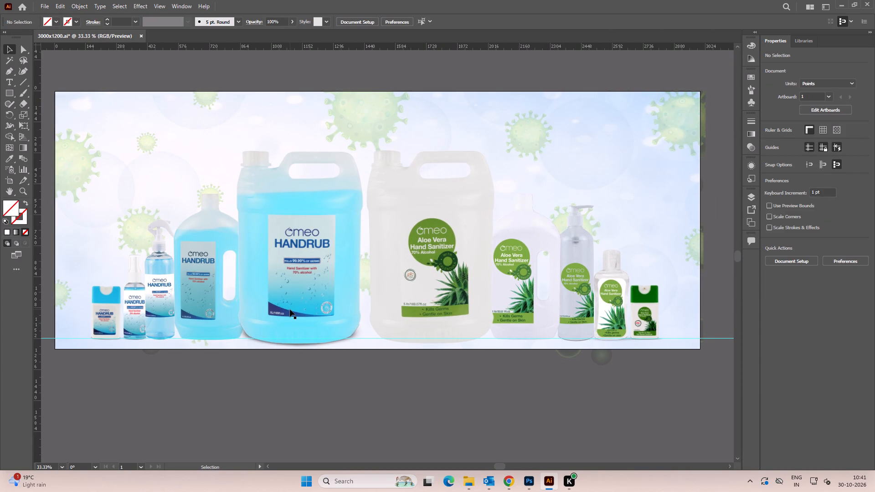
left_click(435, 336)
scroll(434, 335, "down", 1, "alt")
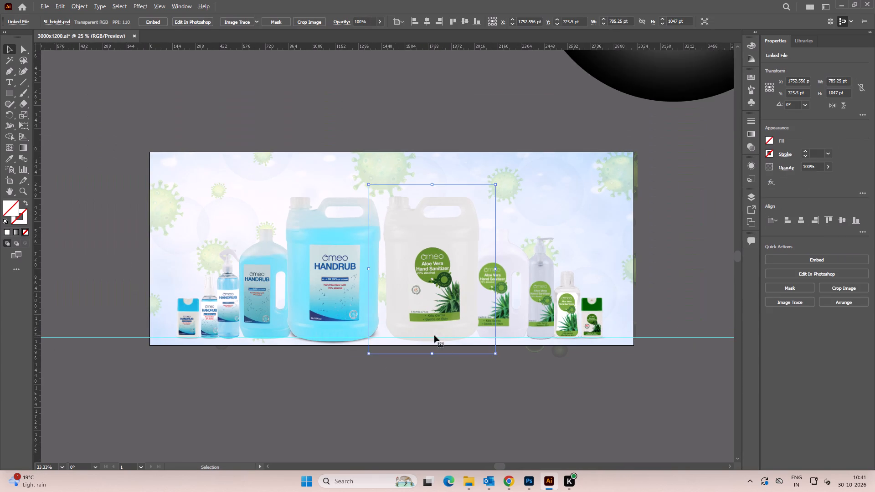
key("space")
left_click_drag(473, 368, 439, 371)
left_click(659, 258)
key("space")
left_click_drag(653, 296, 660, 274)
left_click(660, 272)
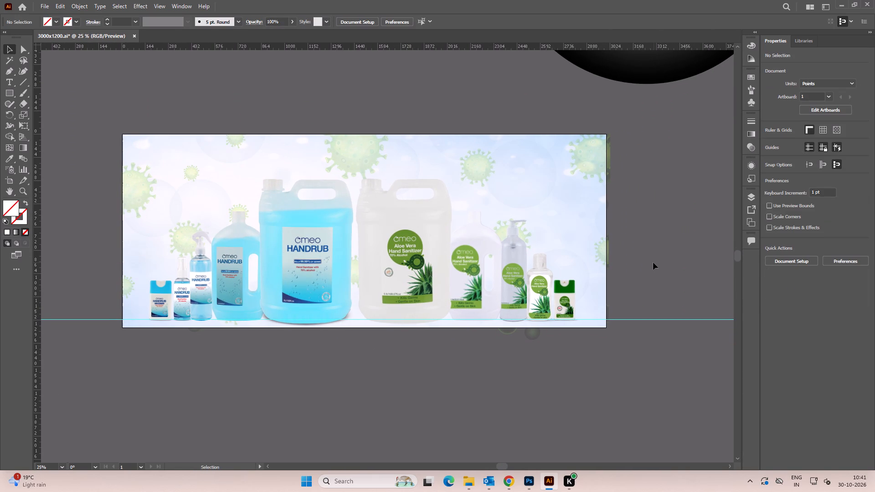
Capture a screenshot of the banner artboard with its ten-product lineup.
key("shift+super+s")
left_click_drag(122, 133, 135, 148)
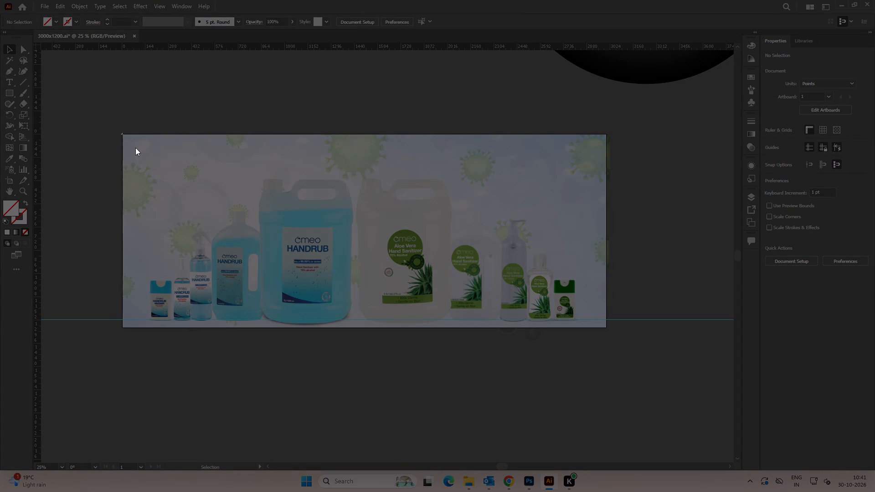
Capture a screenshot of the full banner artboard with its product lineup and open the capture in Snipping Tool.
left_click_drag(135, 148, 607, 328)
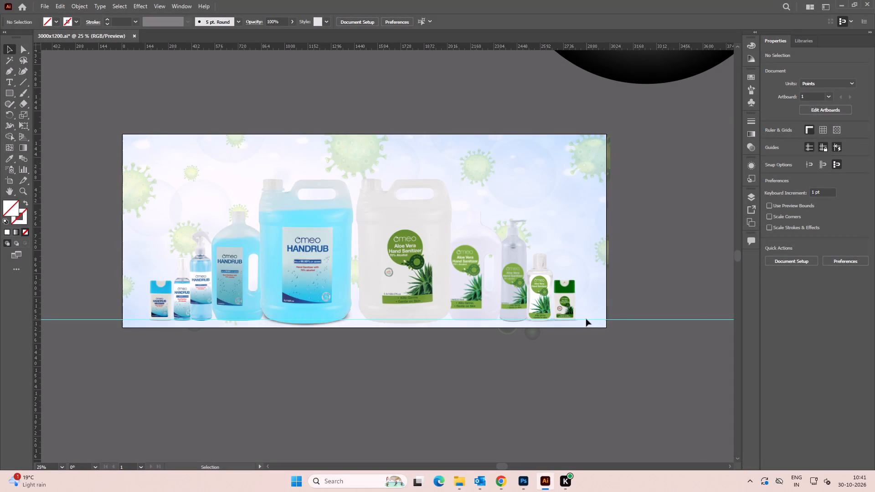
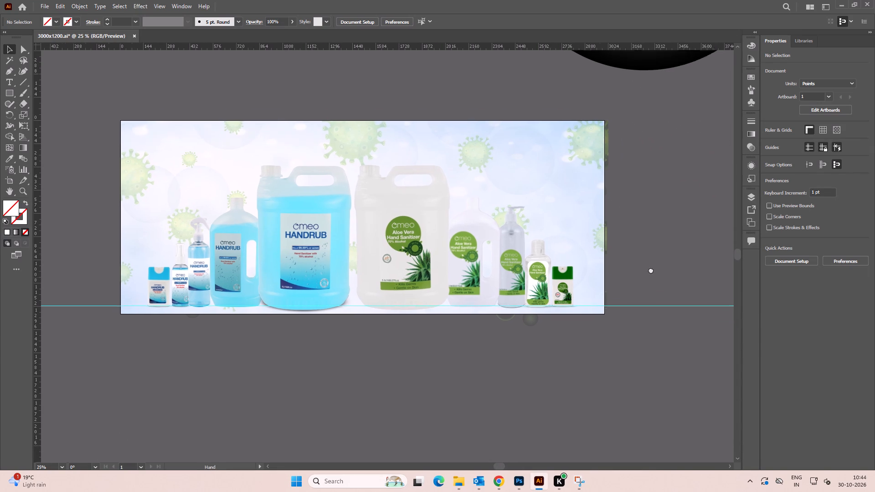
left_click_drag(651, 270, 649, 268)
left_click(380, 253)
left_click(248, 218, "shift")
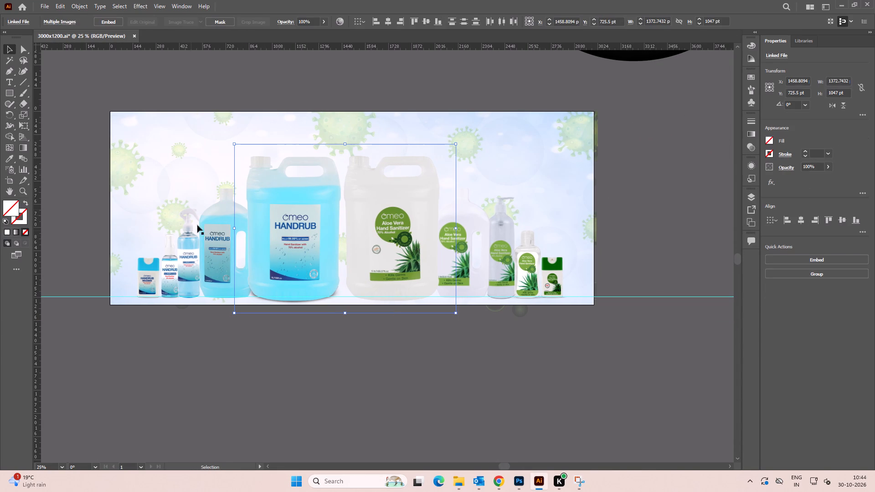
left_click(218, 240, "shift")
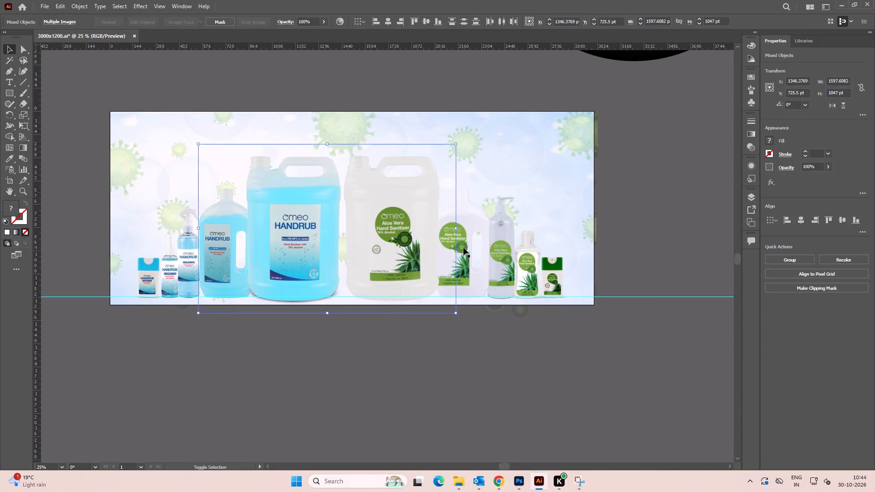
left_click(478, 249, "shift")
left_click(504, 260, "shift")
left_click(185, 272, "shift")
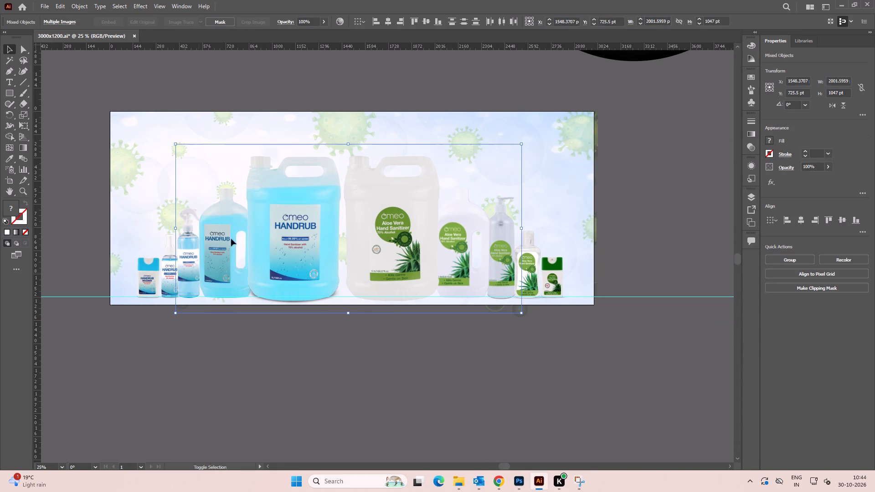
left_click_drag(349, 144, 350, 156, "shift")
double_click(405, 367)
Move the two smallest Handrub products inward together to close the gap beside the Handrub spray bottle.
scroll(161, 315, "up", 2, "alt")
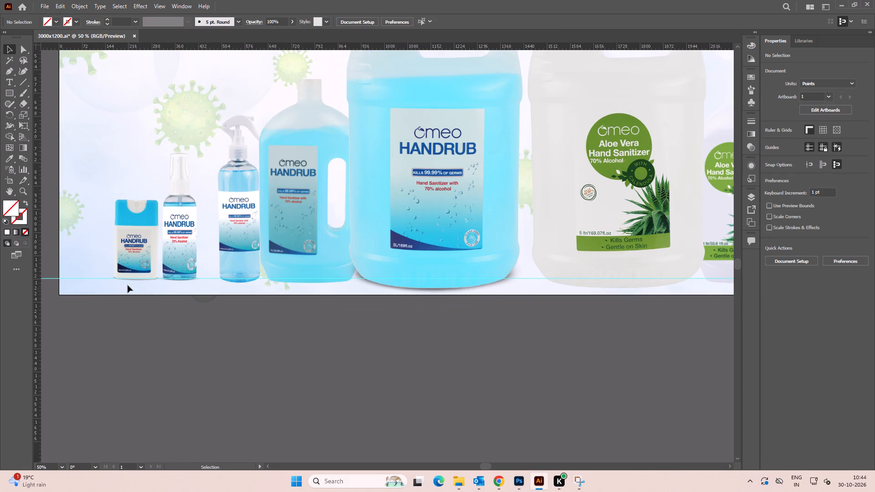
left_click(131, 258)
left_click(307, 340)
scroll(379, 323, "down", 2, "alt")
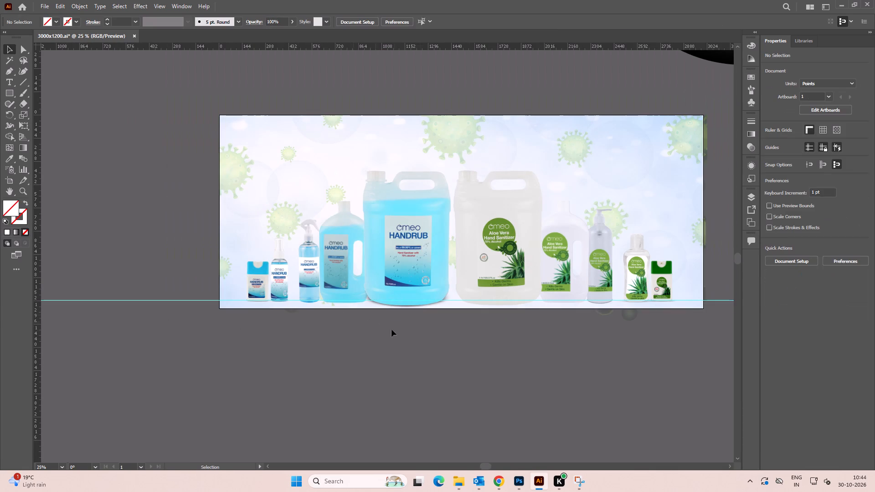
key("space")
left_click_drag(463, 337, 432, 340)
left_click(431, 340)
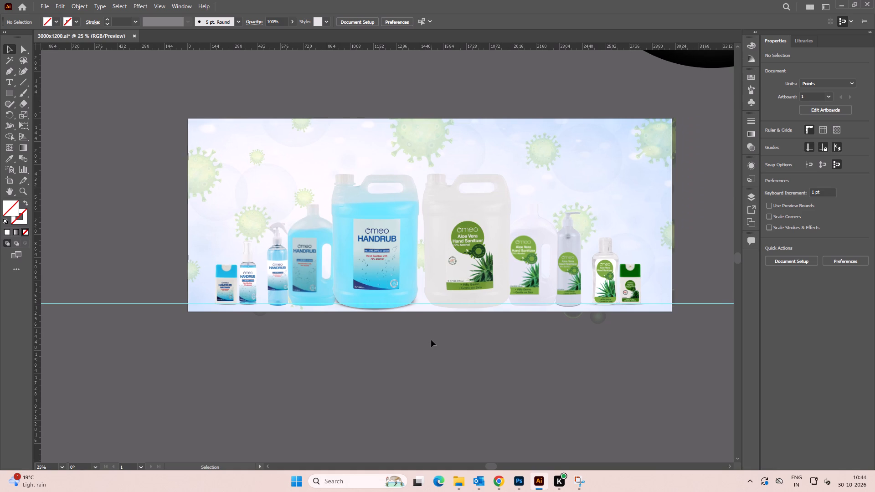
left_click(443, 366)
key("space")
left_click_drag(471, 349, 467, 352)
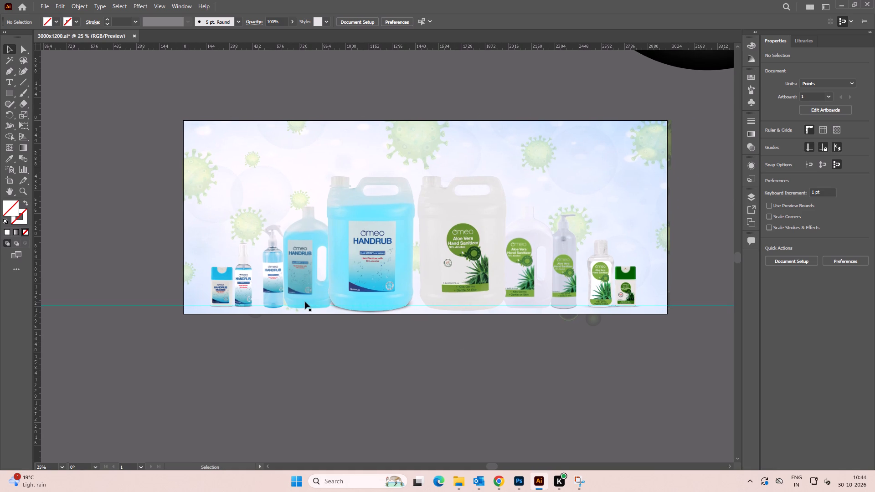
scroll(235, 291, "up", 3, "alt")
left_click(242, 286)
left_click(188, 286, "shift")
left_click_drag(246, 294, 253, 294)
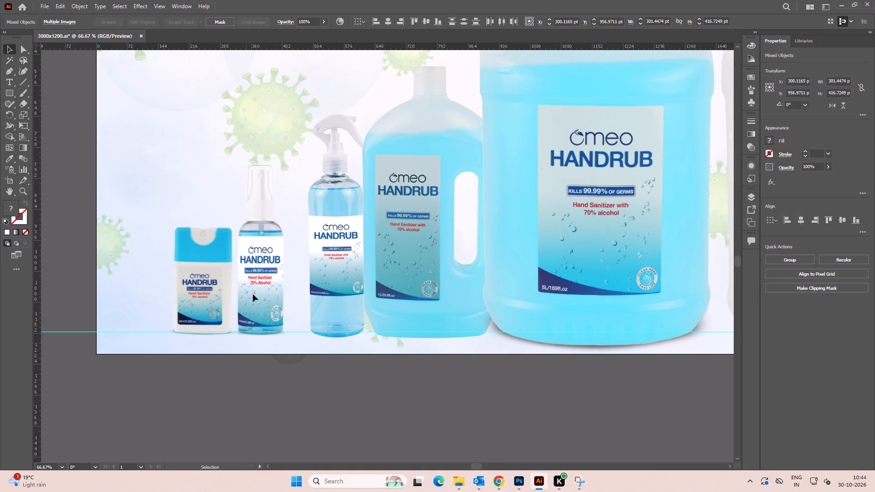
left_click_drag(253, 294, 273, 296)
scroll(270, 296, "down", 3, "alt")
left_click(472, 370)
Move the two smallest Aloe Vera products inward together so they sit close beside the Aloe Vera pump bottle.
key("space")
left_click_drag(561, 366, 471, 365)
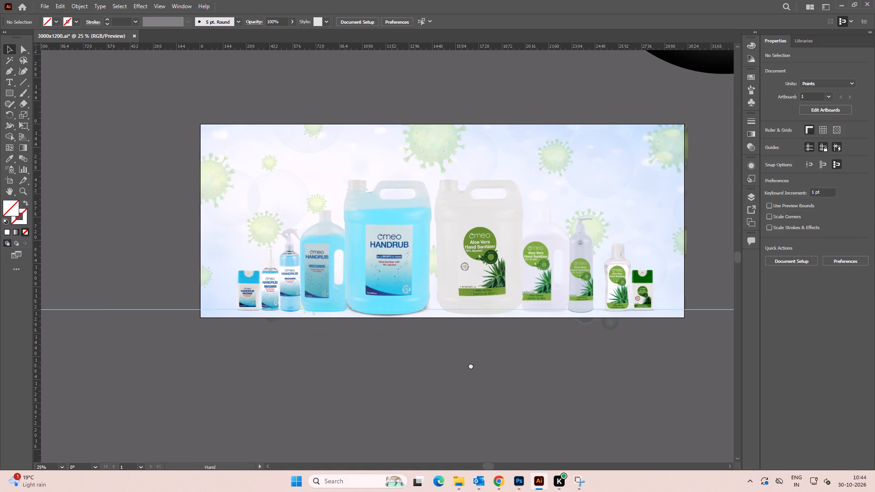
left_click_drag(471, 365, 365, 365)
scroll(455, 317, "up", 3)
left_click(375, 299)
left_click(438, 300, "shift")
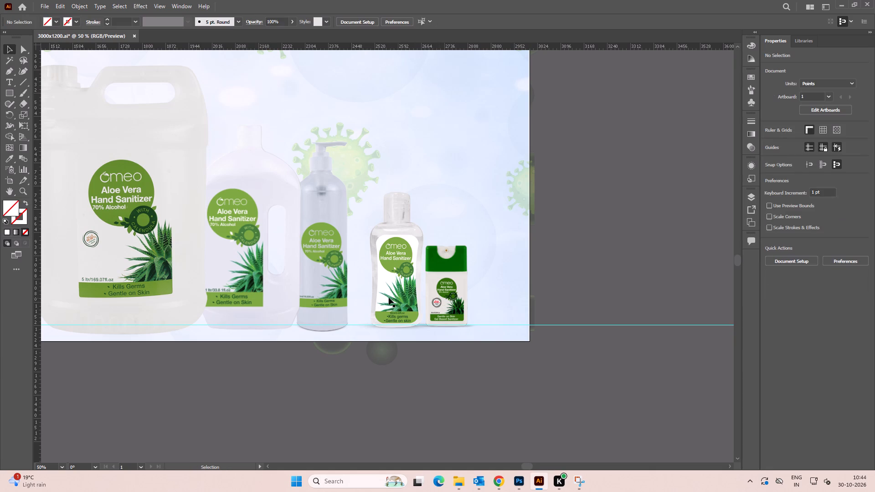
left_click(387, 297)
left_click(454, 298, "shift")
left_click_drag(390, 292, 370, 295)
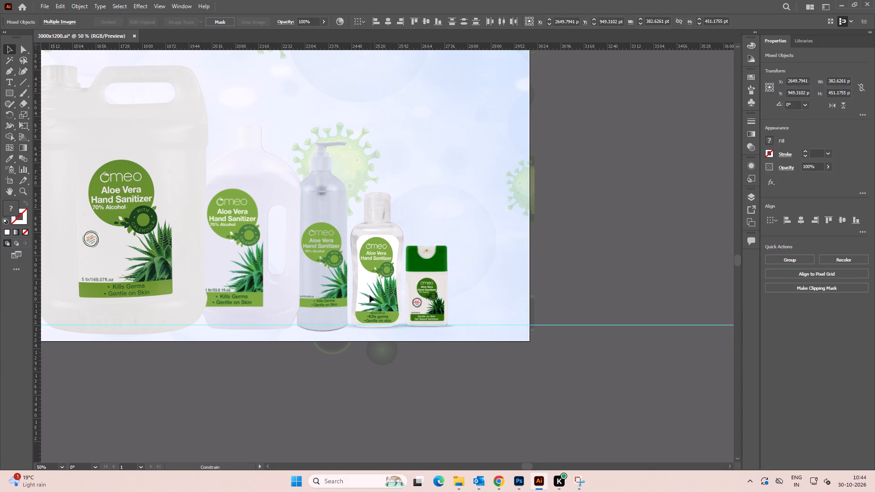
left_click_drag(370, 295, 369, 295)
left_click(400, 383)
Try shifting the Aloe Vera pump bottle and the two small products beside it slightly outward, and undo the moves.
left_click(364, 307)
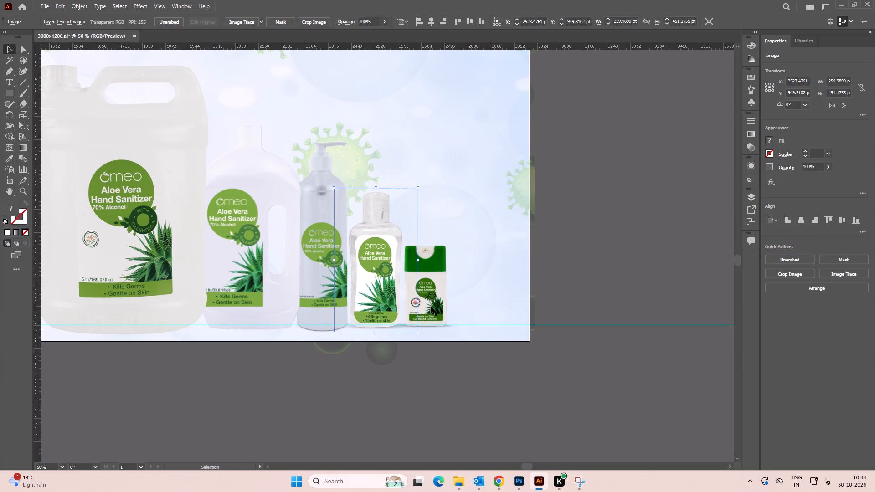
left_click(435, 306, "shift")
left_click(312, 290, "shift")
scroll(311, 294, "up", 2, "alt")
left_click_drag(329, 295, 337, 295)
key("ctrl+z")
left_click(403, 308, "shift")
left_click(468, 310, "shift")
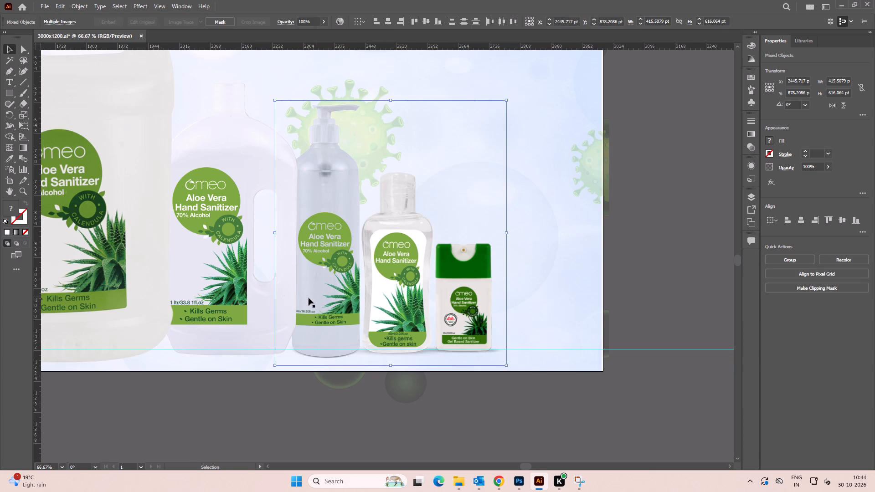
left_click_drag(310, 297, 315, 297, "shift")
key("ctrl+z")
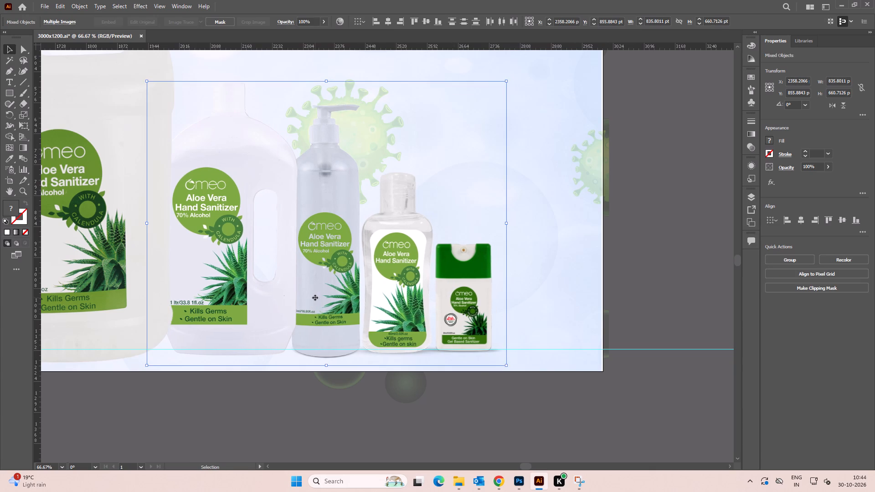